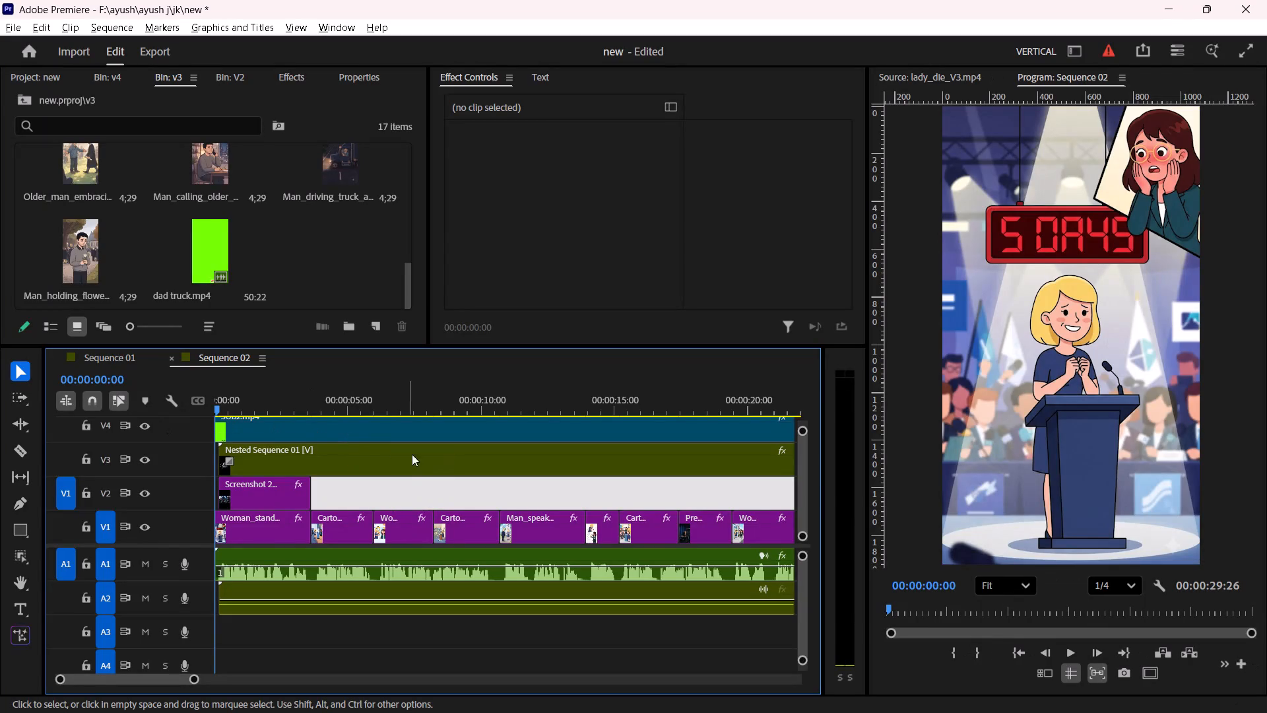
# Play Sequence 02 from its beginning to review the finished edit, then check its full timeline layout.
pyautogui.scroll(2, 351, 496)
pyautogui.click(218, 382)
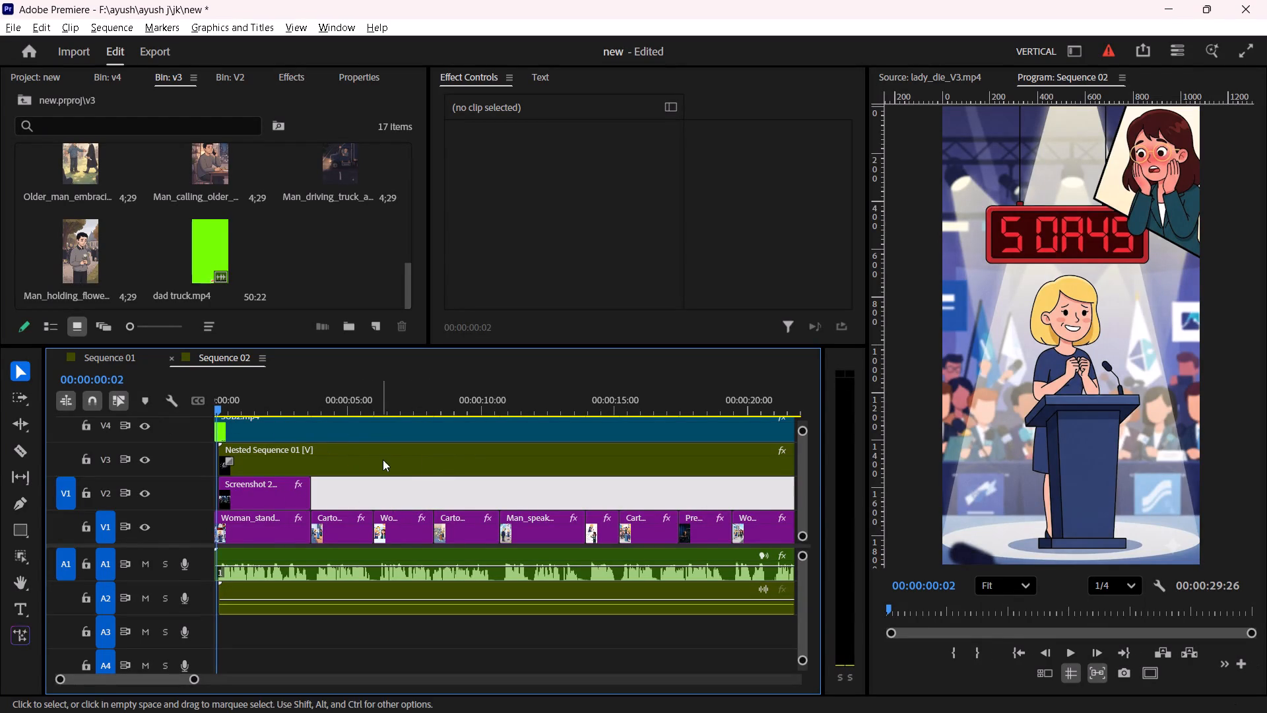
pyautogui.click(374, 370)
pyautogui.press('space')
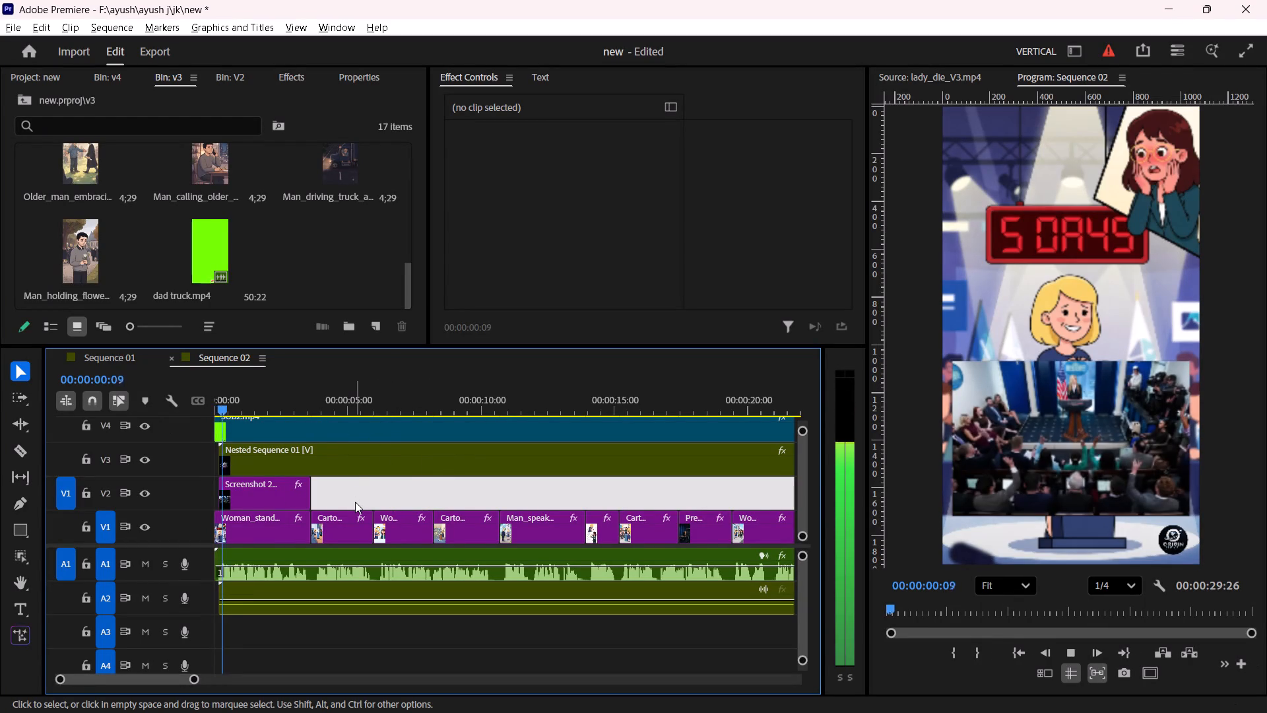
pyautogui.click(396, 649)
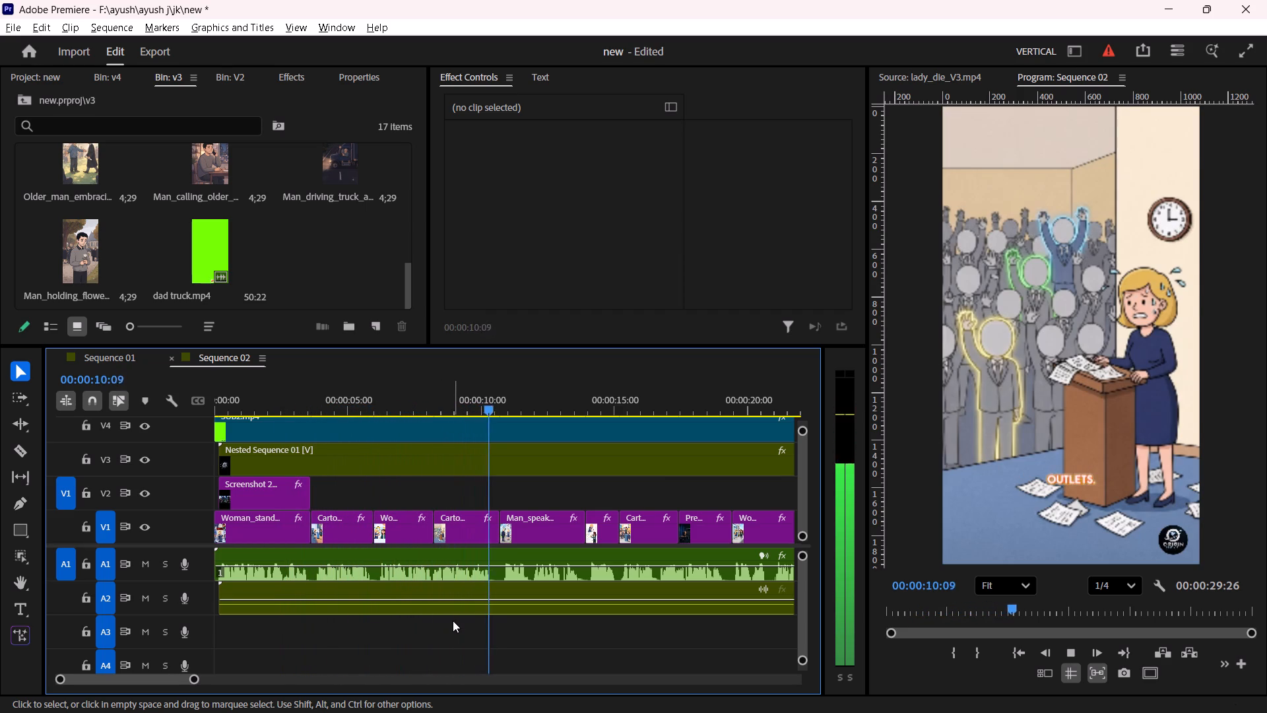
pyautogui.press('space')
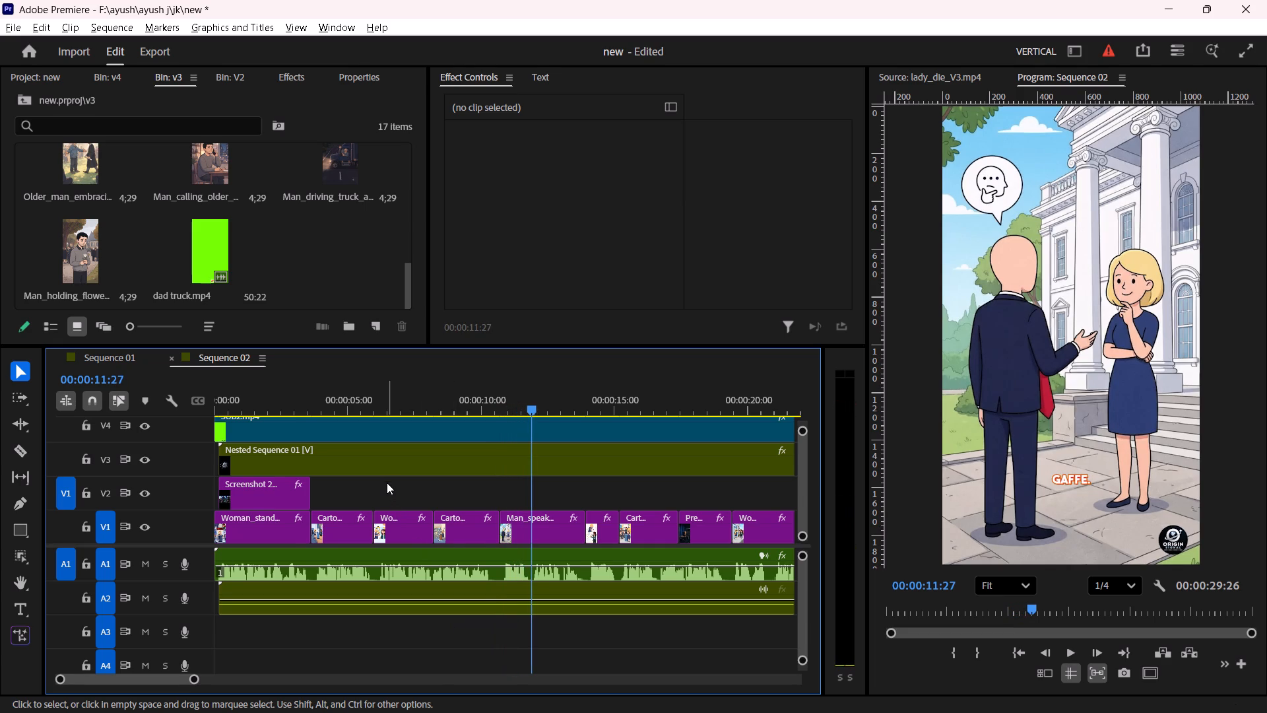
pyautogui.keyDown('alt'); pyautogui.scroll(-5, 387, 478); pyautogui.keyUp('alt')
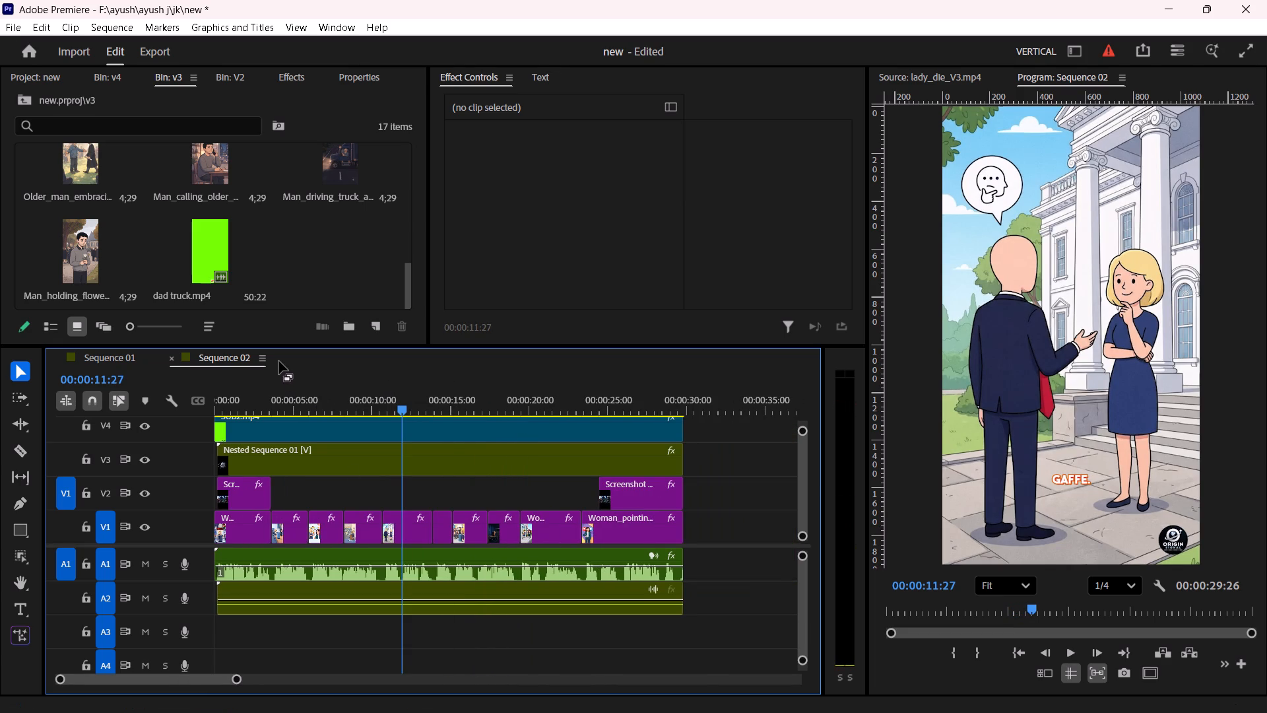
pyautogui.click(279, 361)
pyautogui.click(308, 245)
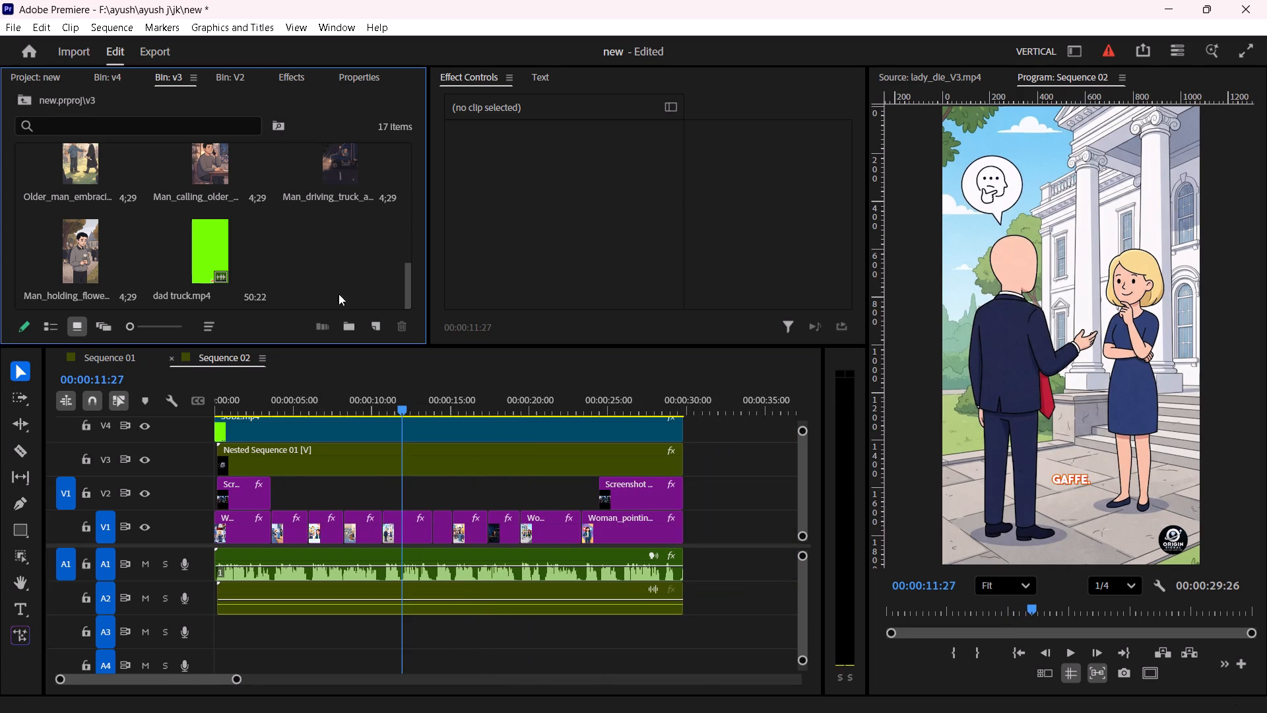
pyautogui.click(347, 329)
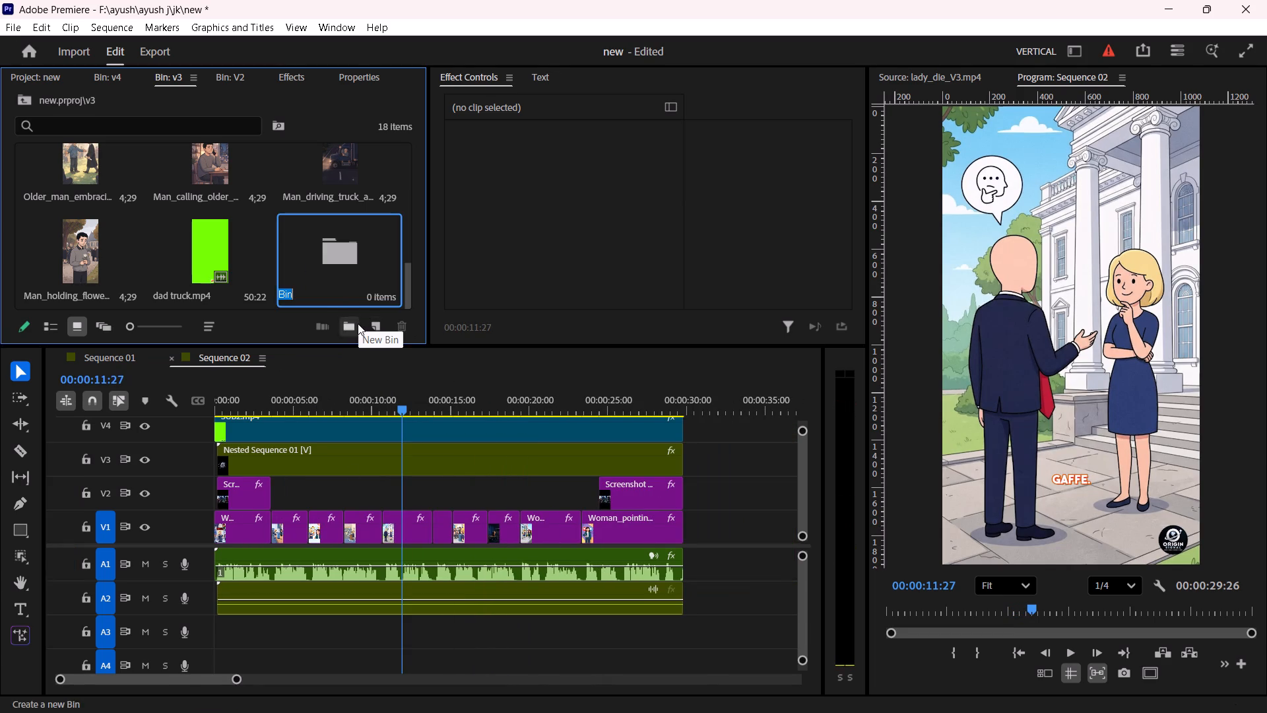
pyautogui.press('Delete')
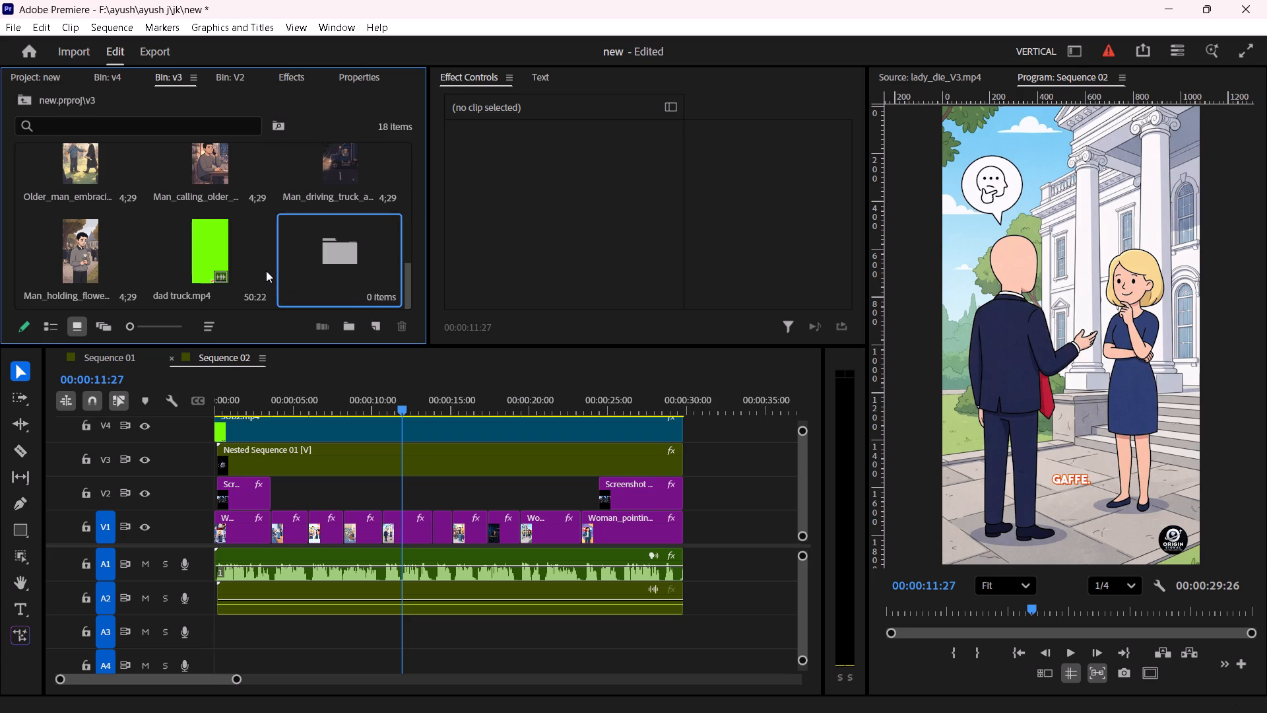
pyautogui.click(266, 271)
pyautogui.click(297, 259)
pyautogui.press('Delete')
# Create a new sequence in the v3 bin using the Social Media Portrait 9x16 30 fps preset.
pyautogui.click(373, 322)
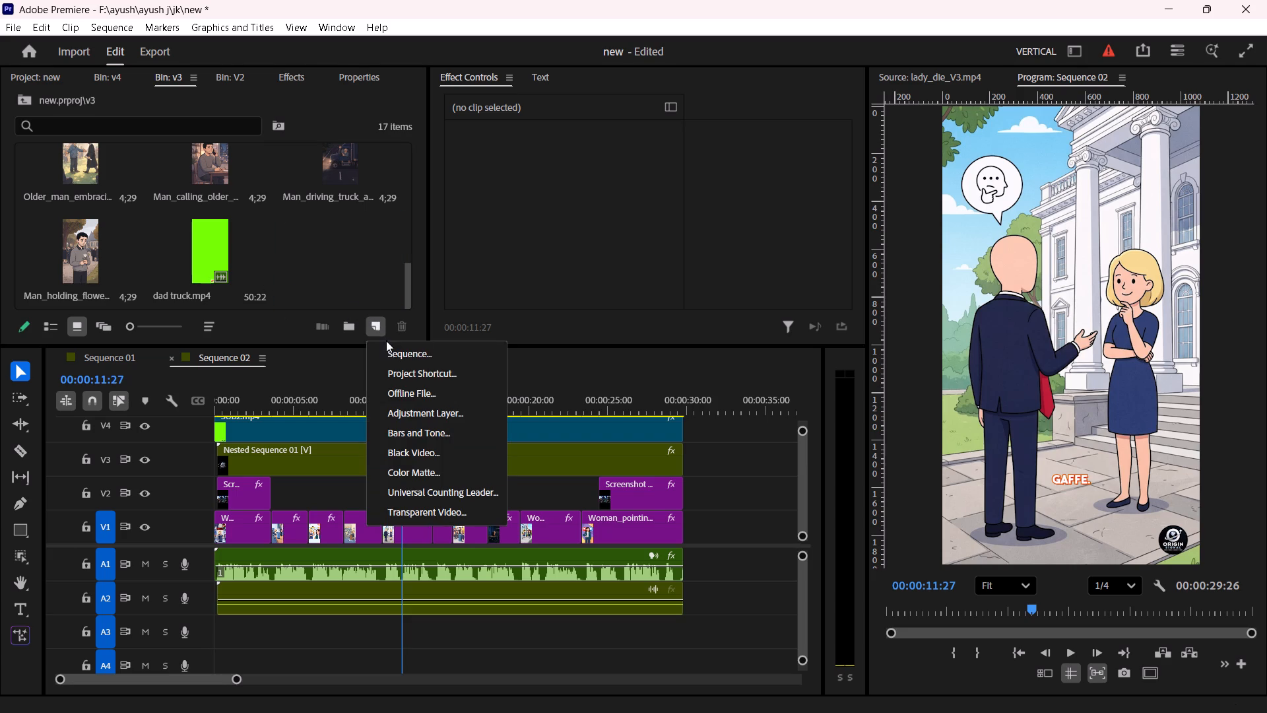
pyautogui.click(386, 341)
pyautogui.click(386, 349)
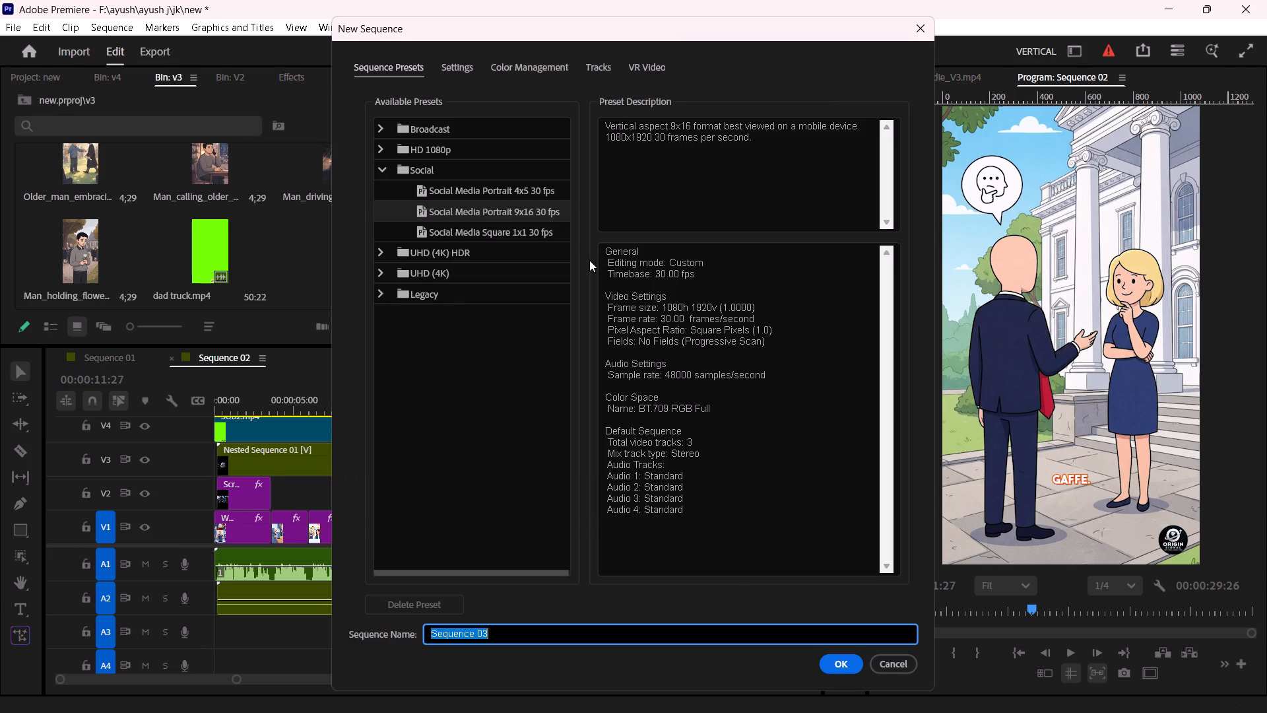
pyautogui.click(836, 660)
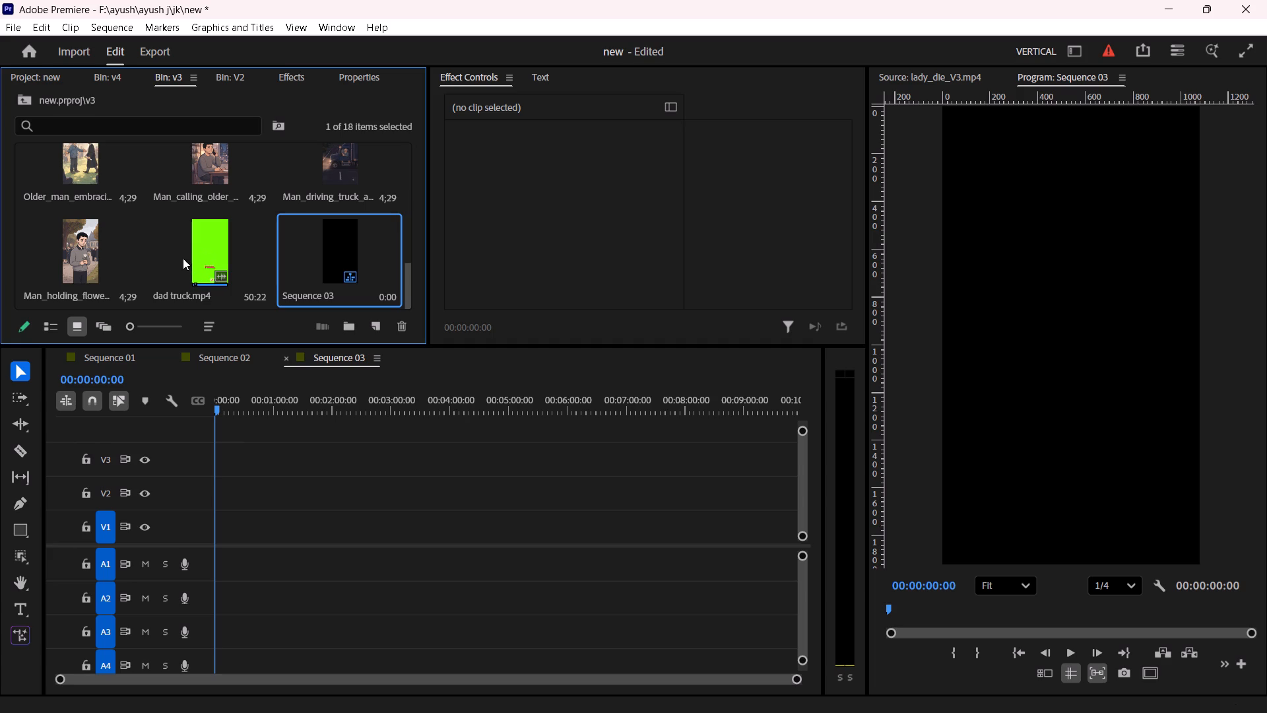
# Place the split-scene Man_looking_at_phone image of the two men on a call at the start of track V1.
pyautogui.click(143, 264)
pyautogui.click(89, 255)
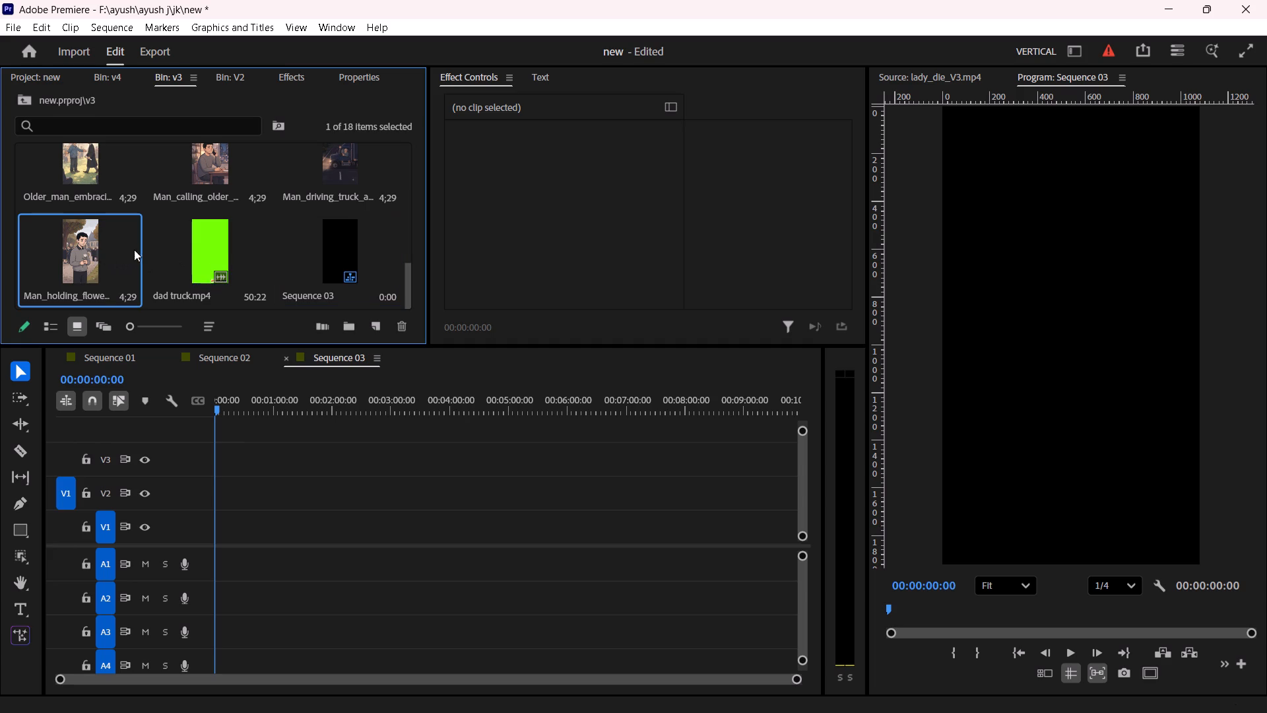
pyautogui.scroll(5, 147, 245)
pyautogui.click(217, 164)
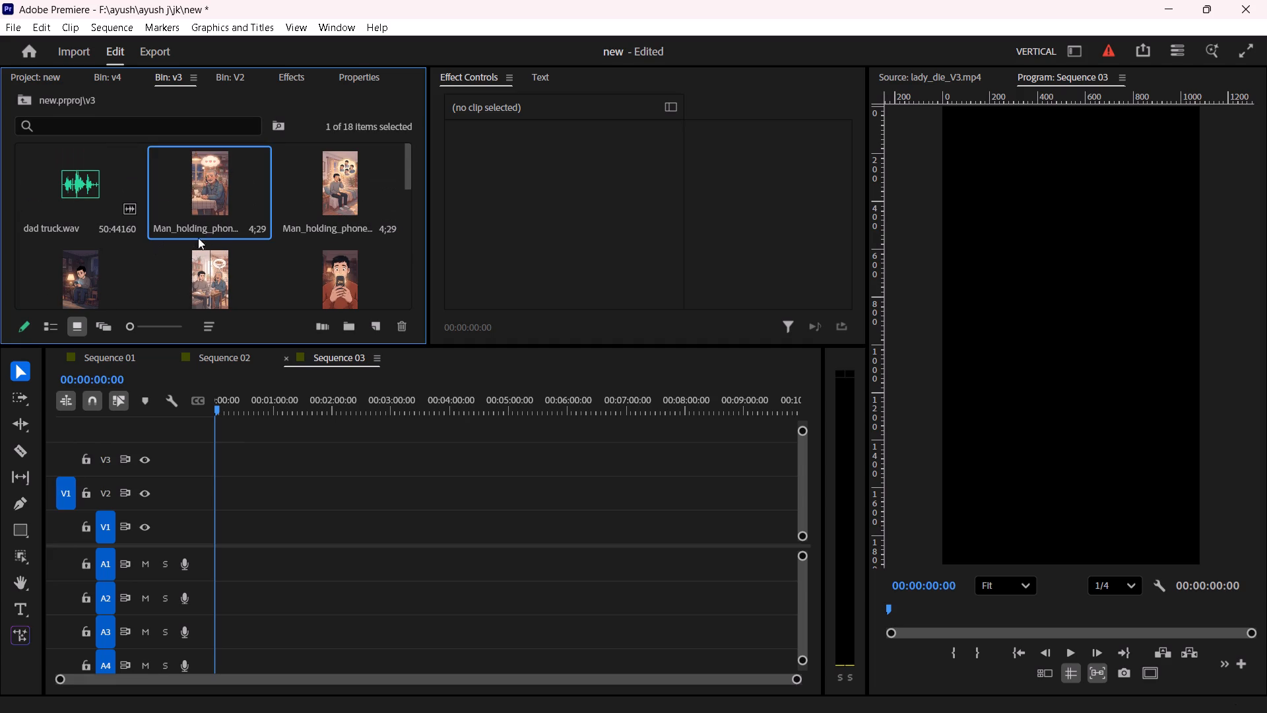
pyautogui.scroll(-2, 185, 254)
pyautogui.scroll(1, 174, 254)
pyautogui.scroll(-2, 172, 263)
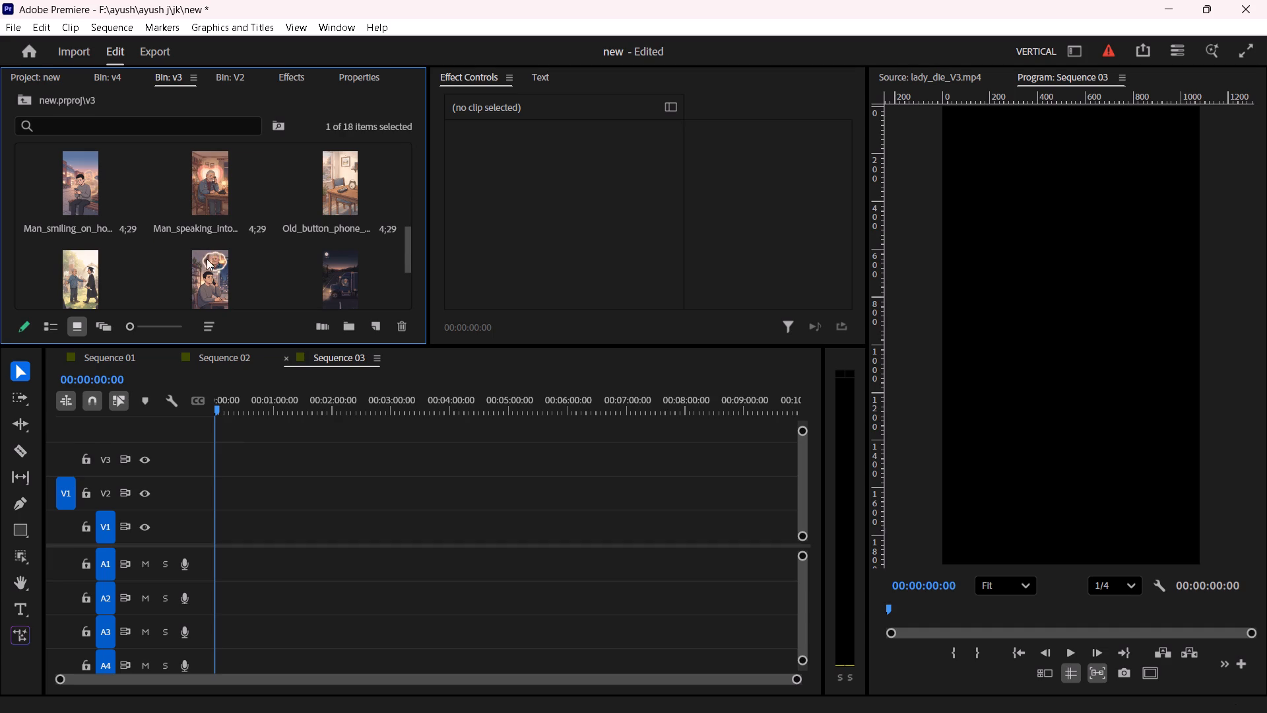
pyautogui.scroll(-1, 207, 271)
pyautogui.click(82, 294)
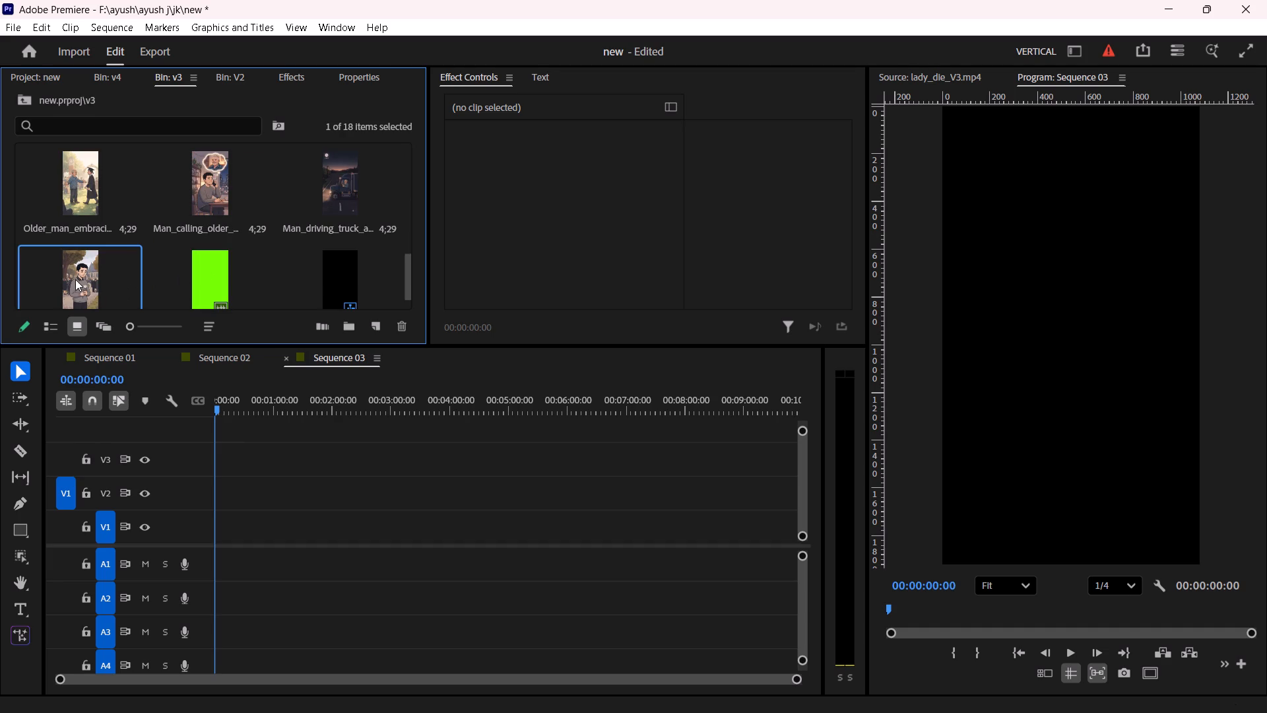
pyautogui.scroll(3, 184, 252)
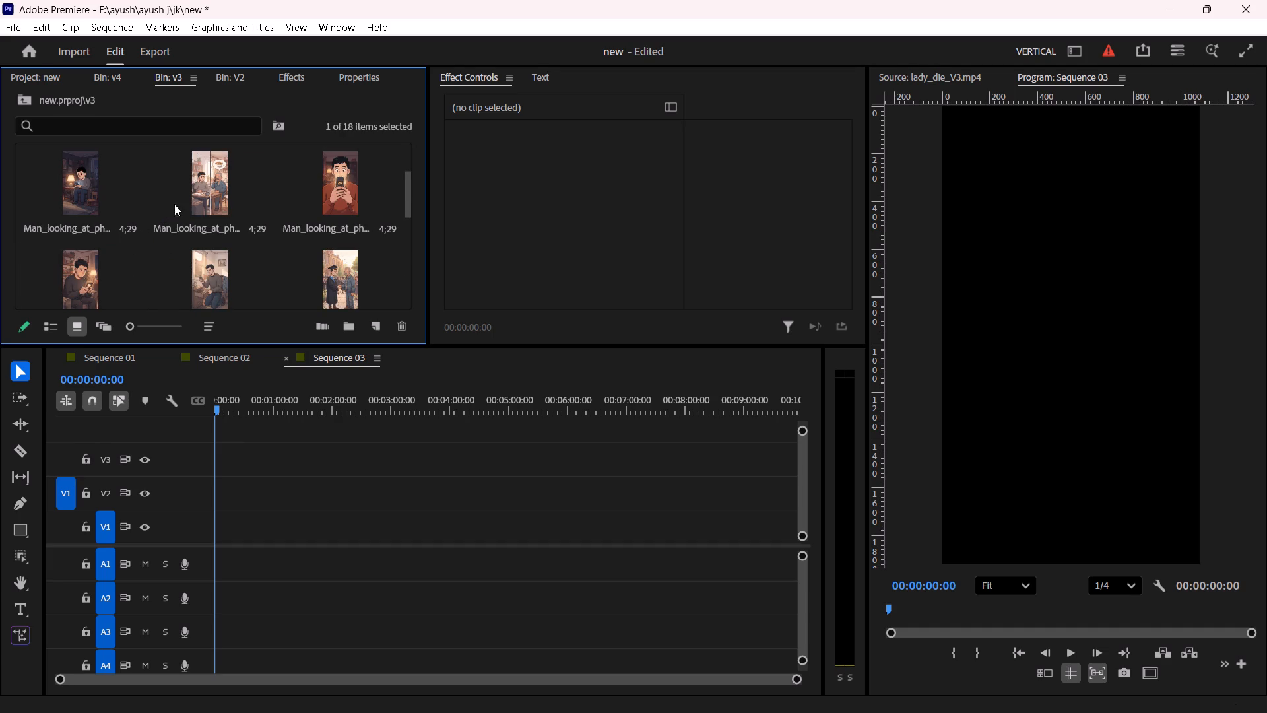
pyautogui.moveTo(208, 180); pyautogui.dragTo(222, 538)
# Extend the end of the Man_looking_at_phone clip on V1 to about 8 seconds.
pyautogui.keyDown('alt'); pyautogui.scroll(20, 232, 531); pyautogui.keyUp('alt')
pyautogui.keyDown('alt'); pyautogui.scroll(4, 232, 531); pyautogui.keyUp('alt')
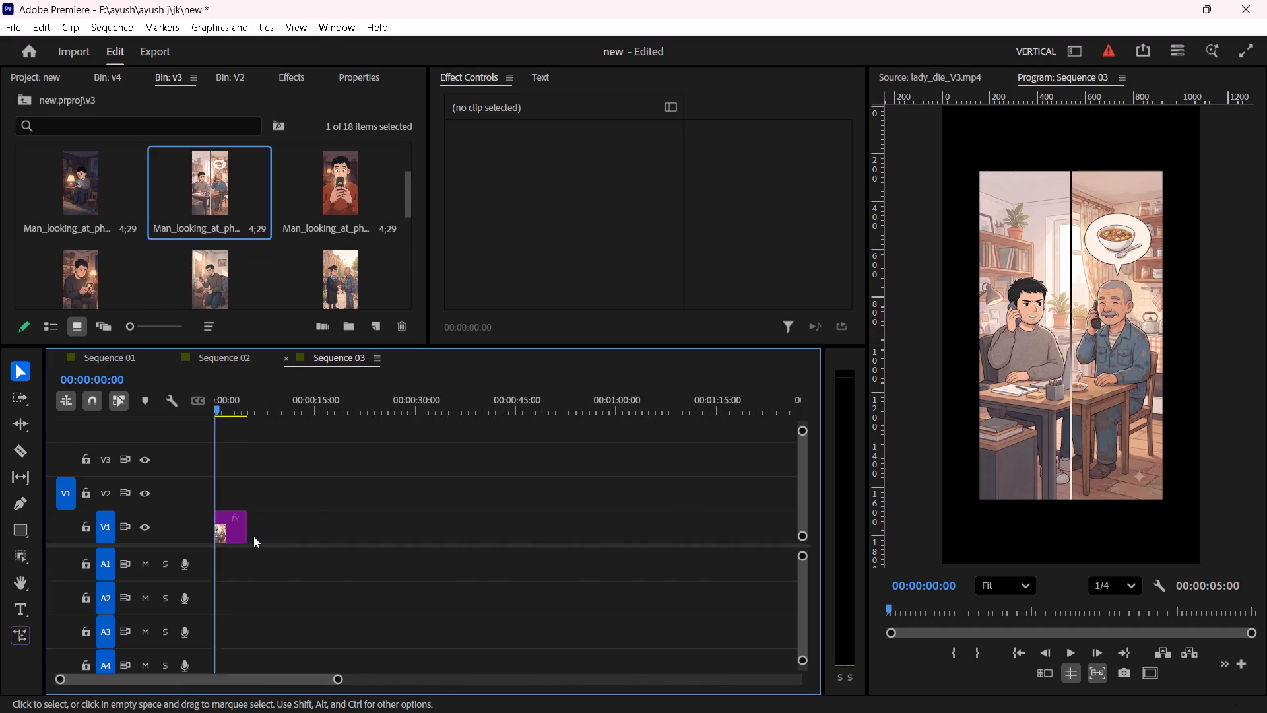
pyautogui.keyDown('alt'); pyautogui.scroll(17, 253, 536); pyautogui.keyUp('alt')
pyautogui.moveTo(270, 536); pyautogui.dragTo(290, 530)
pyautogui.click(251, 530)
pyautogui.moveTo(272, 528); pyautogui.dragTo(307, 520)
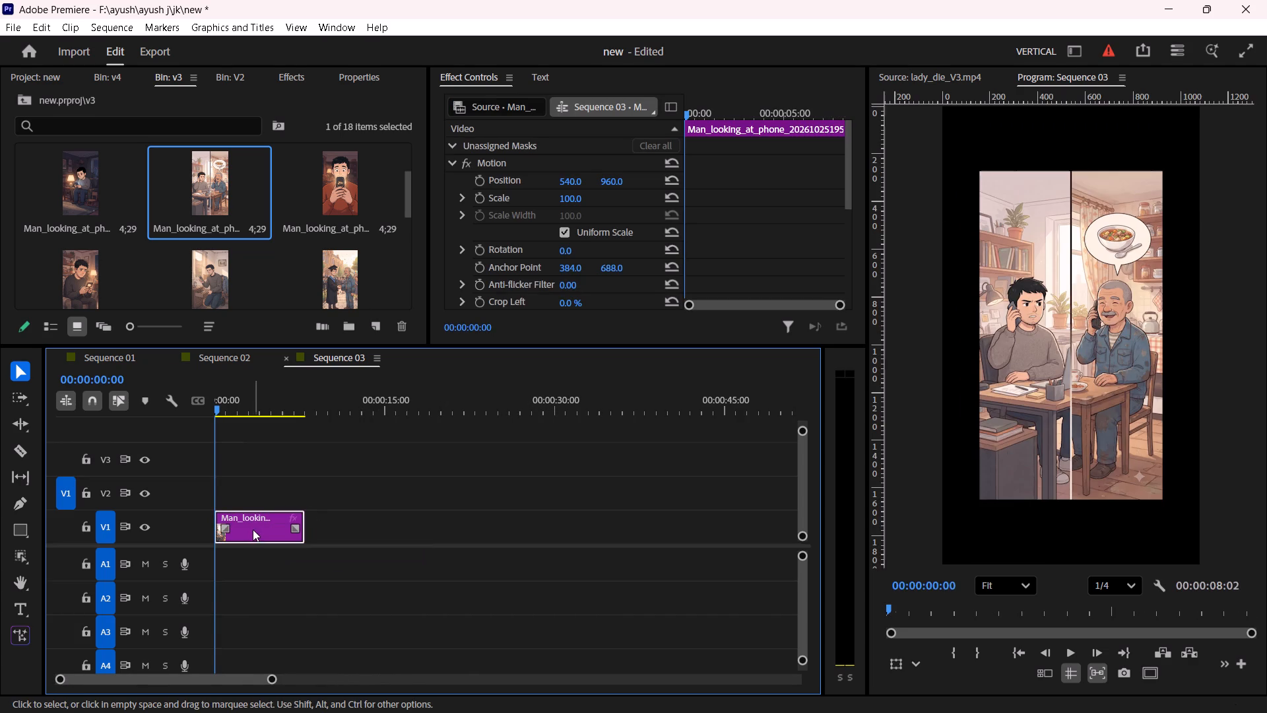
pyautogui.click(252, 529)
# Place the dad truck.wav voice-over on audio track A1, starting at the beginning of the sequence.
pyautogui.scroll(-6, 237, 263)
pyautogui.scroll(3, 210, 262)
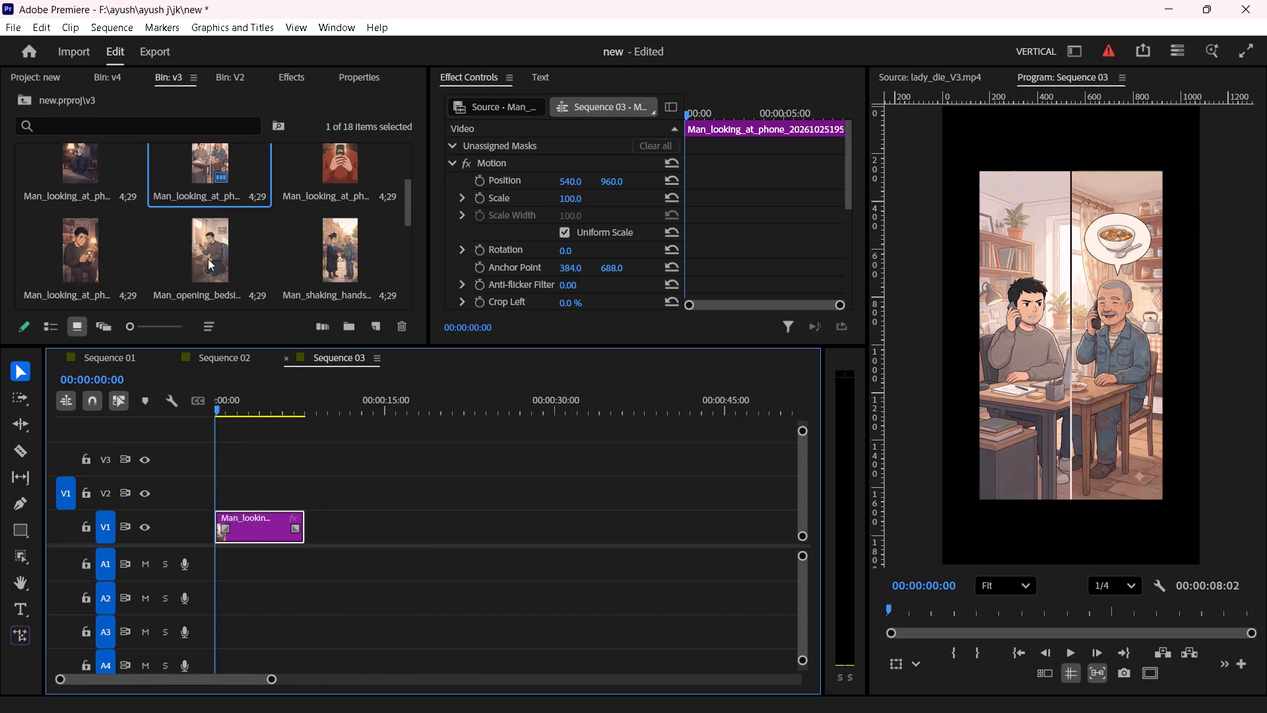
pyautogui.scroll(4, 170, 248)
pyautogui.click(86, 201)
pyautogui.moveTo(77, 185); pyautogui.dragTo(235, 569)
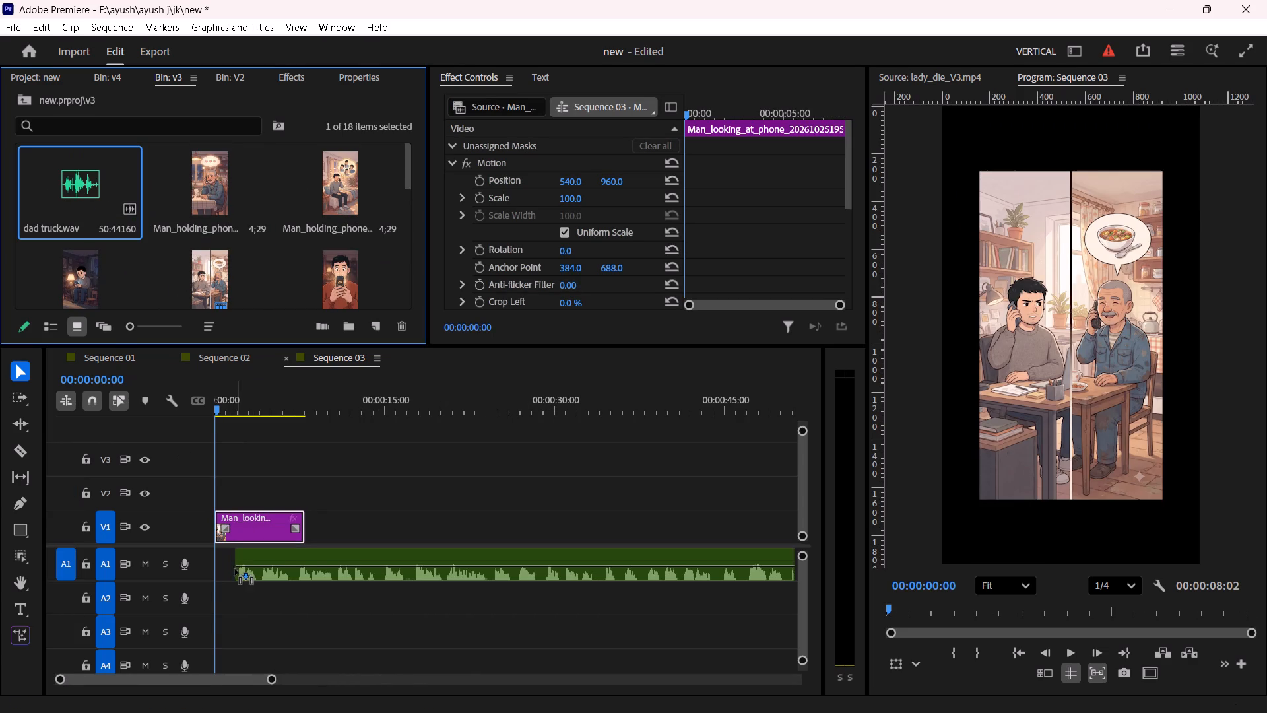
pyautogui.moveTo(235, 569); pyautogui.dragTo(222, 574)
# Play the first seconds of the new sequence to hear the opening of the voice-over.
pyautogui.press('space')
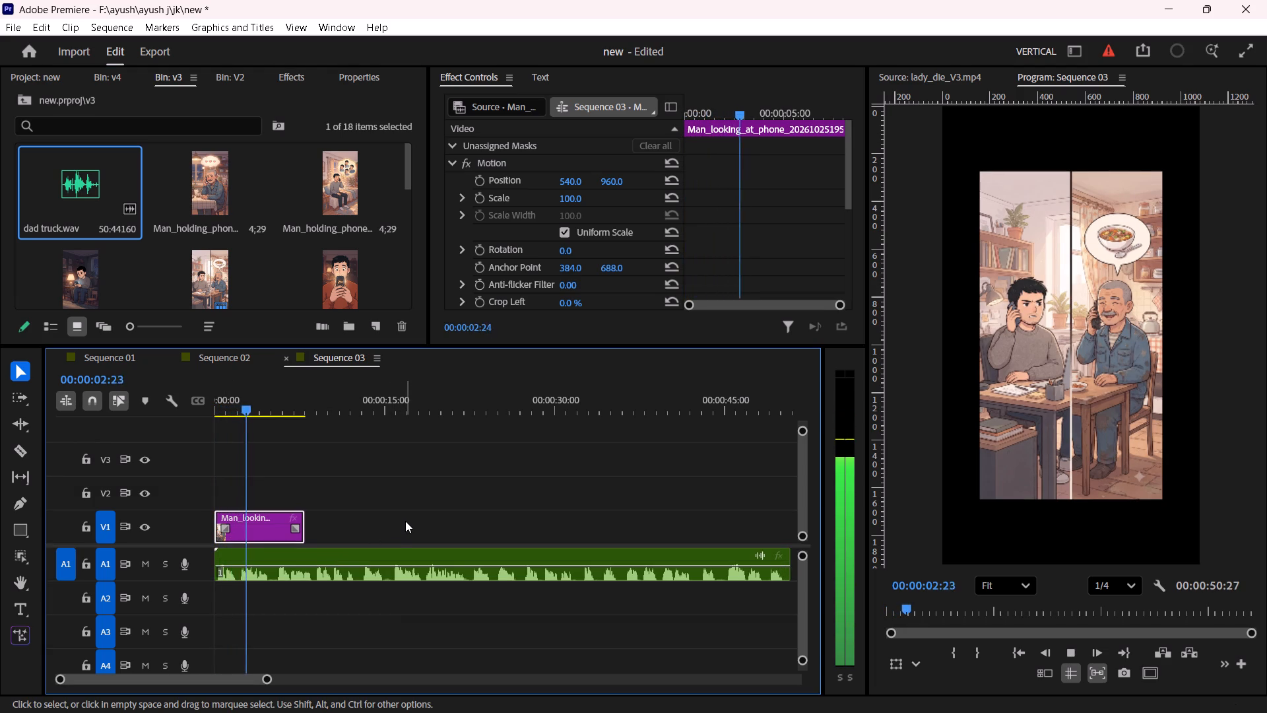
pyautogui.press('space')
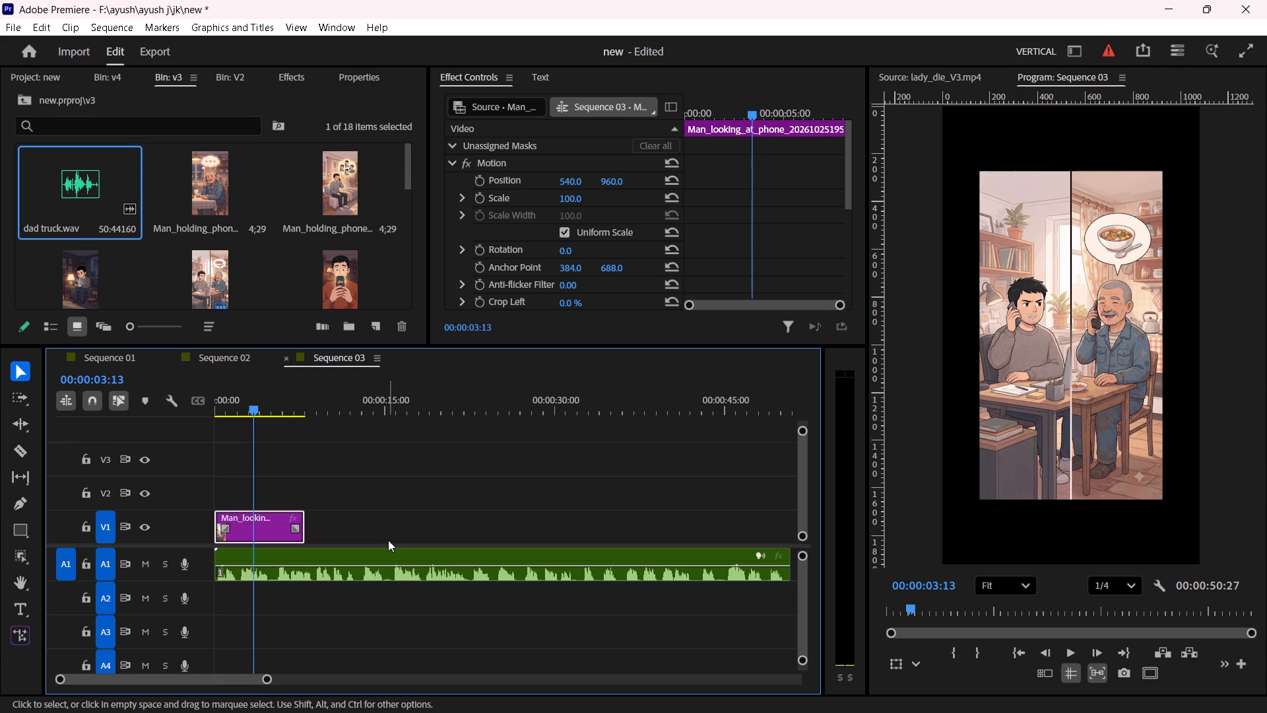
# Switch from Premiere to another open window.
pyautogui.hotkey('alt', 'Tab')
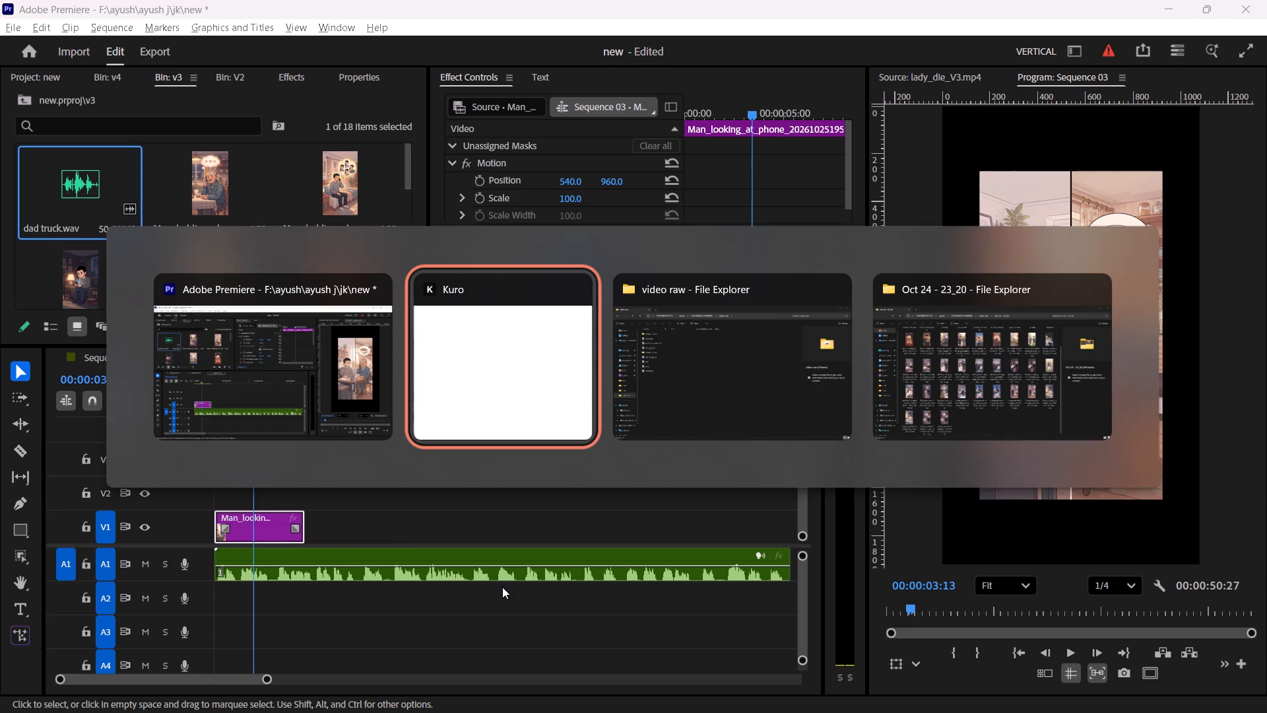
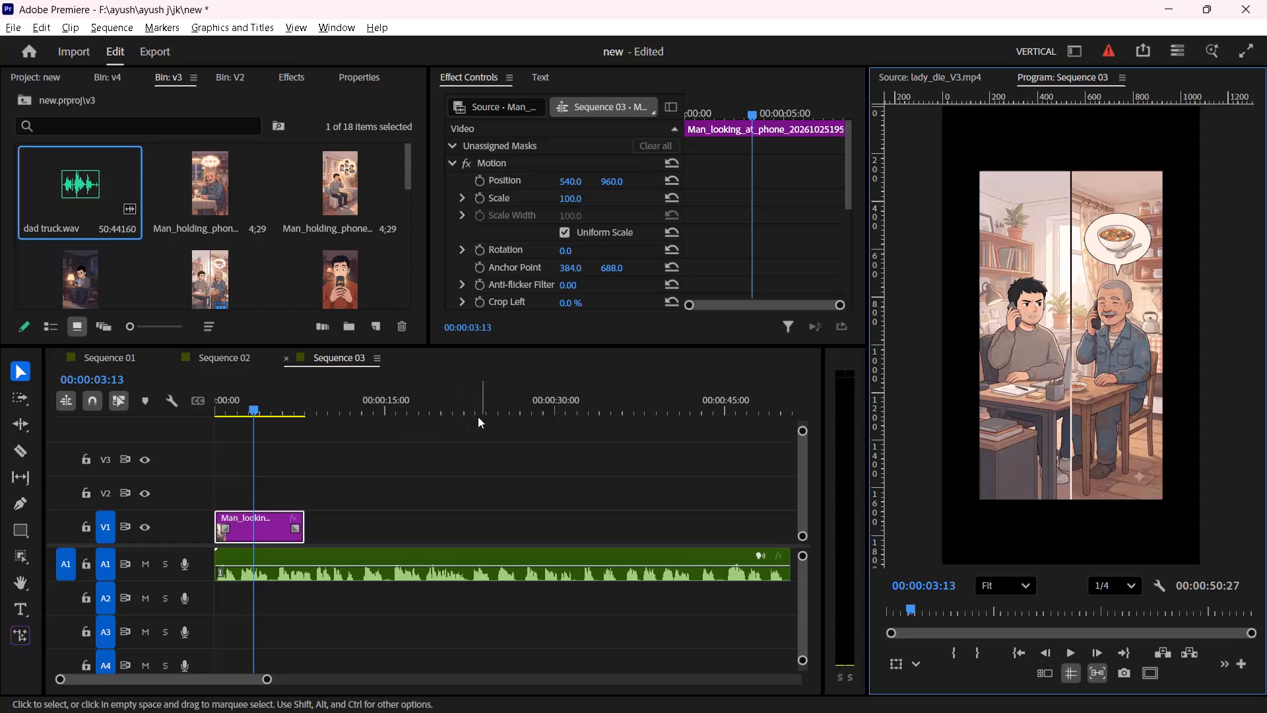
# Replay the opening seconds of the voice-over from the start of Sequence 03.
pyautogui.moveTo(247, 417); pyautogui.dragTo(152, 434)
pyautogui.press('space')
pyautogui.moveTo(234, 405); pyautogui.dragTo(136, 440)
pyautogui.press('space')
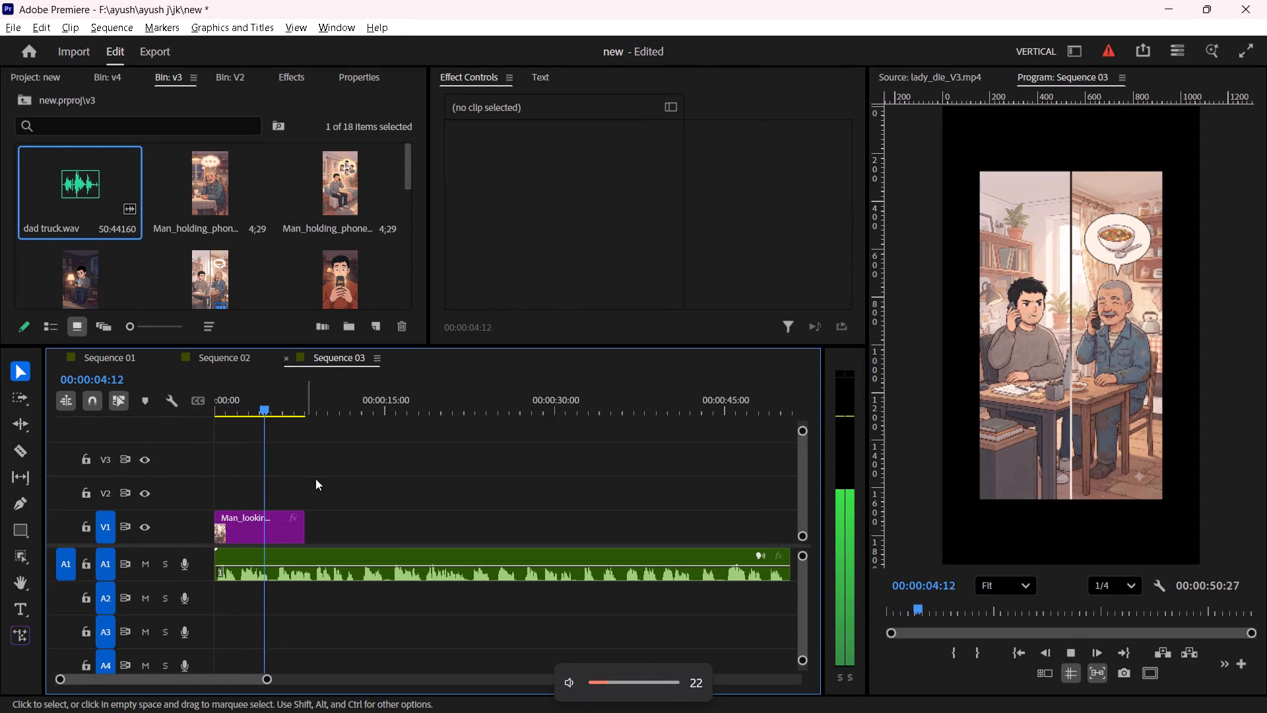
pyautogui.press('space')
# Look through the v3 bin's illustrations for one that suits the opening of the voice-over.
pyautogui.click(268, 246)
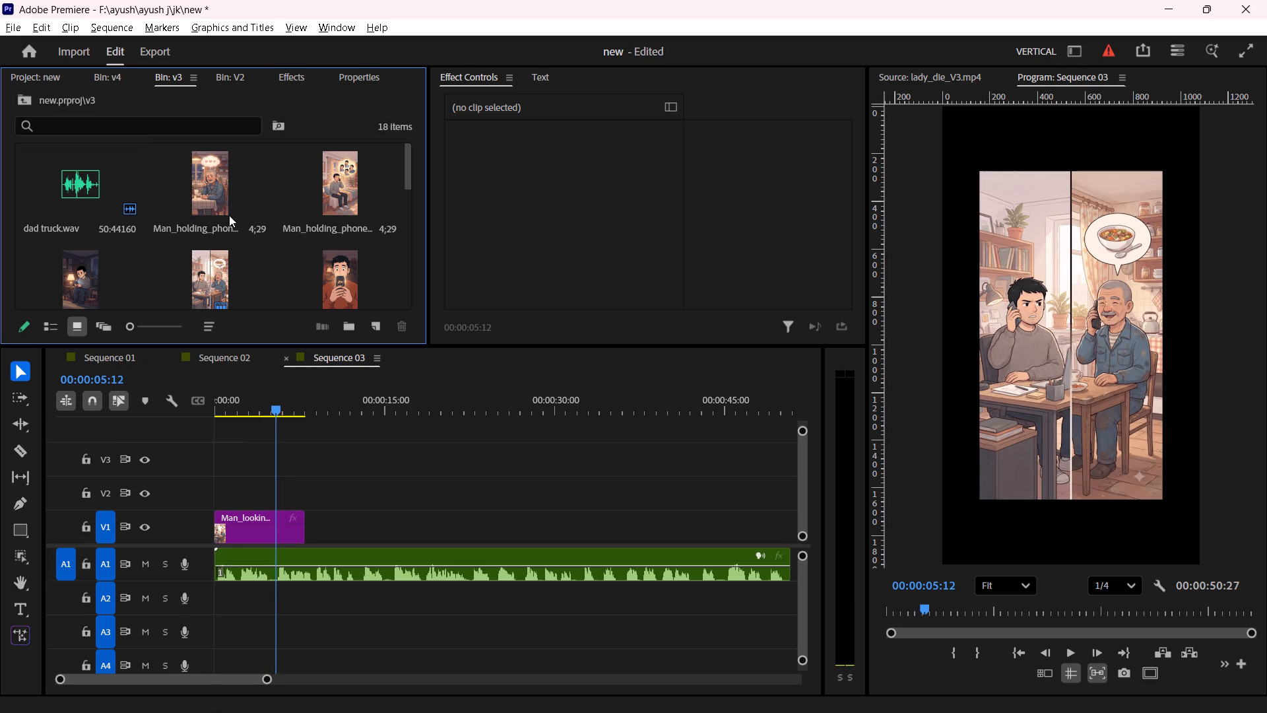
pyautogui.click(223, 203)
pyautogui.click(327, 186)
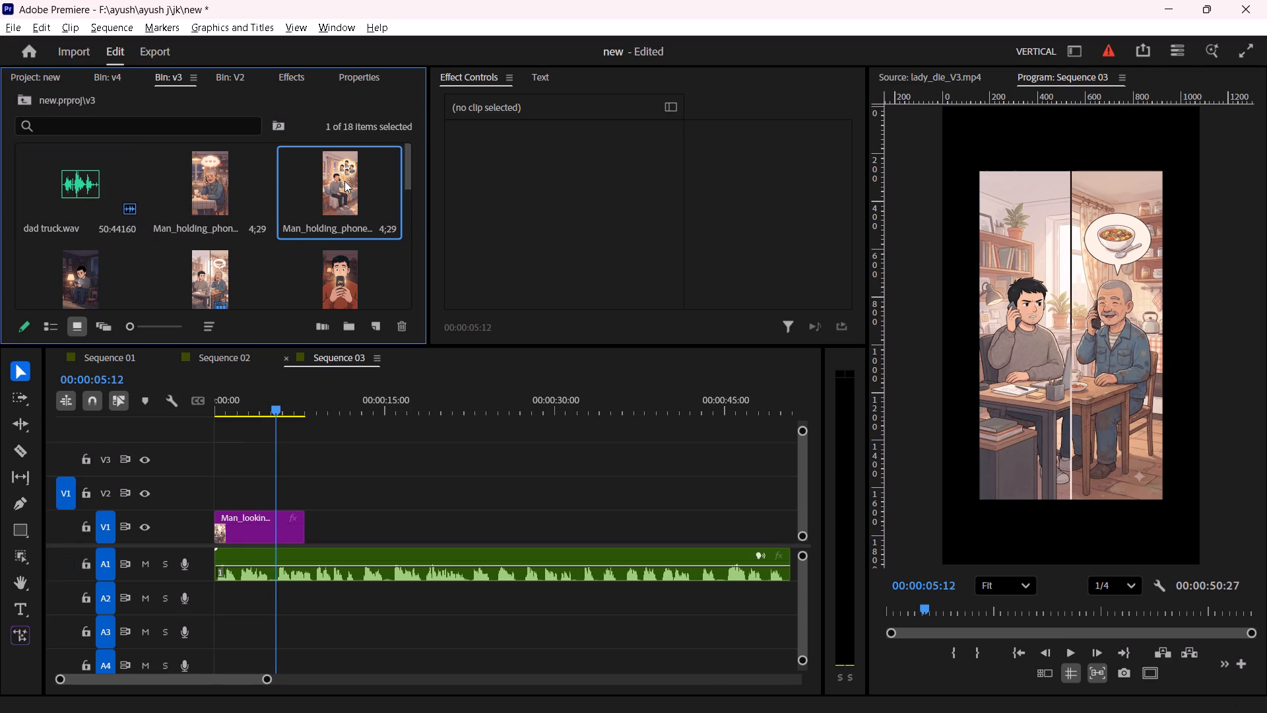
pyautogui.click(346, 180)
pyautogui.click(199, 184)
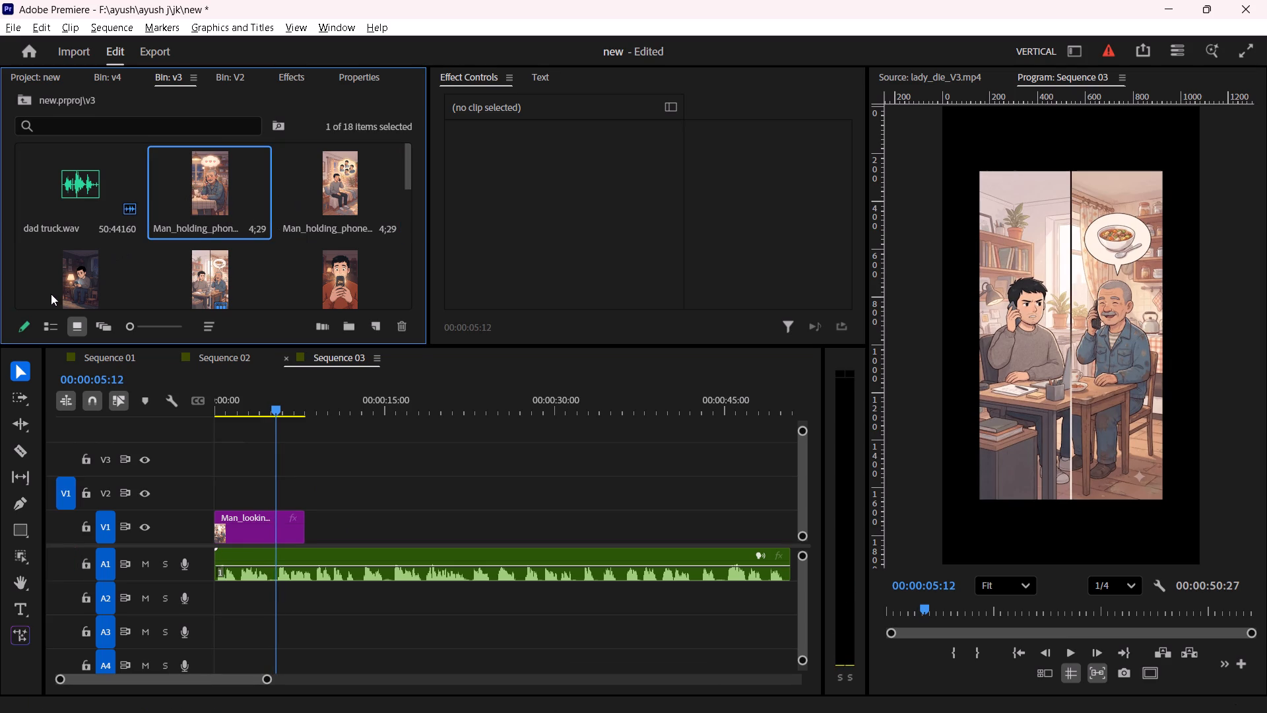
pyautogui.click(51, 294)
pyautogui.scroll(-1, 242, 259)
pyautogui.scroll(-1, 303, 257)
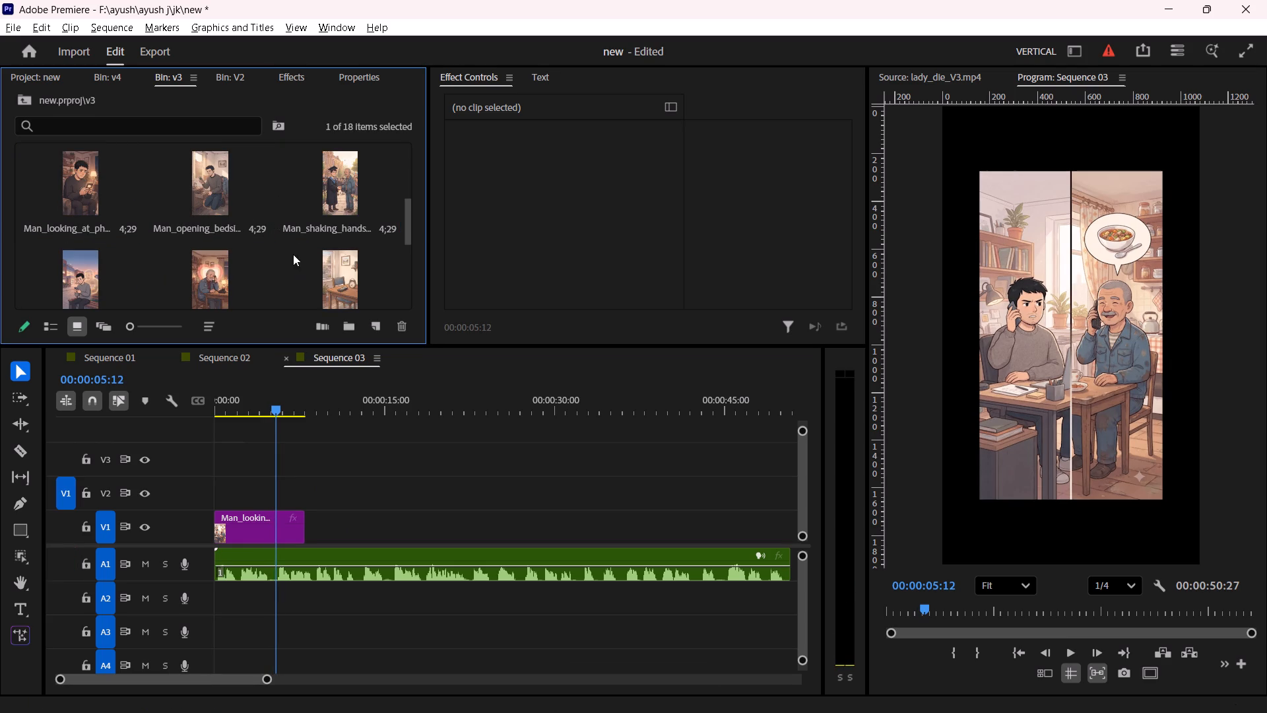
pyautogui.click(325, 197)
pyautogui.click(218, 182)
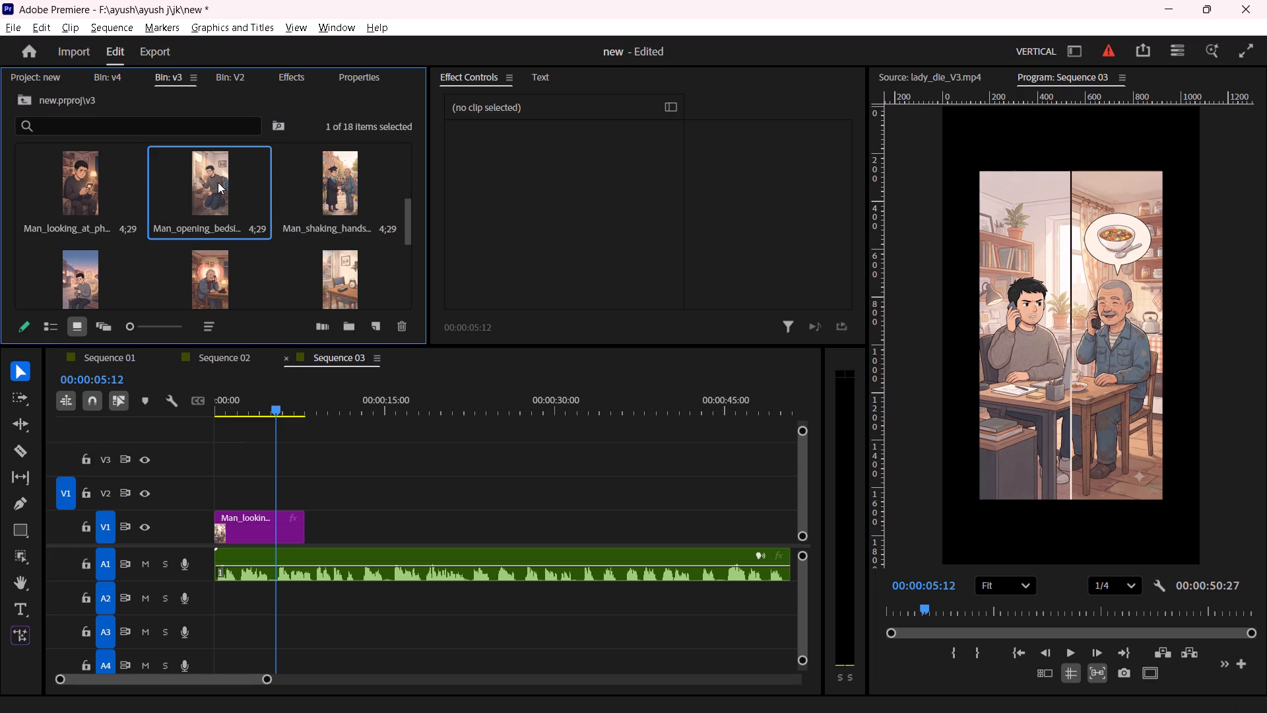
pyautogui.scroll(-1, 143, 264)
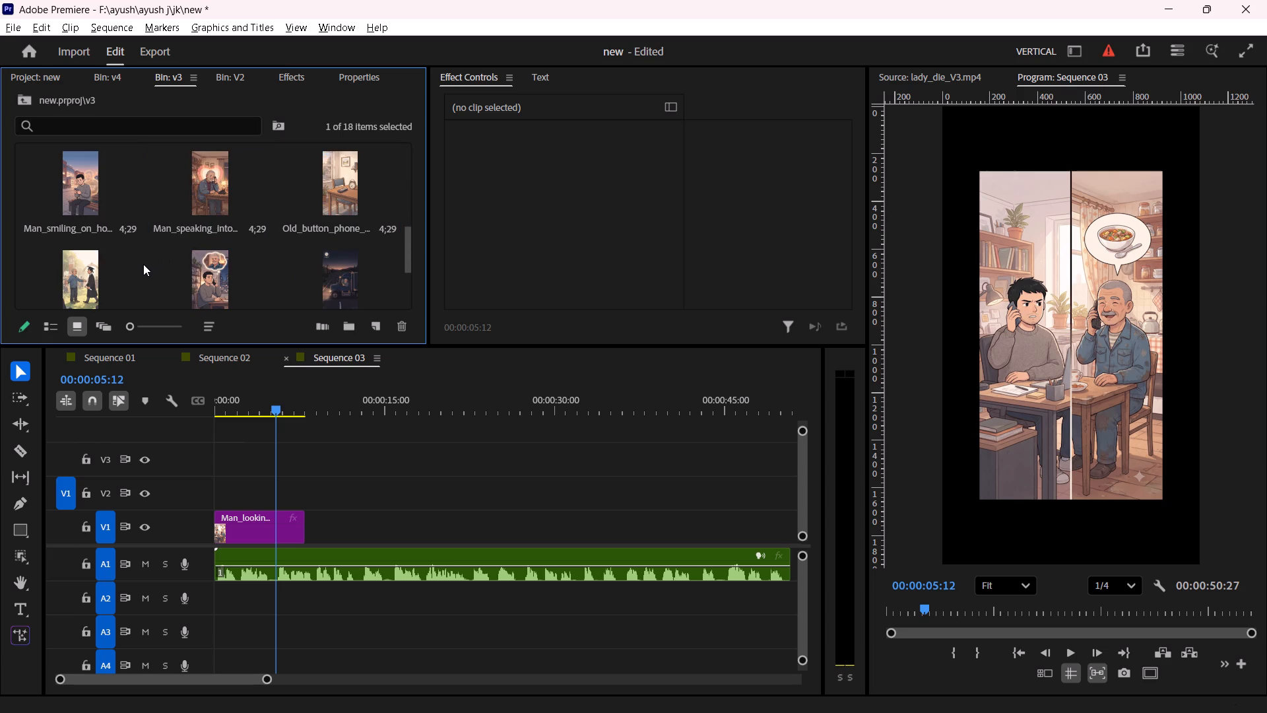
# Place the Older_man_embracing illustration on video track V2 at the start of the sequence.
pyautogui.click(86, 289)
pyautogui.scroll(-1, 184, 267)
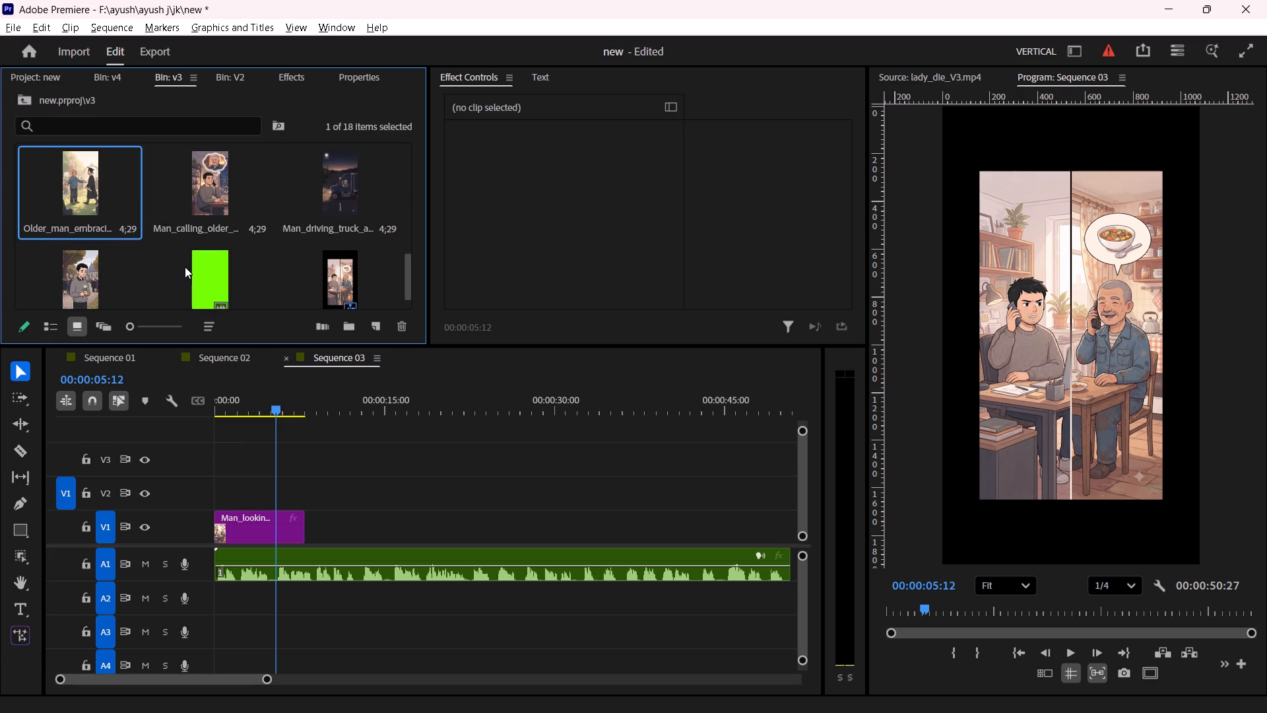
pyautogui.moveTo(85, 191); pyautogui.dragTo(233, 511)
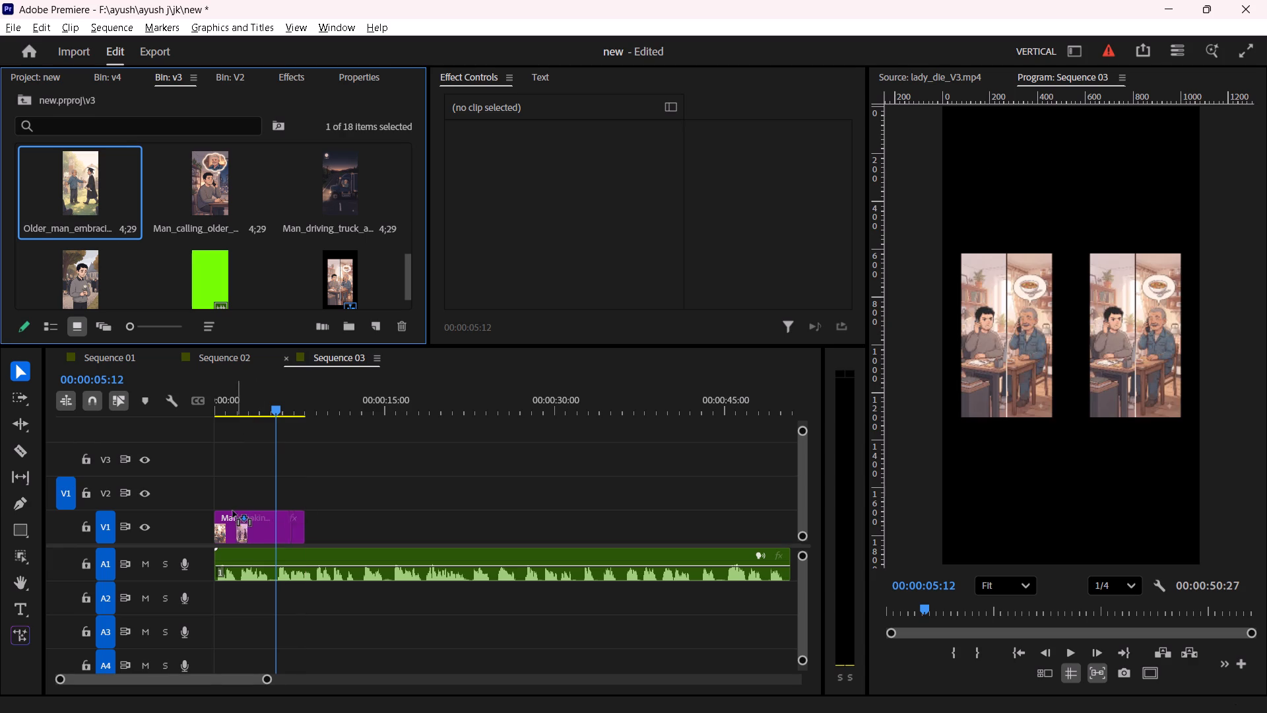
pyautogui.moveTo(233, 511); pyautogui.dragTo(214, 491)
# Move the Man_looking_at_phone clip along V1 so it starts at about 12.5 seconds.
pyautogui.click(242, 526)
pyautogui.moveTo(255, 527); pyautogui.dragTo(397, 528)
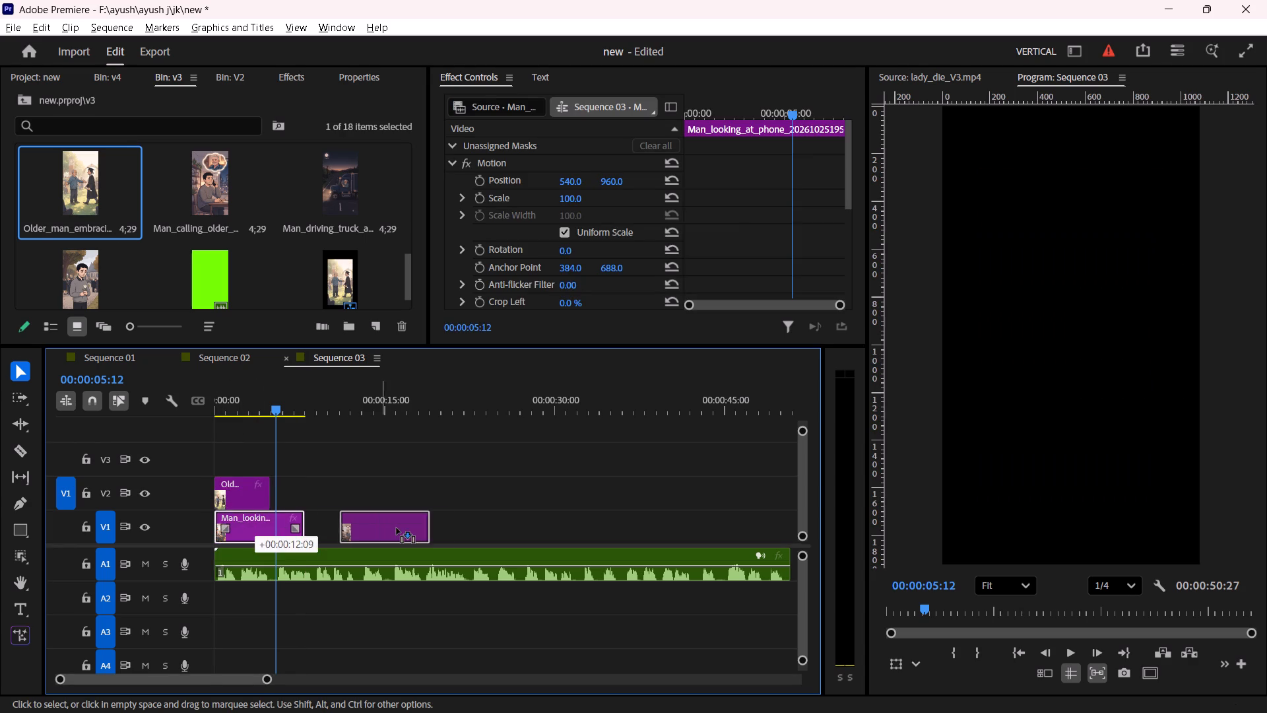
pyautogui.moveTo(397, 528); pyautogui.dragTo(398, 528)
# Move the Older_man_embracing clip from V2 down to V1, keeping it at the sequence start.
pyautogui.moveTo(251, 507); pyautogui.dragTo(250, 521)
# Play the sequence from the start to check the Older_man_embracing clip against the voice-over.
pyautogui.moveTo(260, 405); pyautogui.dragTo(211, 423)
pyautogui.press('space')
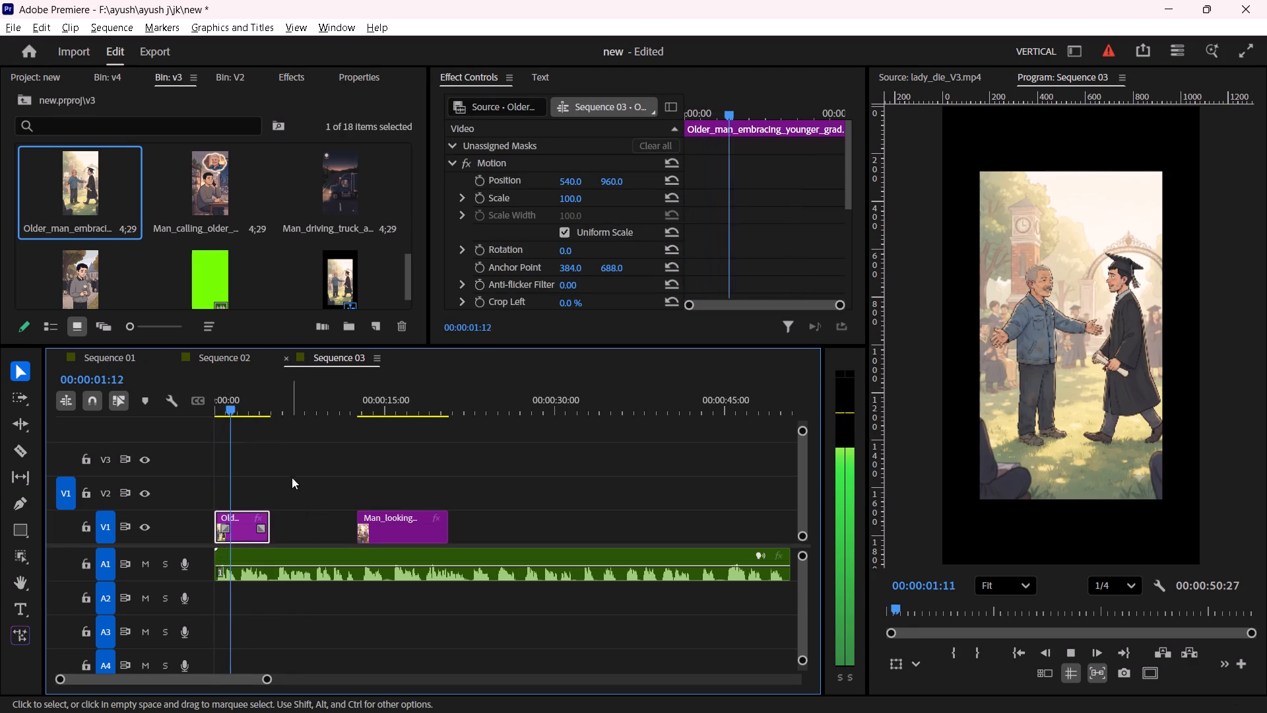
pyautogui.press('space')
# Place the Man_shaking_hands illustration from the v3 bin on V1 directly after the Older_man_embracing clip.
pyautogui.keyDown('alt'); pyautogui.scroll(1, 238, 523); pyautogui.keyUp('alt')
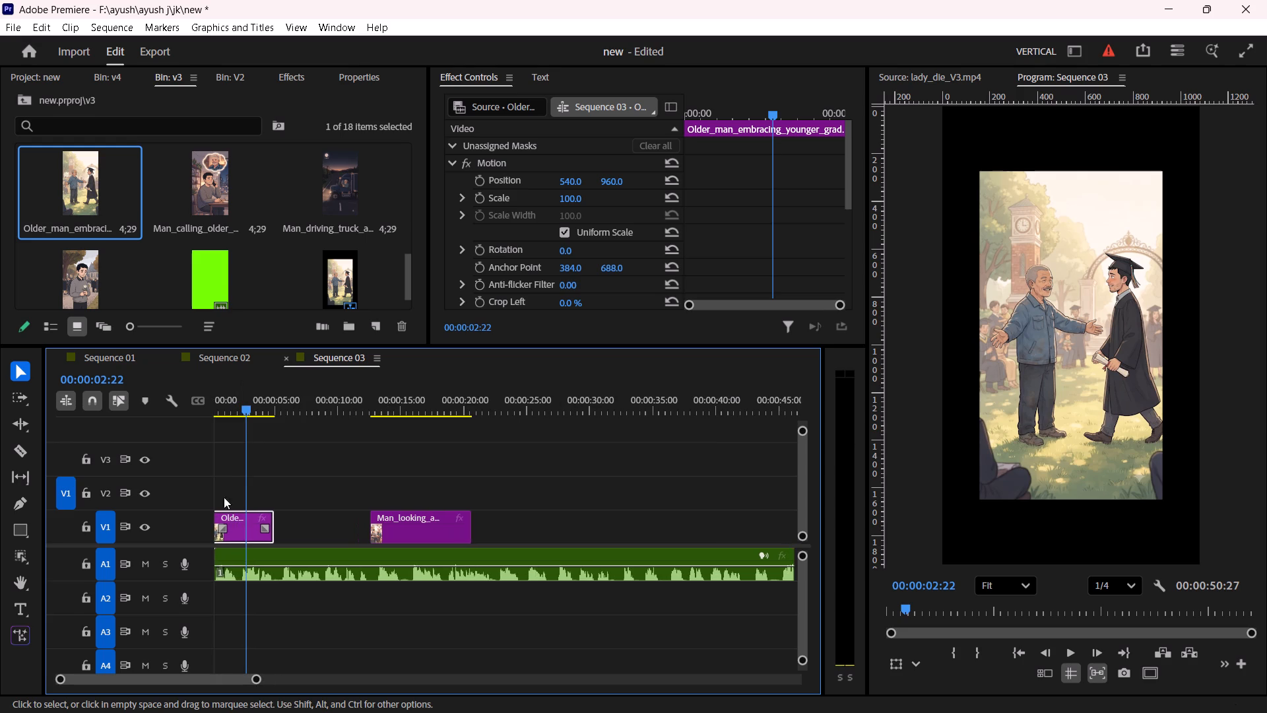
pyautogui.scroll(2, 227, 243)
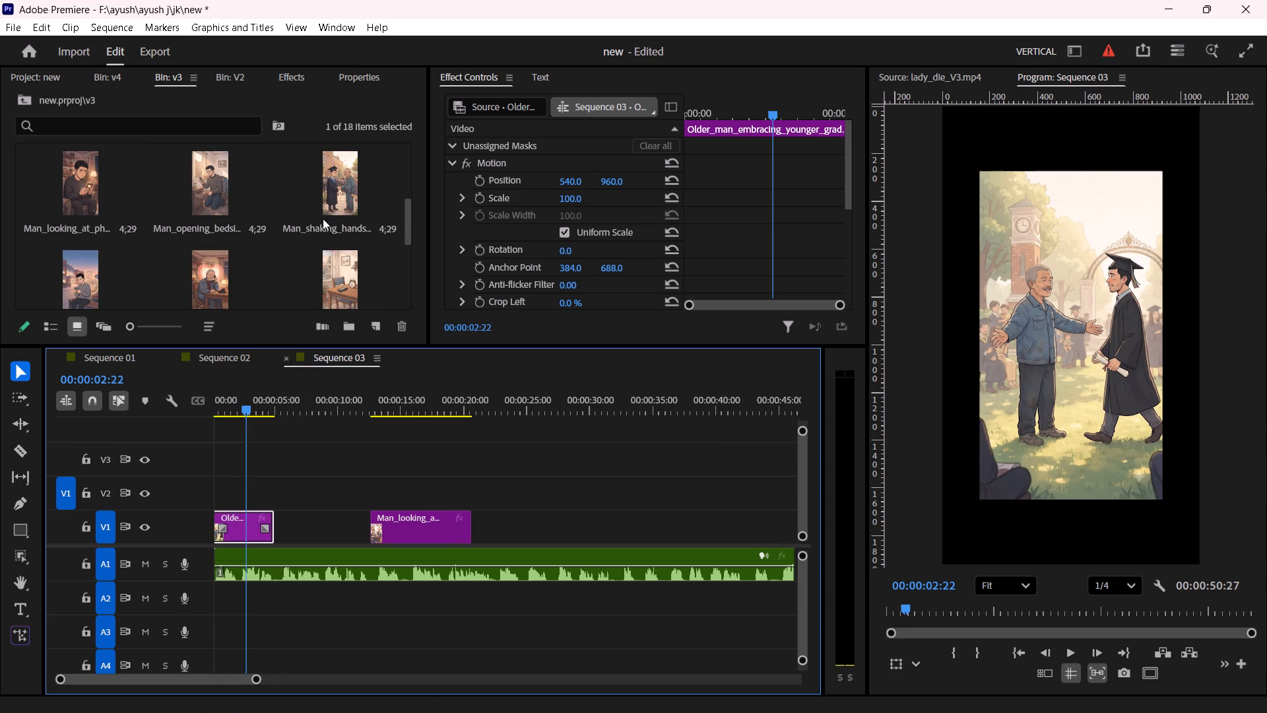
pyautogui.click(342, 201)
pyautogui.moveTo(339, 187); pyautogui.dragTo(329, 247)
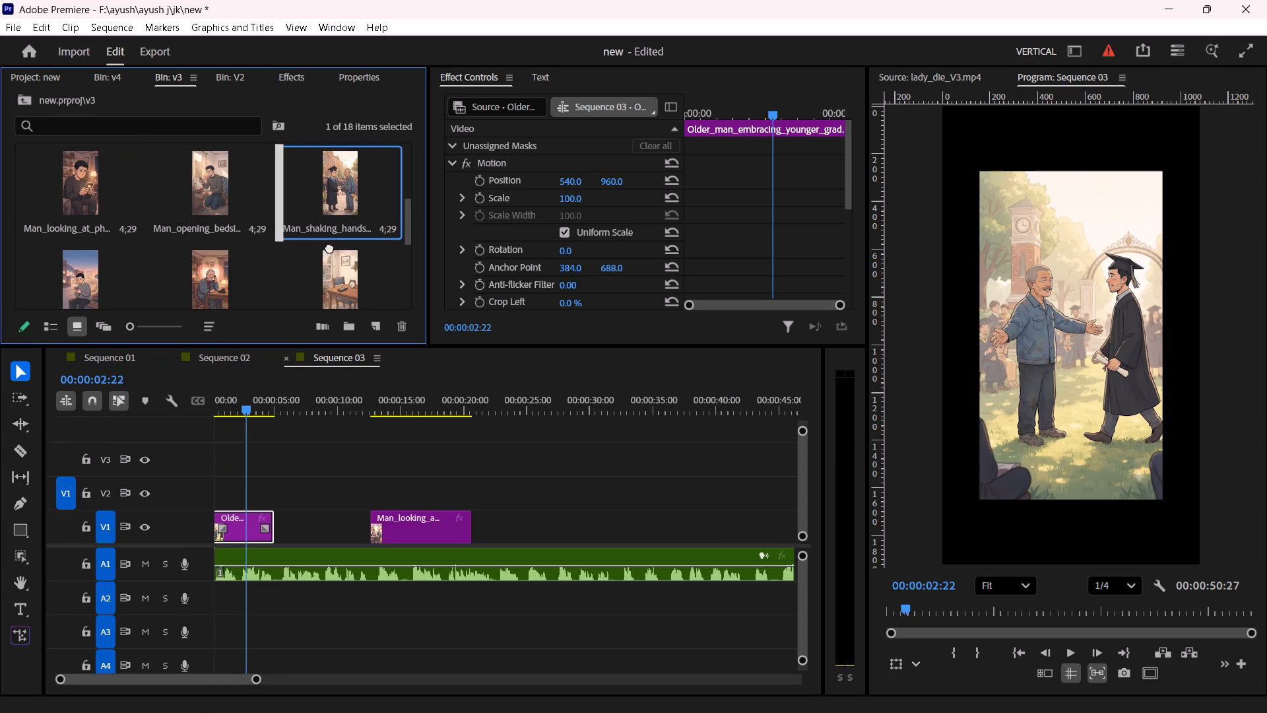
pyautogui.moveTo(329, 247); pyautogui.dragTo(269, 515)
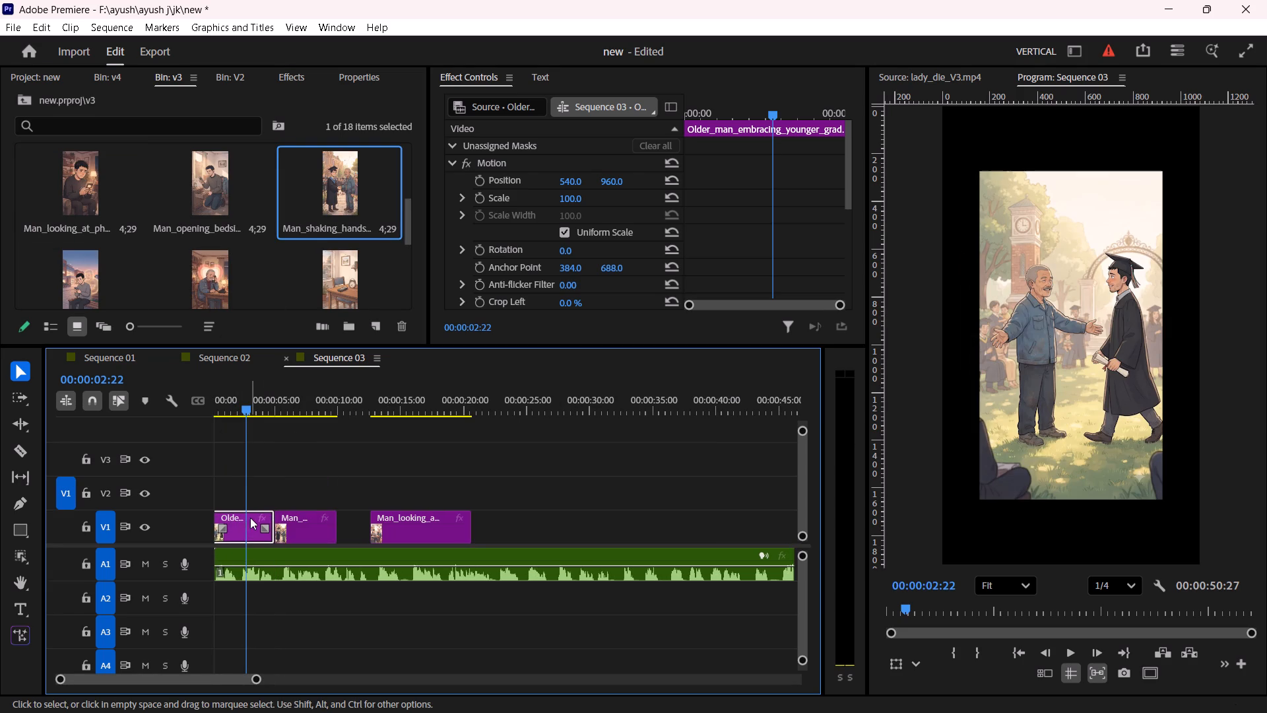
# Trim the end of the Older_man_embracing clip on V1 back to about 2 seconds.
pyautogui.click(265, 521)
pyautogui.moveTo(271, 520); pyautogui.dragTo(267, 519)
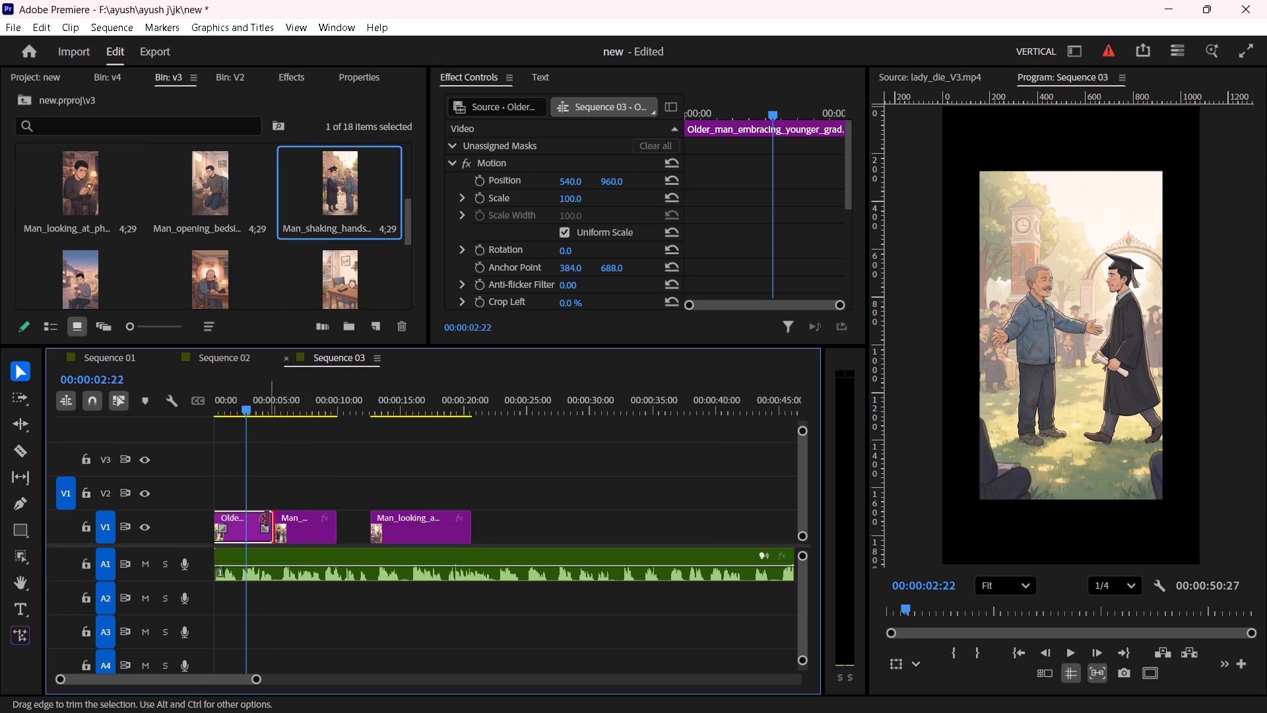
pyautogui.moveTo(267, 519); pyautogui.dragTo(238, 524)
# Move the Man_shaking_hands clip earlier on V1 to close the gap after the Older_man_embracing clip.
pyautogui.keyDown('alt'); pyautogui.scroll(12, 250, 521); pyautogui.keyUp('alt')
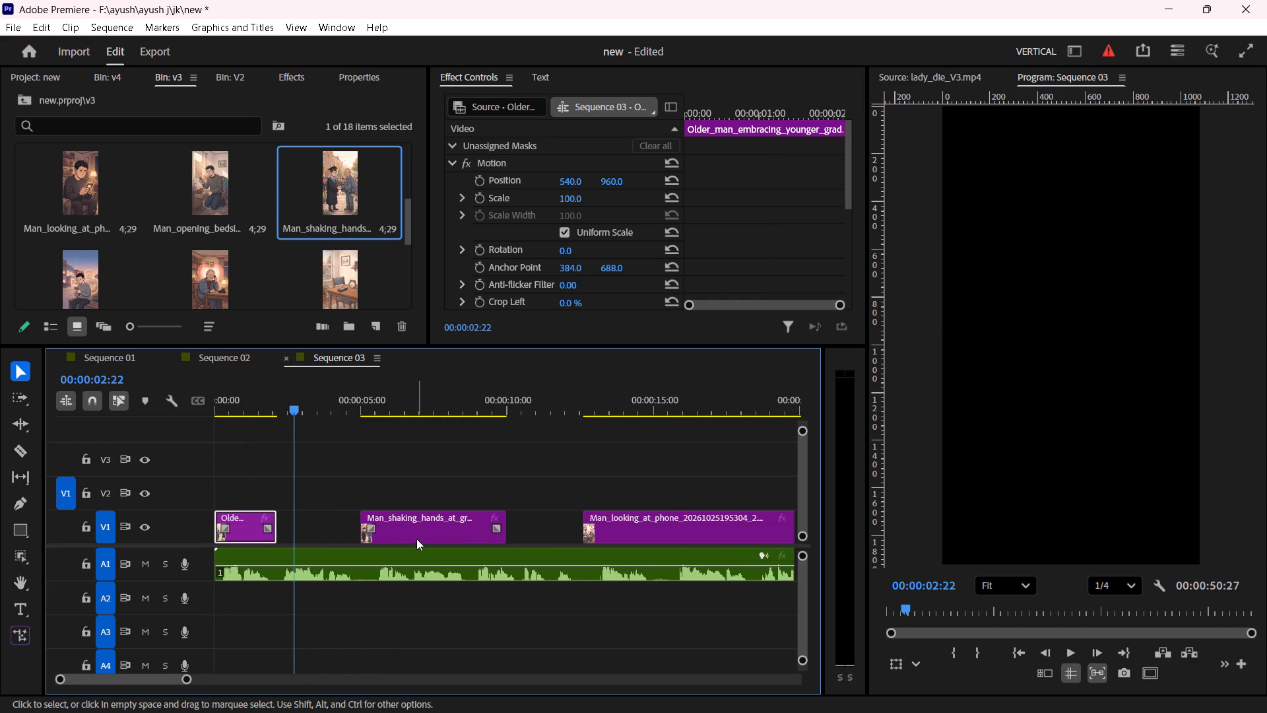
pyautogui.click(416, 539)
pyautogui.moveTo(410, 536); pyautogui.dragTo(324, 537)
# Play on from the playhead to hear the voice-over under the Man_shaking_hands clip.
pyautogui.press('space')
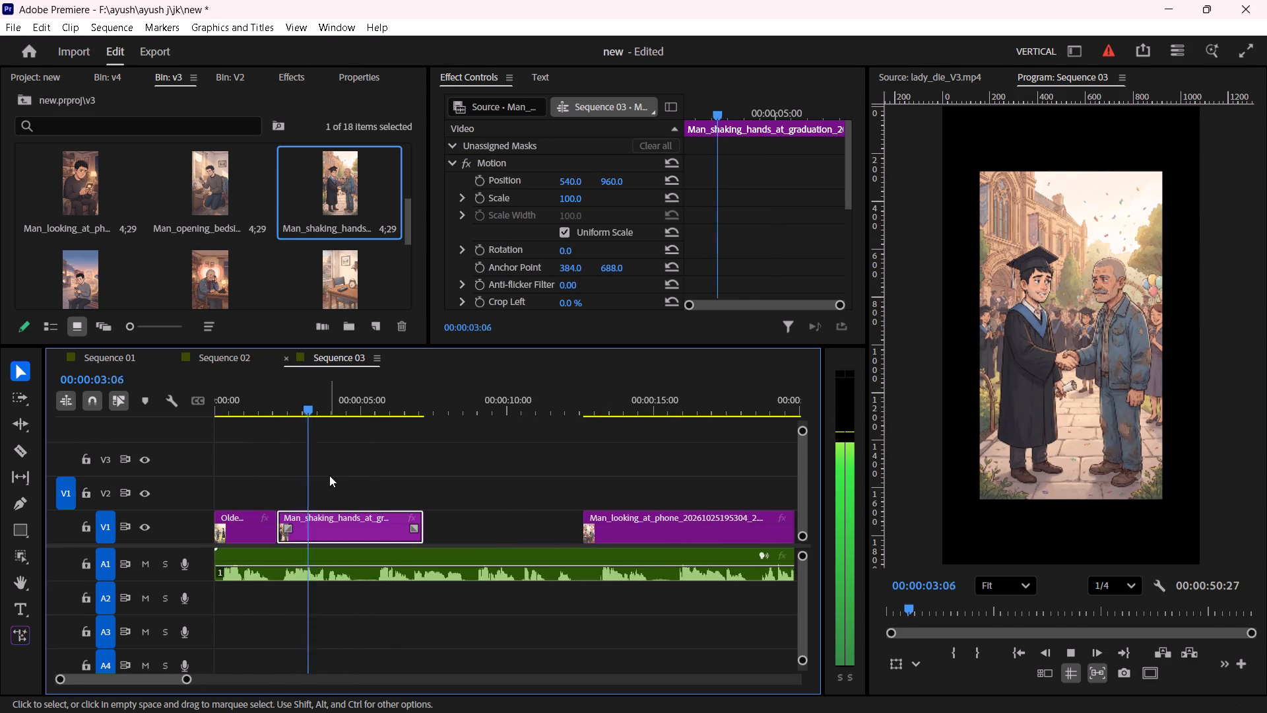
pyautogui.press('space')
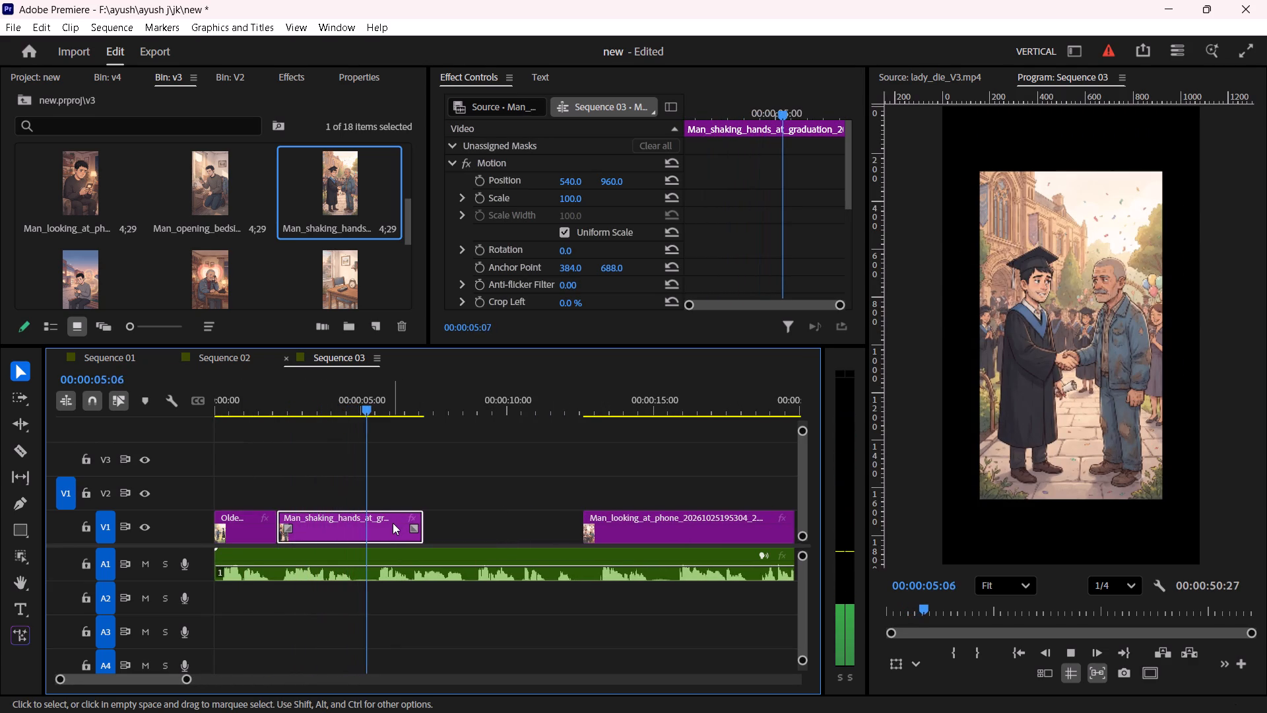
# Switch from Premiere to another open window.
pyautogui.hotkey('alt', 'Tab')
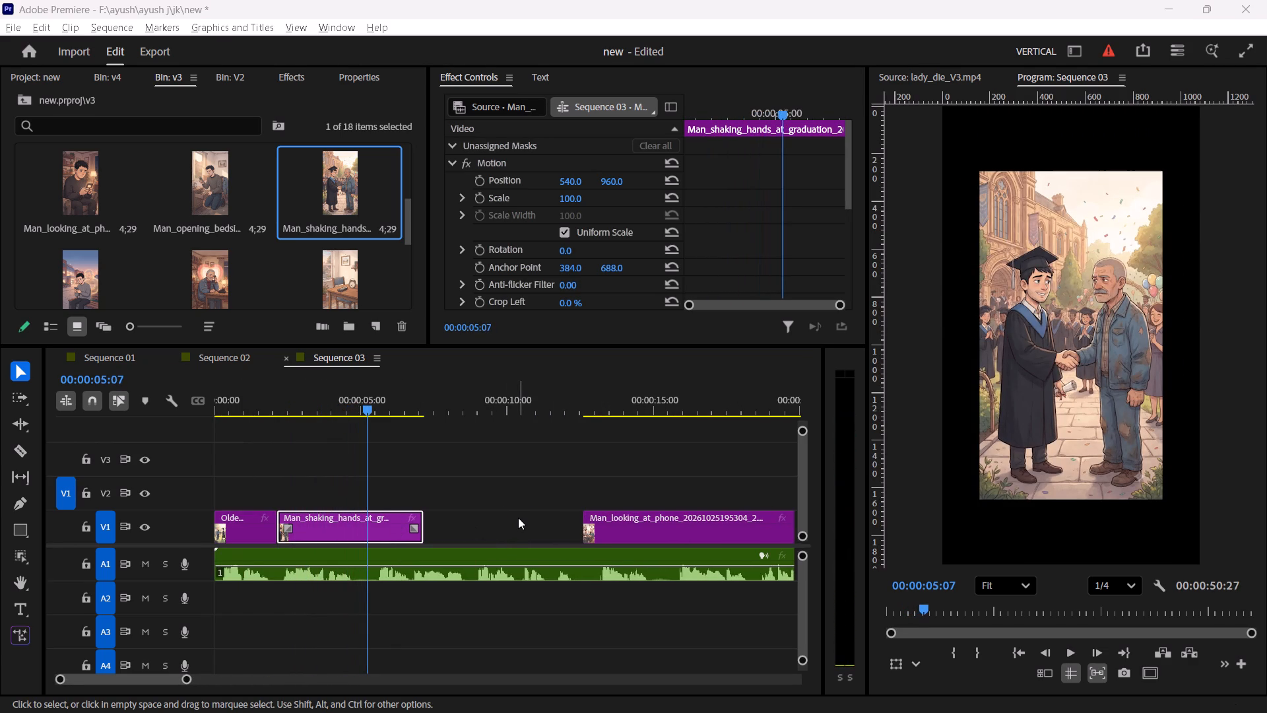
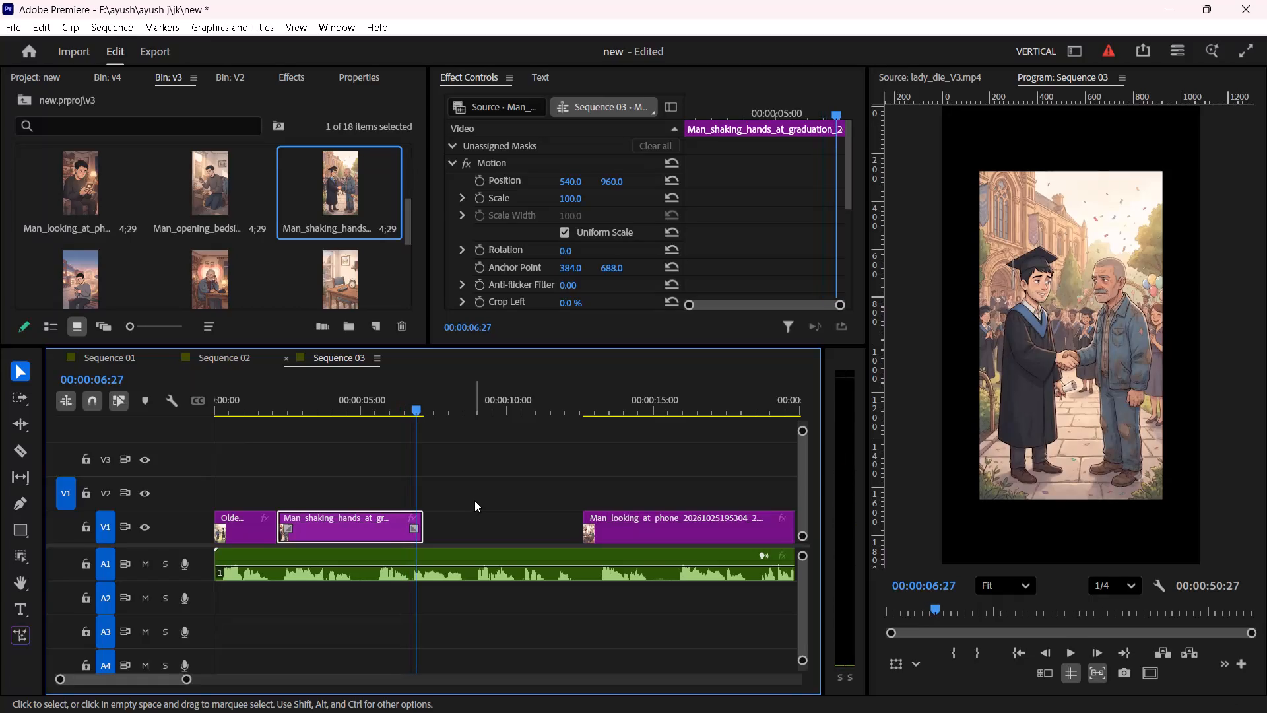
# Place the Man_driving_truck illustration from the v3 bin on V1 at about 5.4 seconds, over the end of the Man_shaking_hands clip.
pyautogui.scroll(-1, 271, 268)
pyautogui.moveTo(334, 274); pyautogui.dragTo(400, 532)
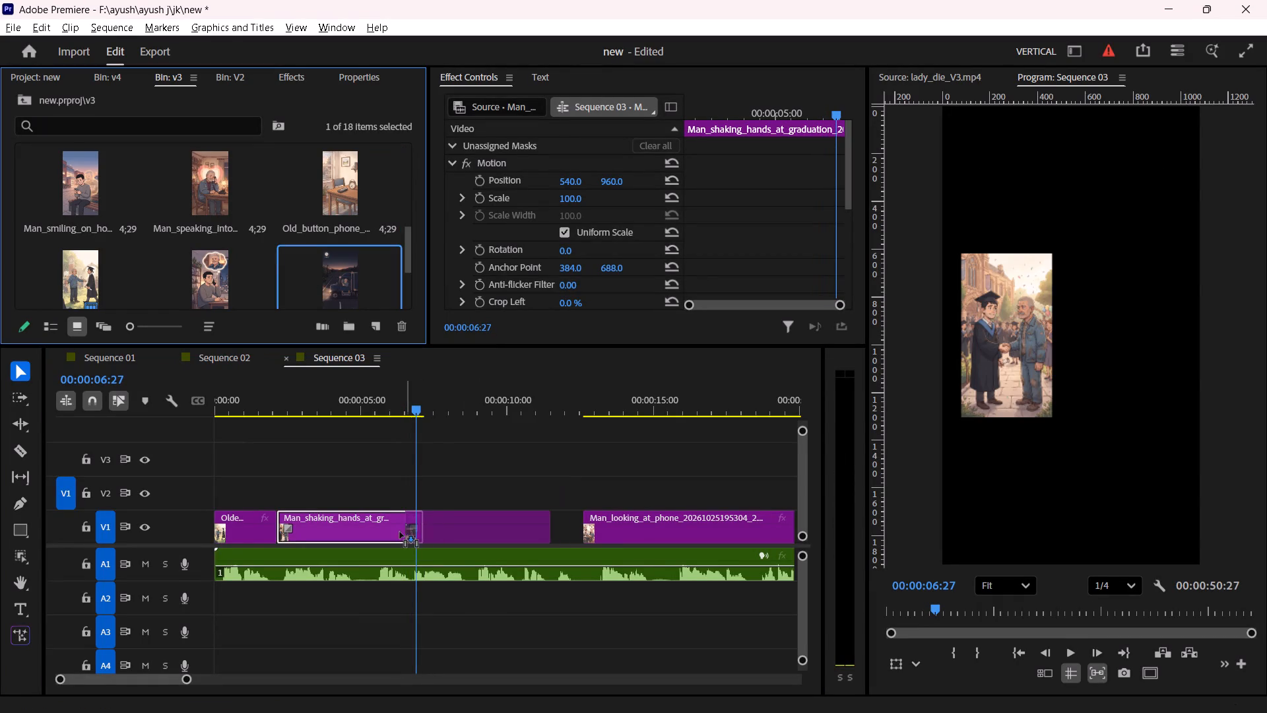
pyautogui.moveTo(400, 532); pyautogui.dragTo(373, 532)
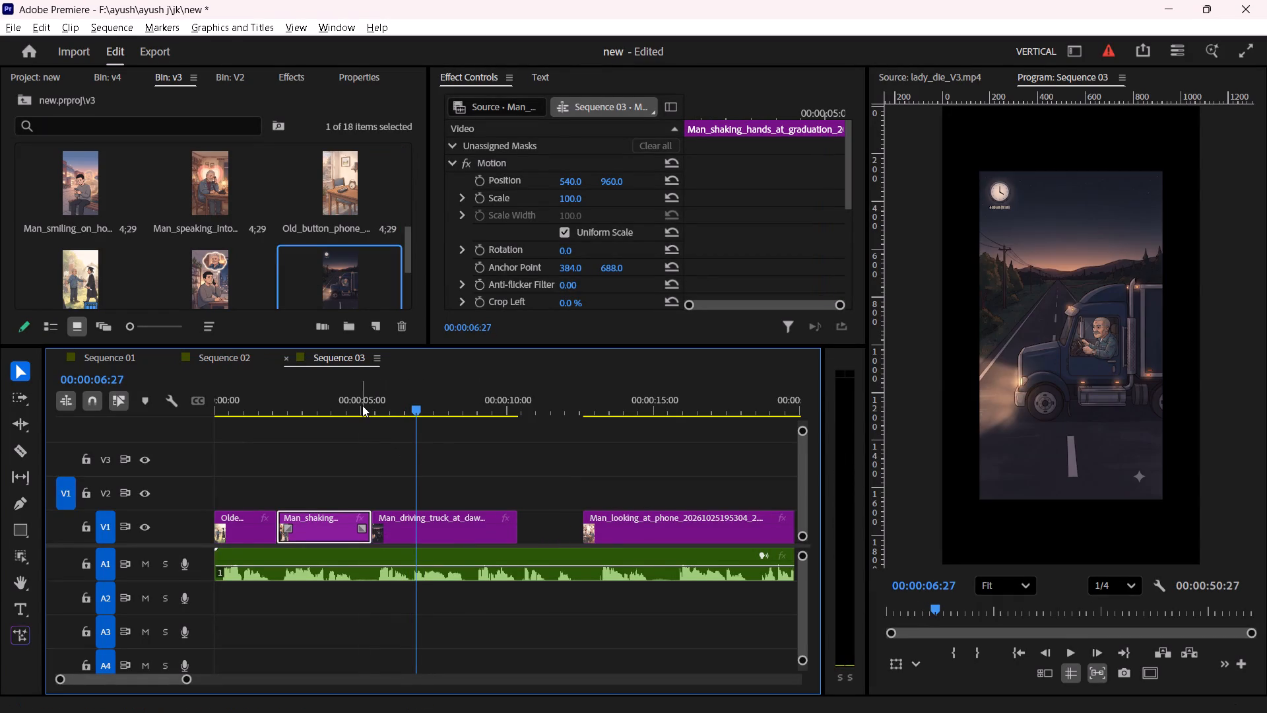
# Play from about 5 seconds to hear the voice-over under the Man_driving_truck clip.
pyautogui.click(362, 405)
pyautogui.press('space')
pyautogui.scroll(-1, 445, 472)
pyautogui.press('space')
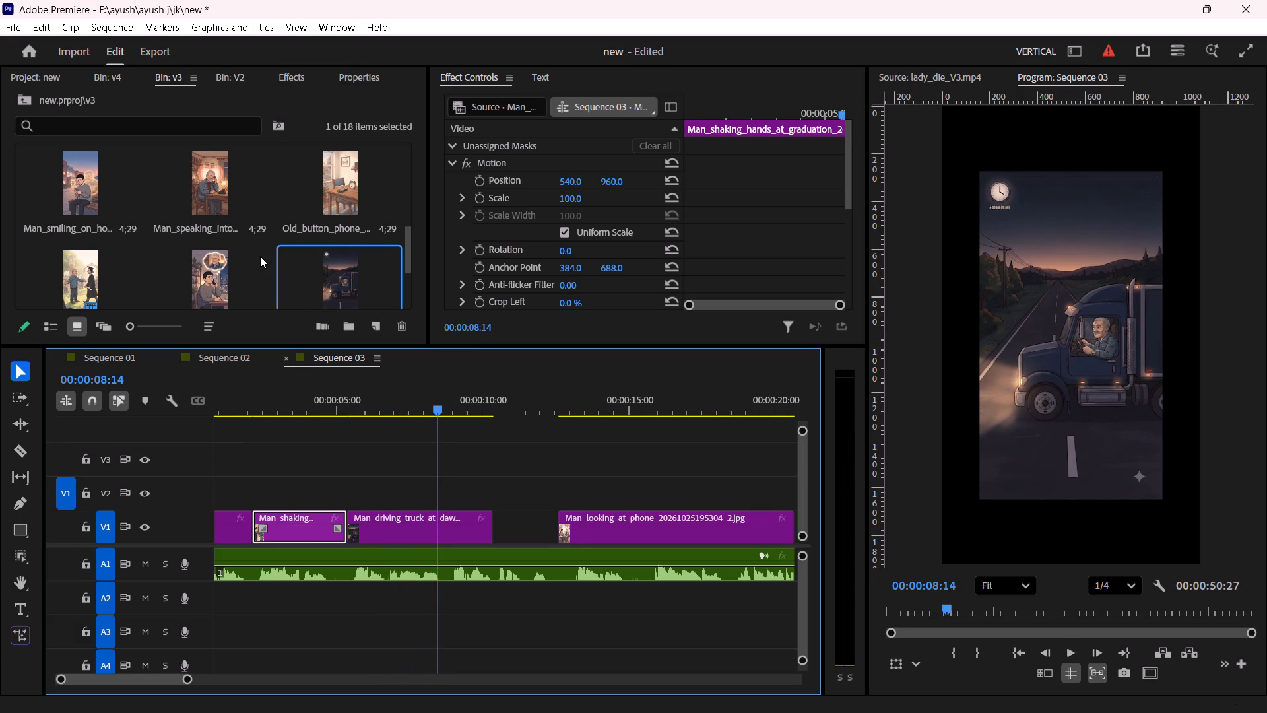
# Look through the v3 bin's illustrations for one that suits the next part of the voice-over.
pyautogui.scroll(-1, 259, 252)
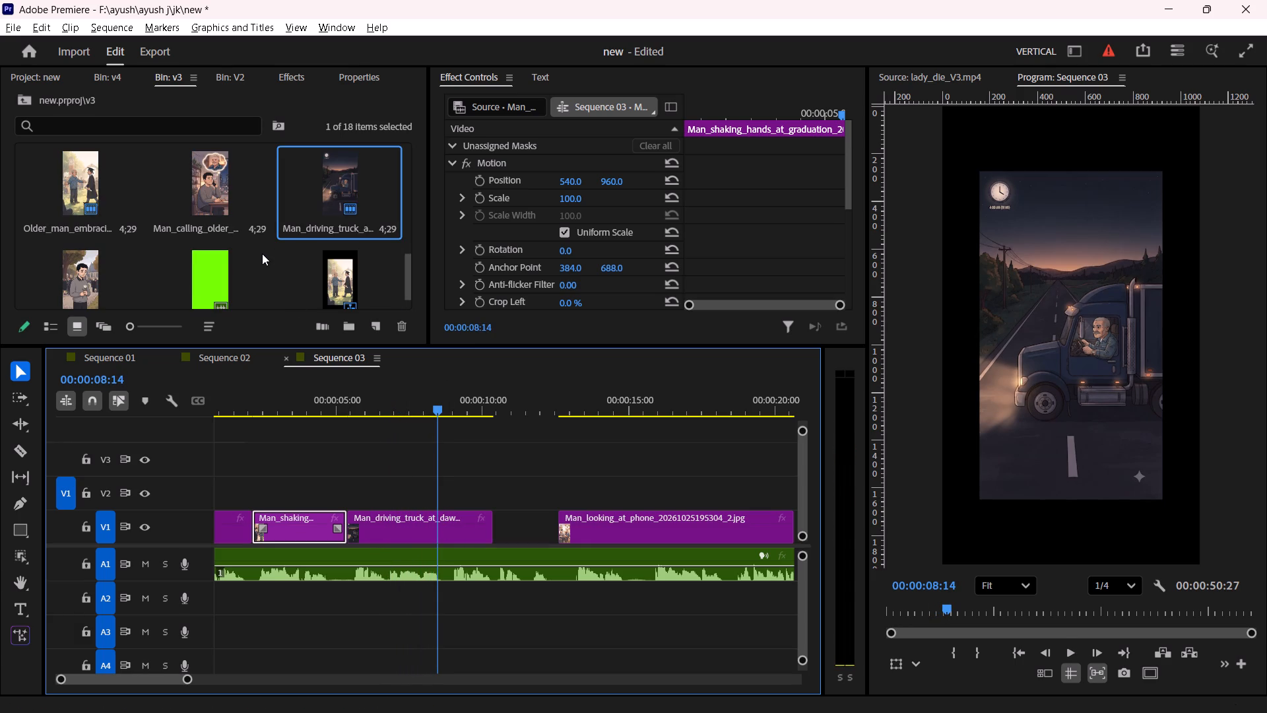
pyautogui.scroll(-2, 263, 261)
pyautogui.scroll(1, 260, 263)
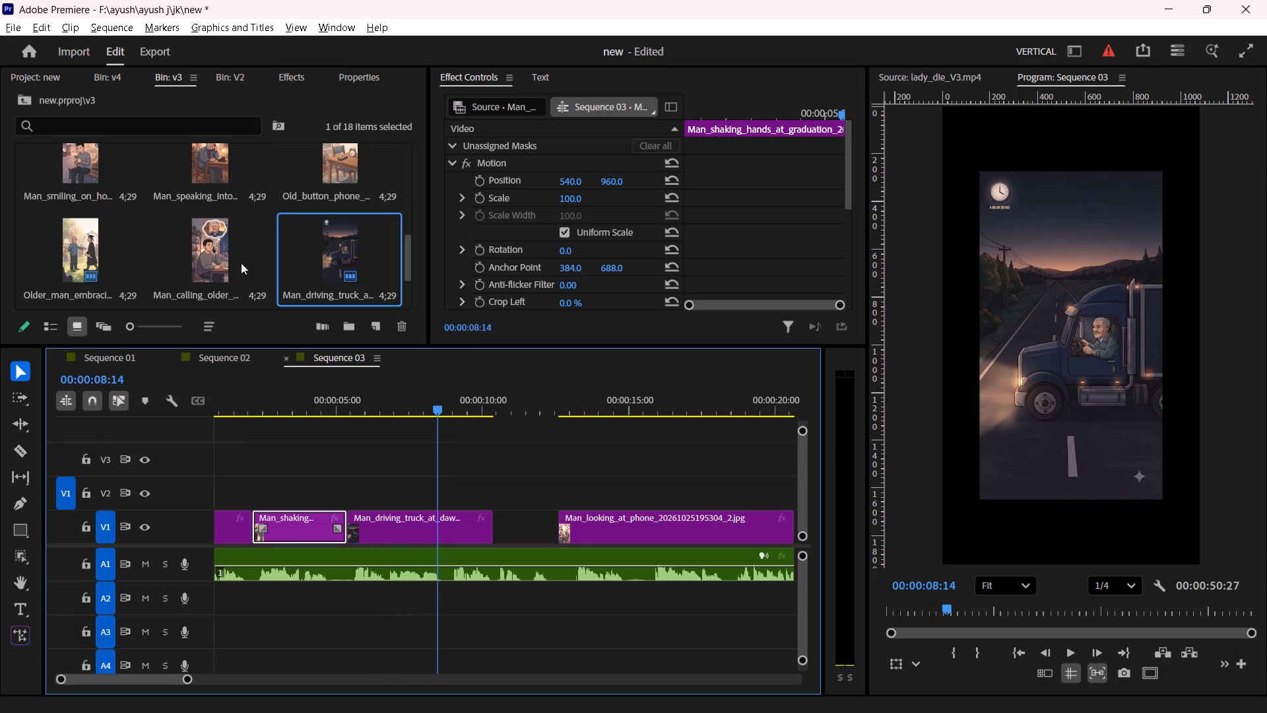
pyautogui.scroll(1, 168, 263)
pyautogui.scroll(1, 251, 250)
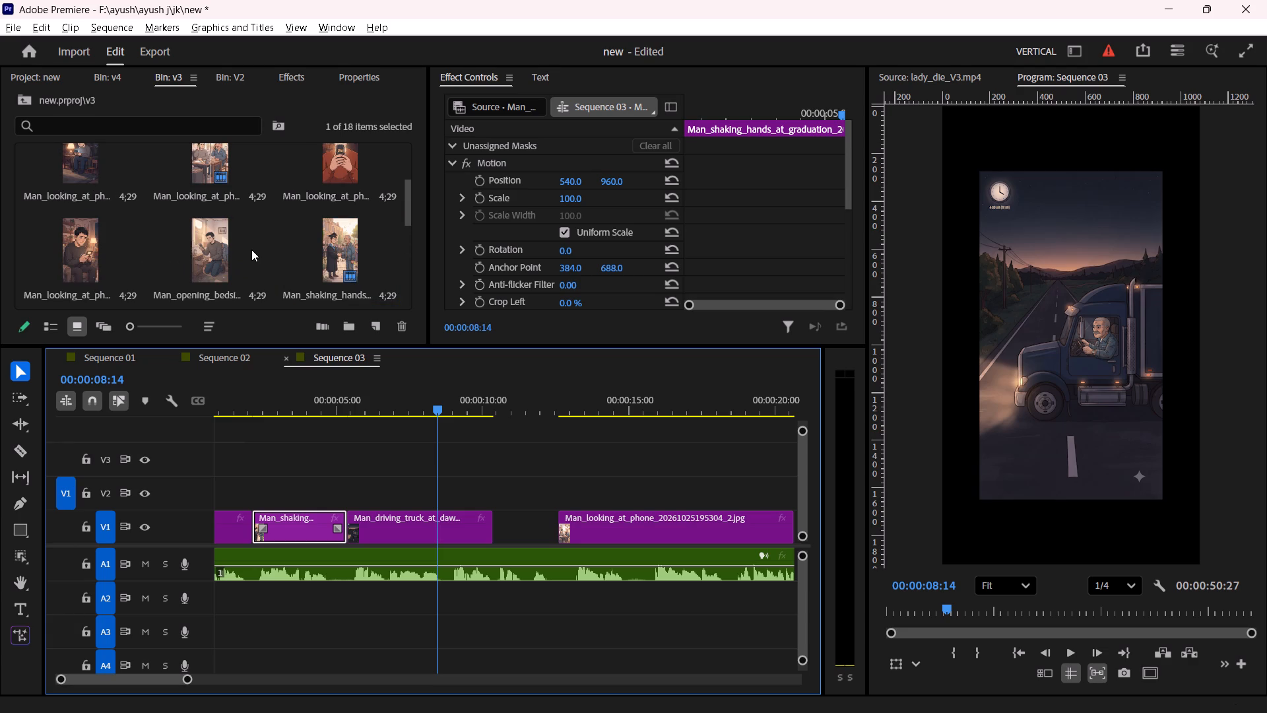
pyautogui.scroll(1, 255, 267)
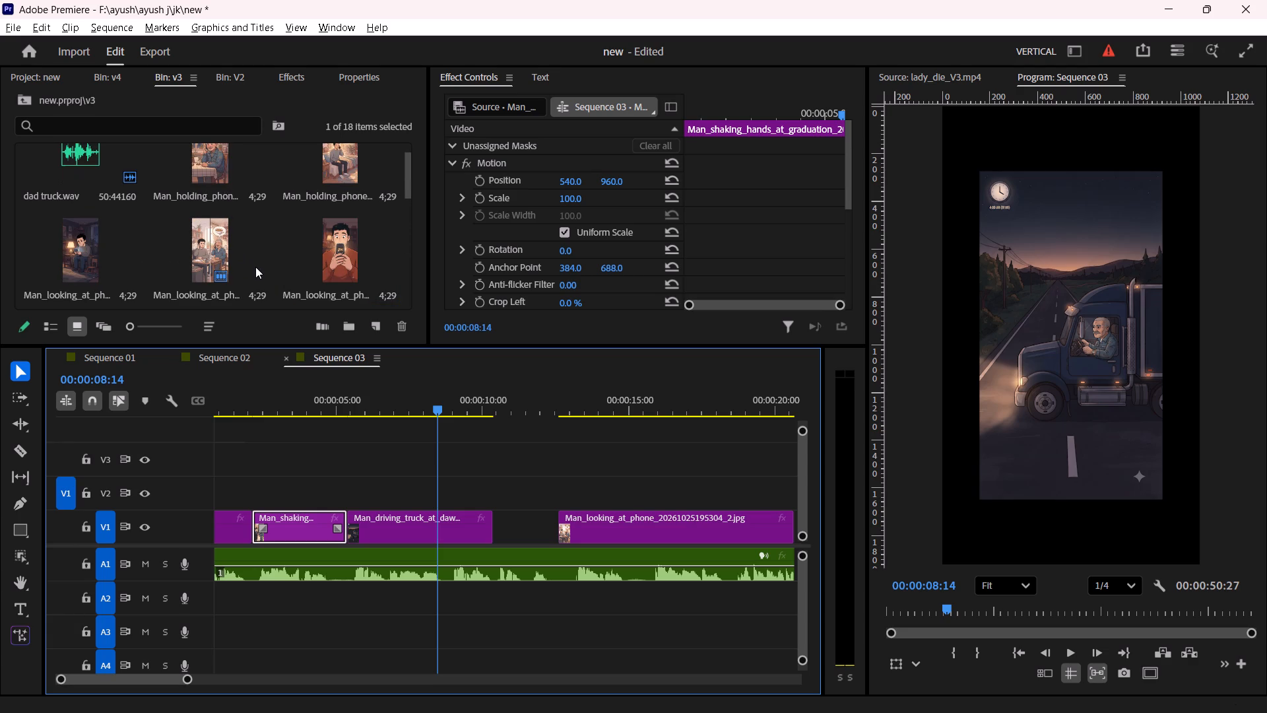
pyautogui.scroll(1, 255, 267)
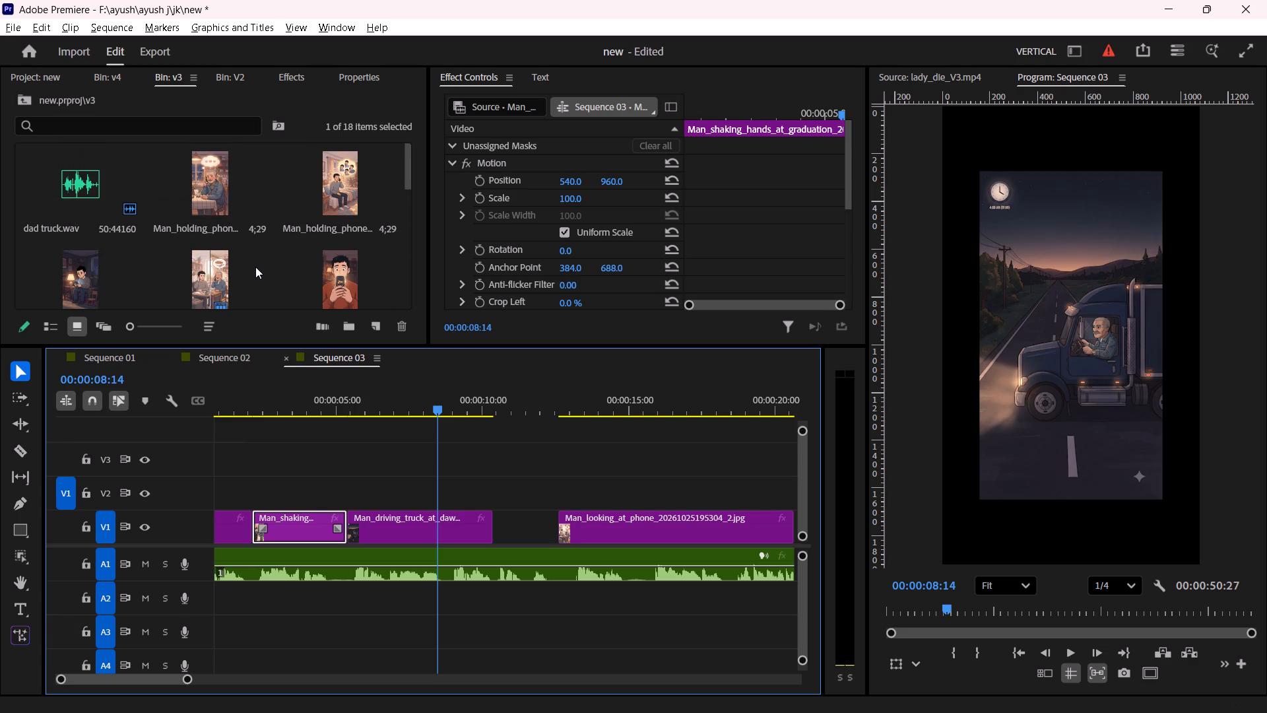
# Play on from the playhead to hear the voice-over past the end of the Man_driving_truck clip.
pyautogui.press('space')
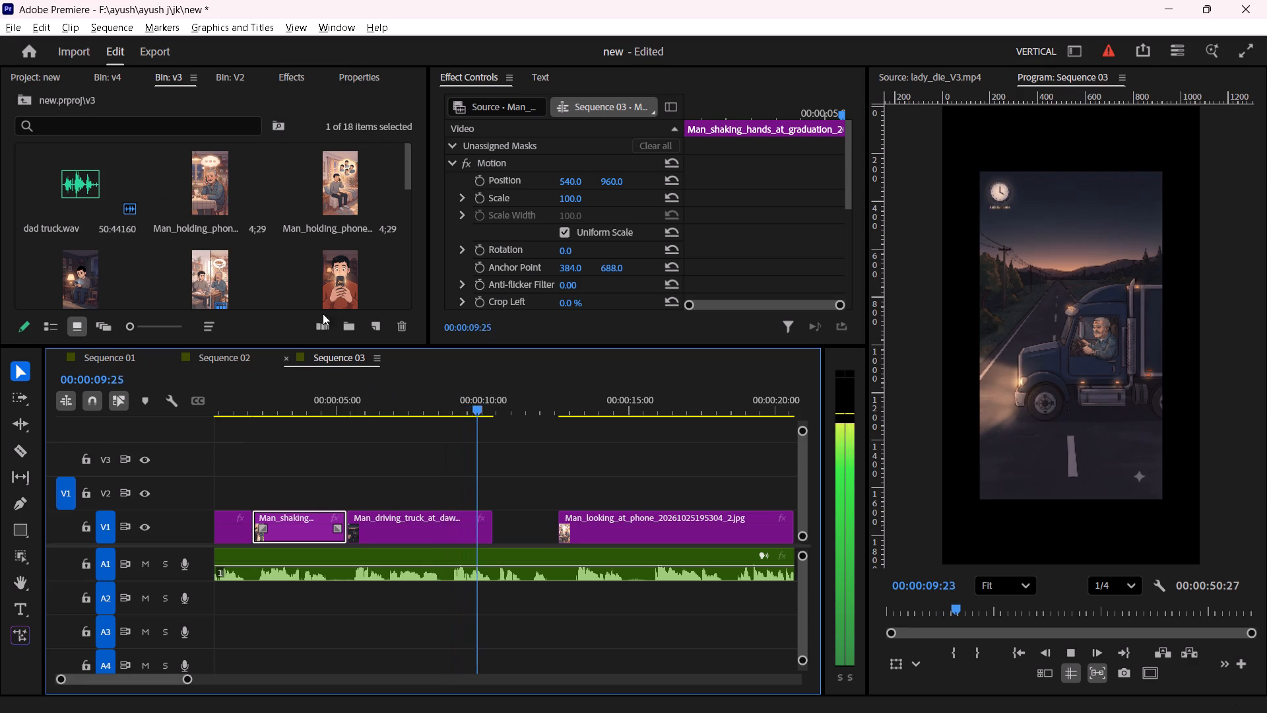
pyautogui.press('space')
# Place the Man_calling_older_man illustration on V1 at about 8.7 seconds, over the end of the Man_driving_truck clip.
pyautogui.click(203, 284)
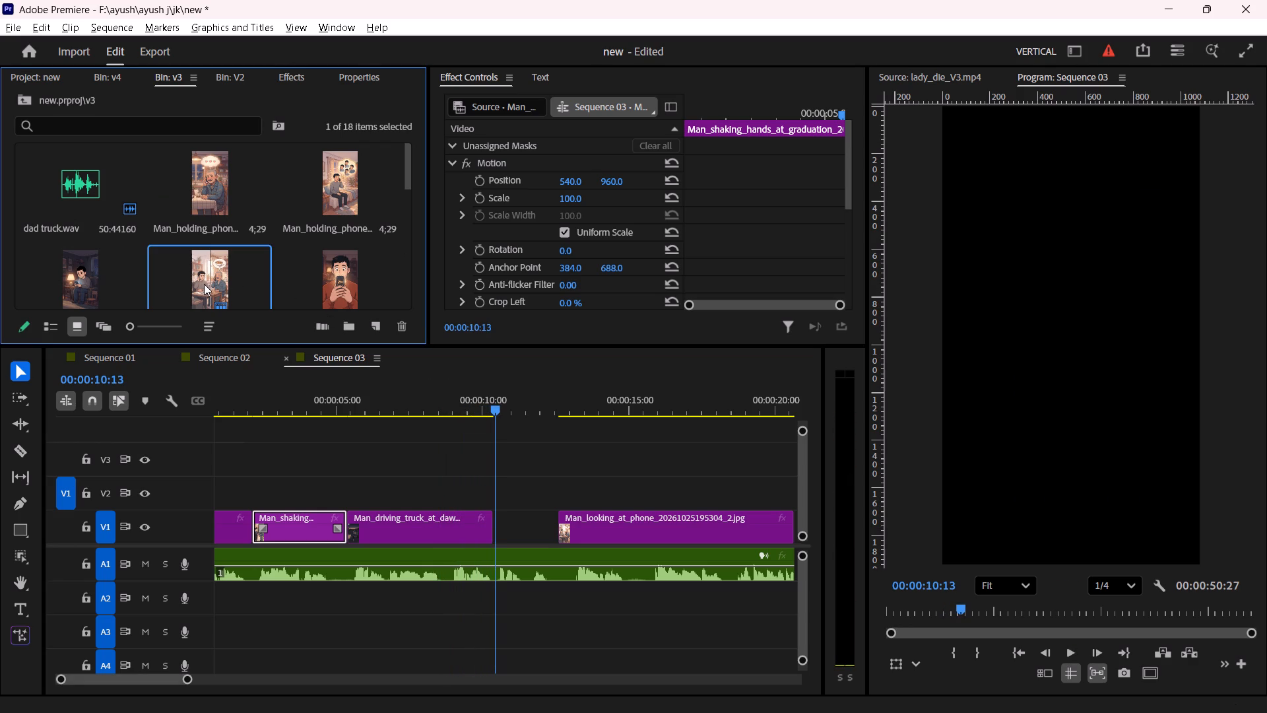
pyautogui.scroll(-1, 271, 242)
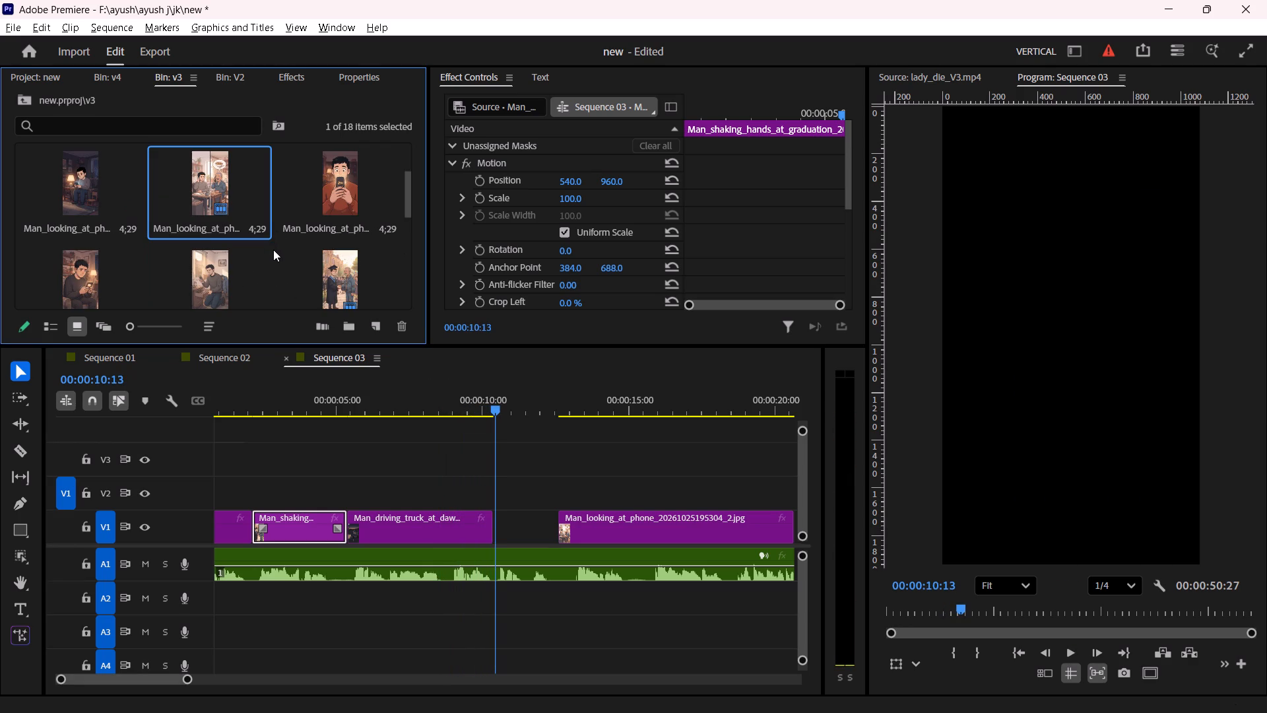
pyautogui.scroll(-1, 276, 256)
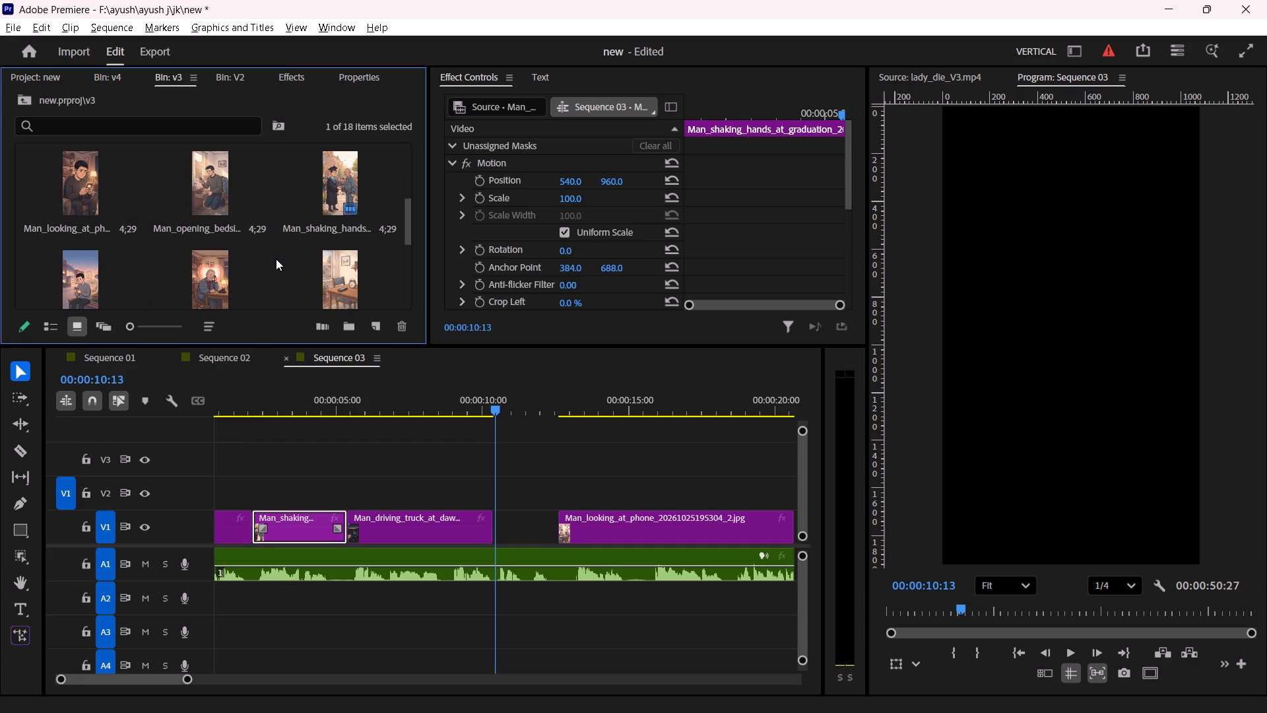
pyautogui.scroll(-1, 276, 259)
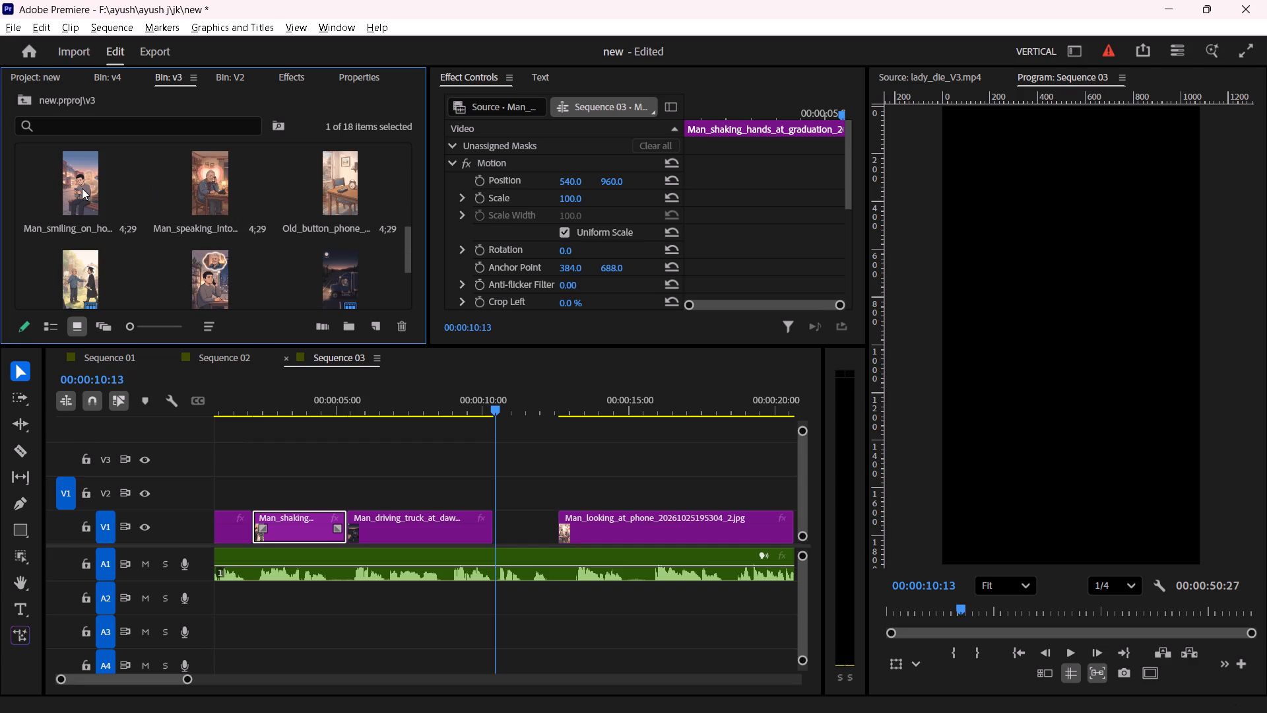
pyautogui.moveTo(73, 190); pyautogui.dragTo(443, 490)
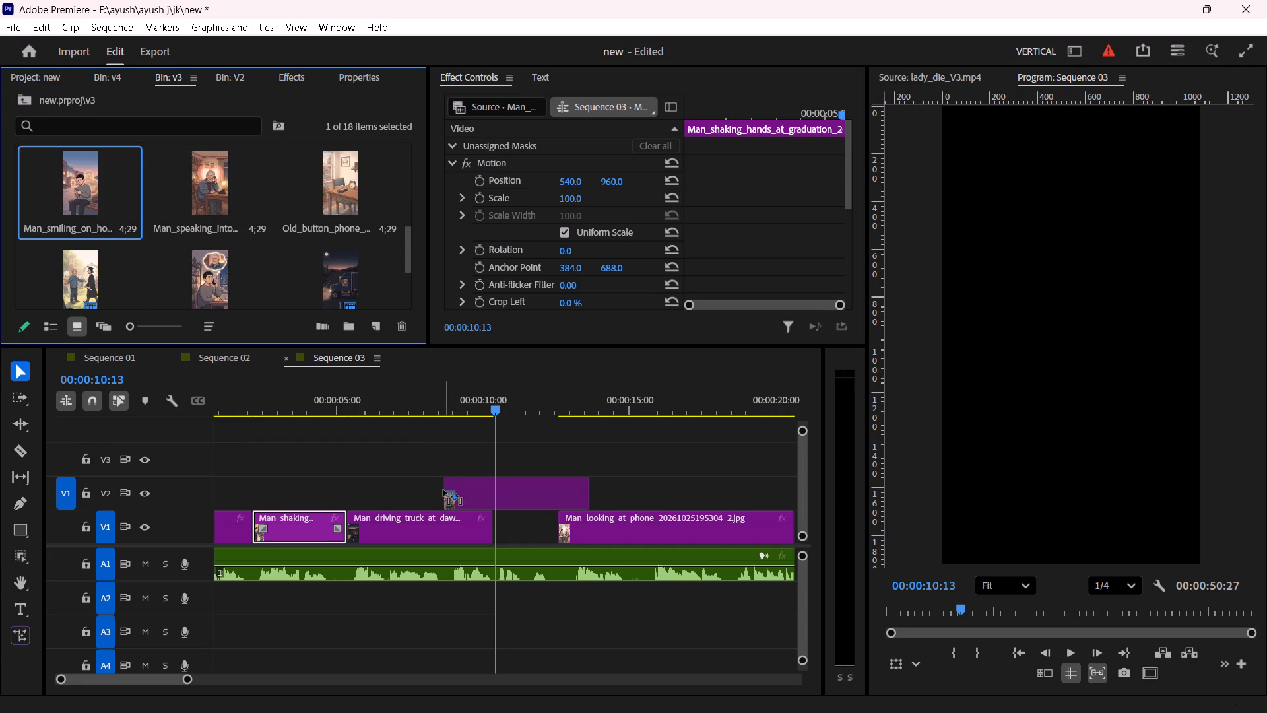
pyautogui.moveTo(443, 490); pyautogui.dragTo(103, 192)
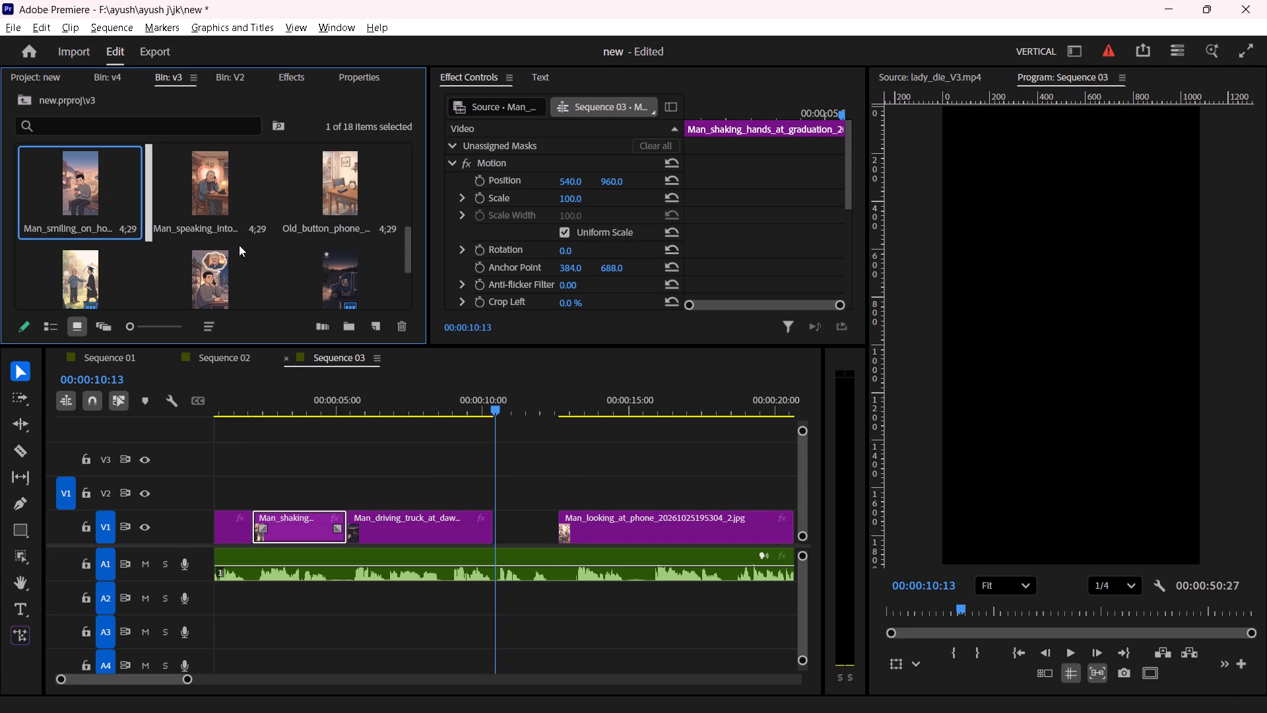
pyautogui.moveTo(214, 276); pyautogui.dragTo(445, 491)
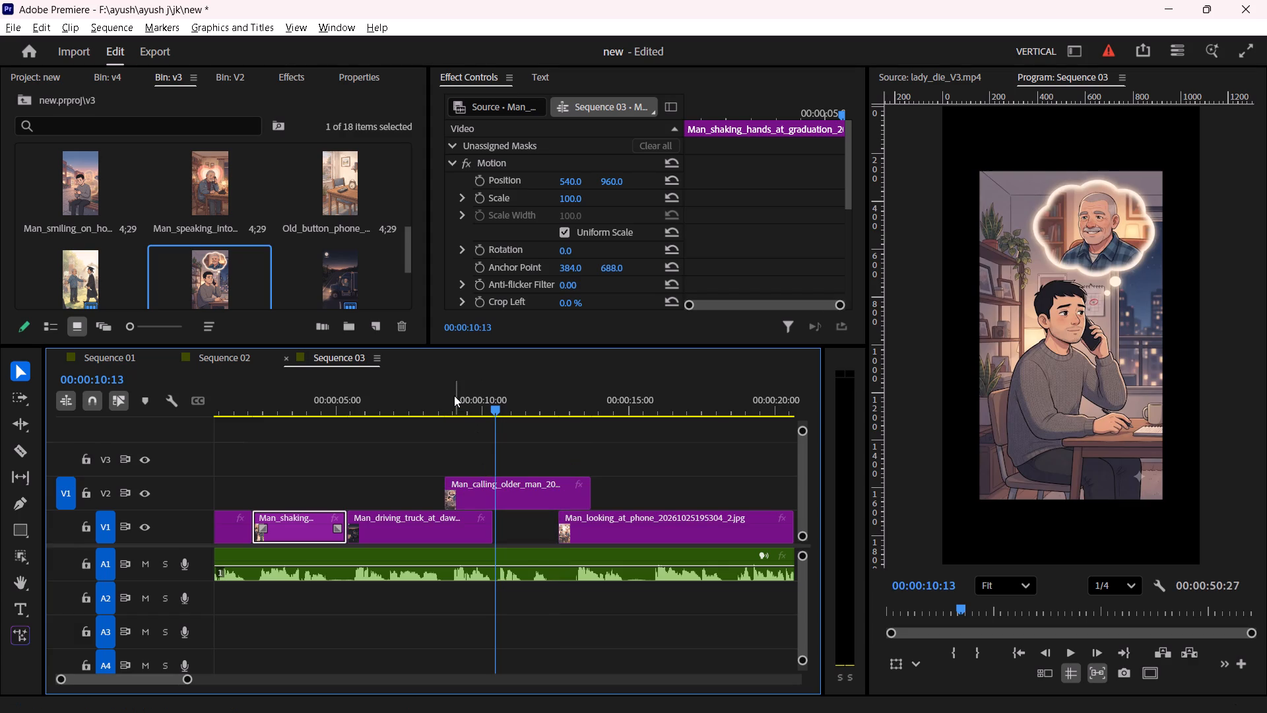
pyautogui.moveTo(488, 497); pyautogui.dragTo(486, 509)
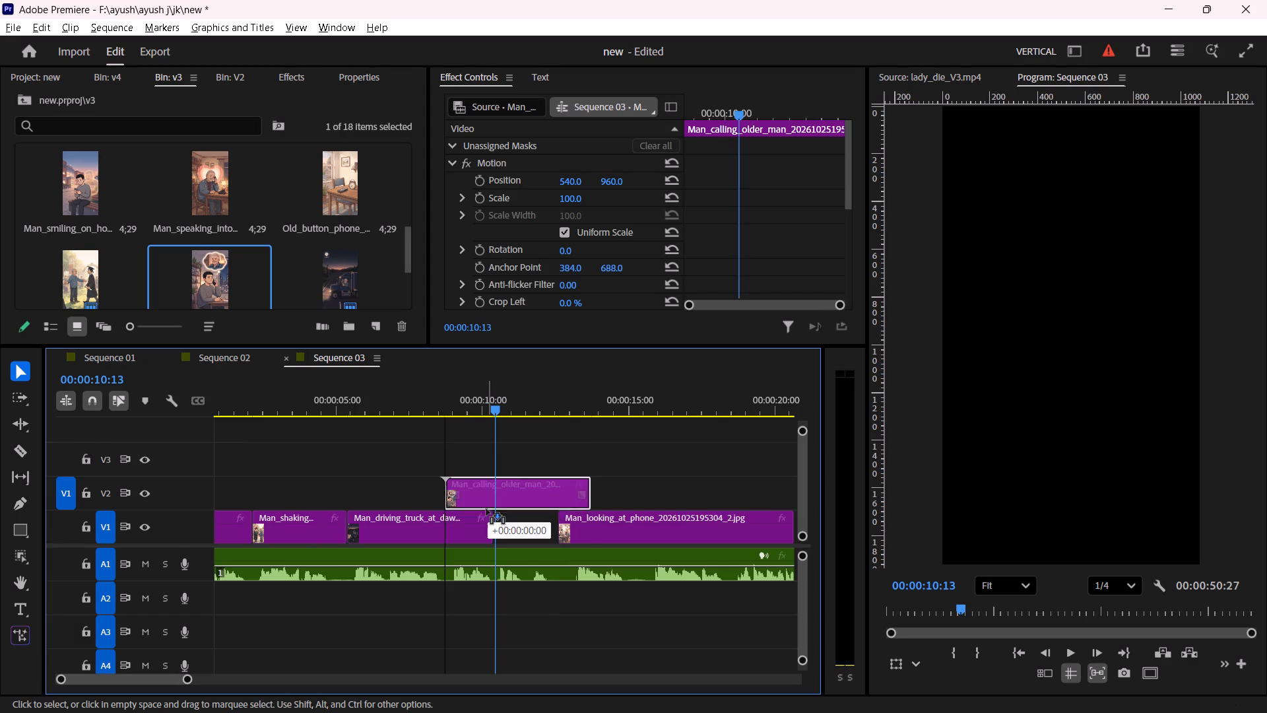
pyautogui.moveTo(486, 509); pyautogui.dragTo(486, 527)
# Play from about 7.5 seconds to hear the voice-over under the Man_calling_older_man clip.
pyautogui.click(412, 406)
pyautogui.press('space')
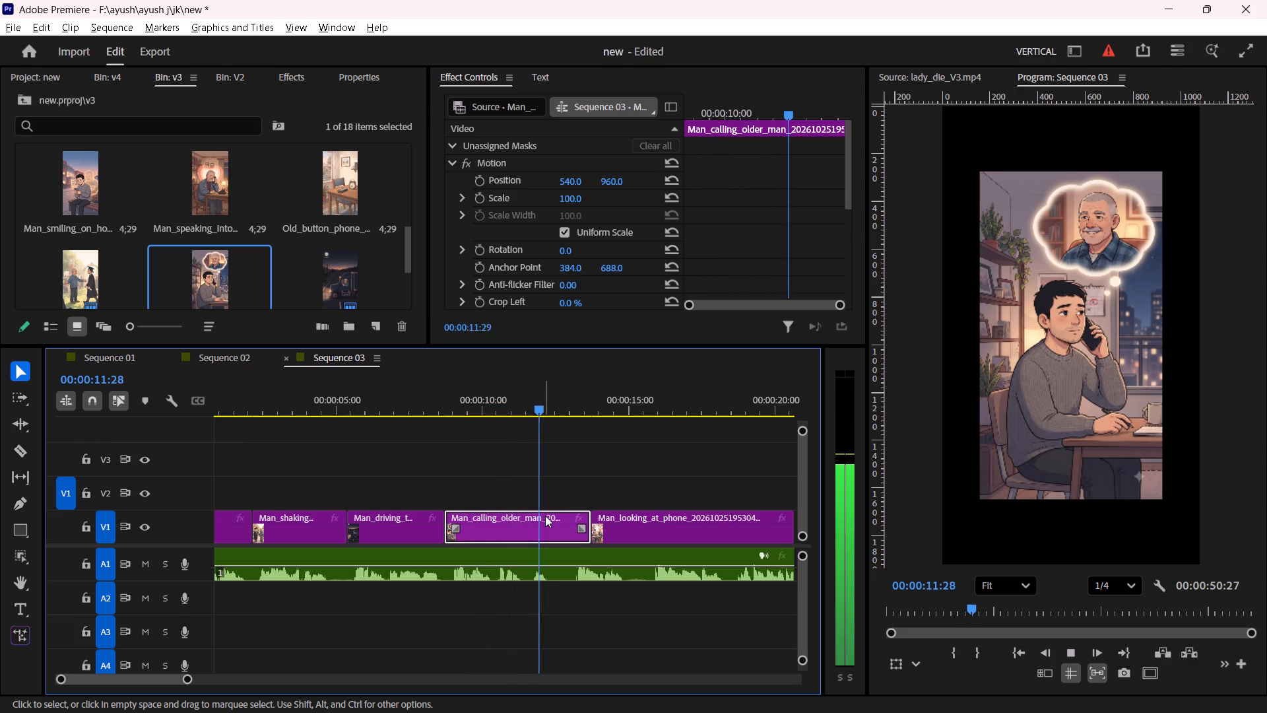
pyautogui.press('space')
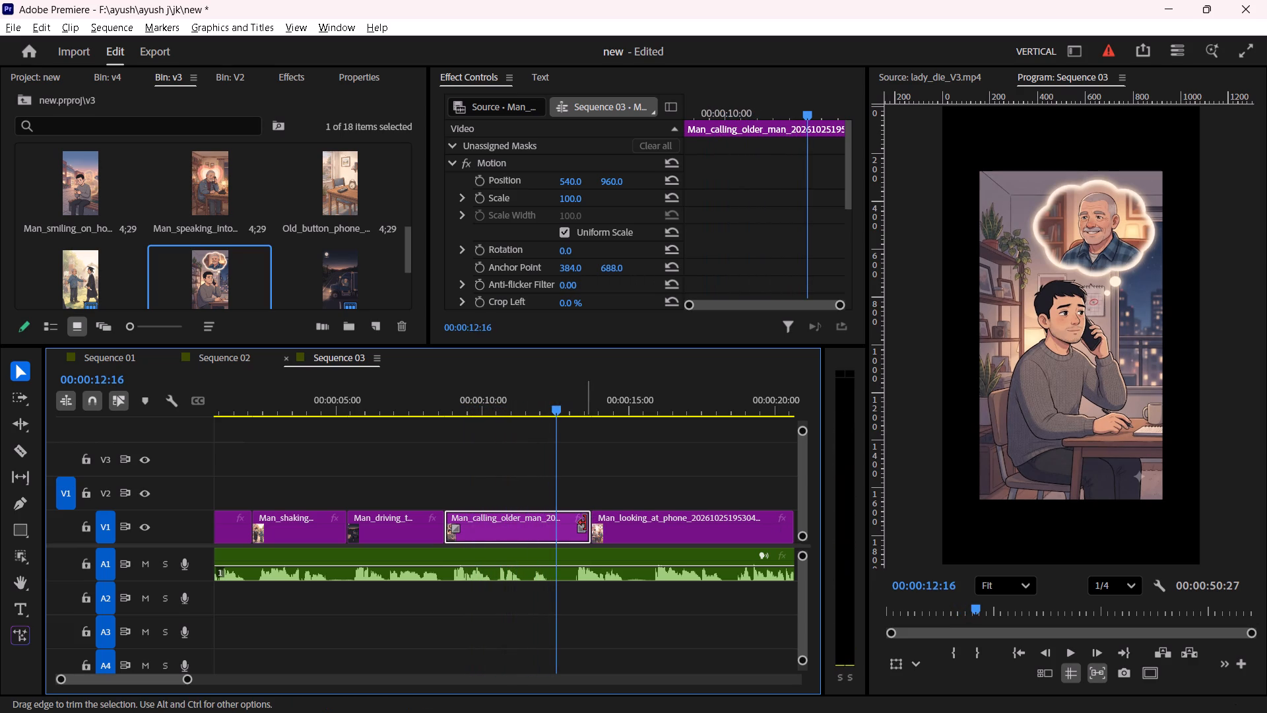
# Trim the end of the Man_calling_older_man clip on V1 to a length of about 2.5 seconds.
pyautogui.moveTo(585, 523); pyautogui.dragTo(511, 524)
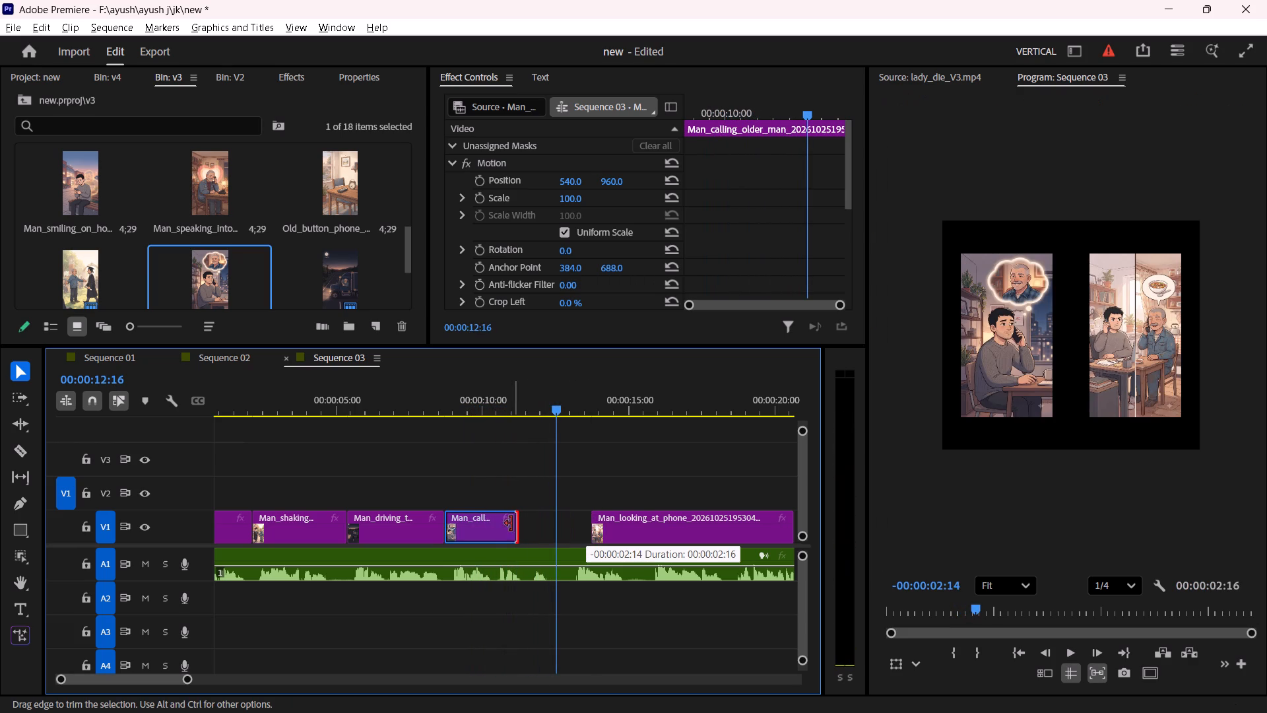
pyautogui.moveTo(511, 524); pyautogui.dragTo(516, 525)
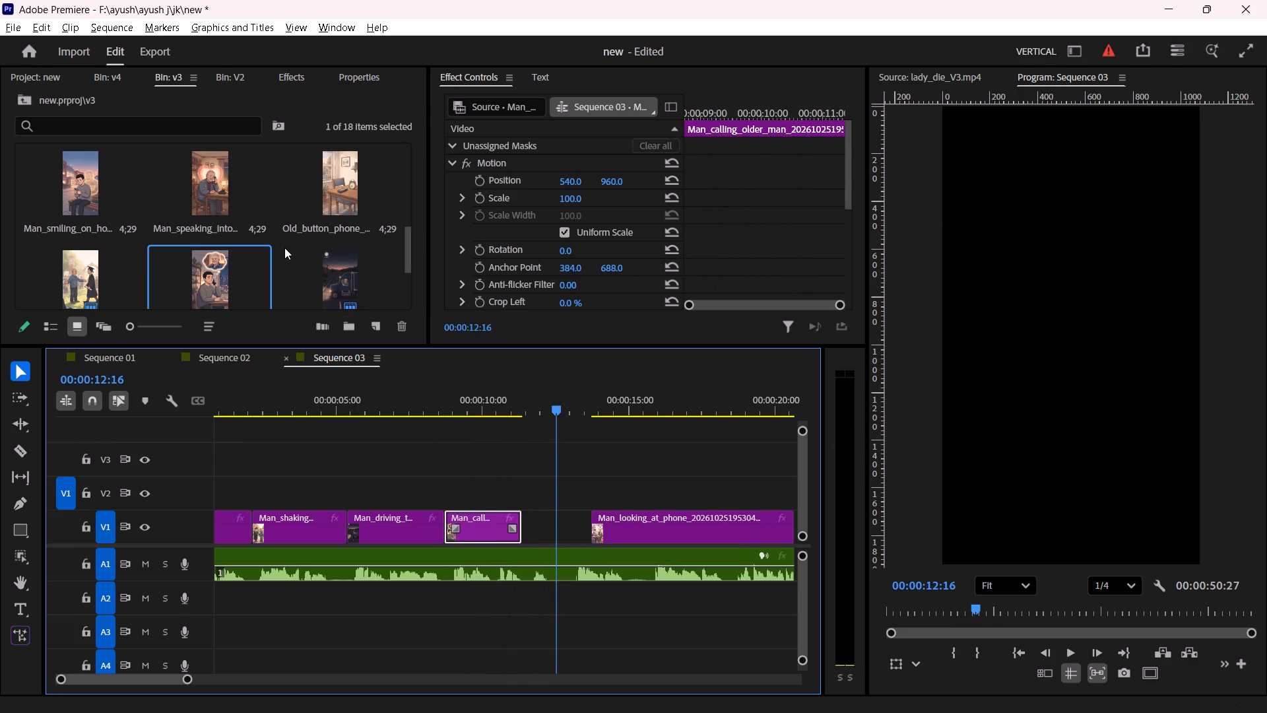
# Place the split-screen Man_looking_at_phone illustration from the v3 bin on V1 directly after the Man_calling_older_man clip.
pyautogui.scroll(-1, 277, 232)
pyautogui.scroll(1, 255, 239)
pyautogui.scroll(-2, 206, 243)
pyautogui.scroll(2, 141, 257)
pyautogui.scroll(1, 205, 238)
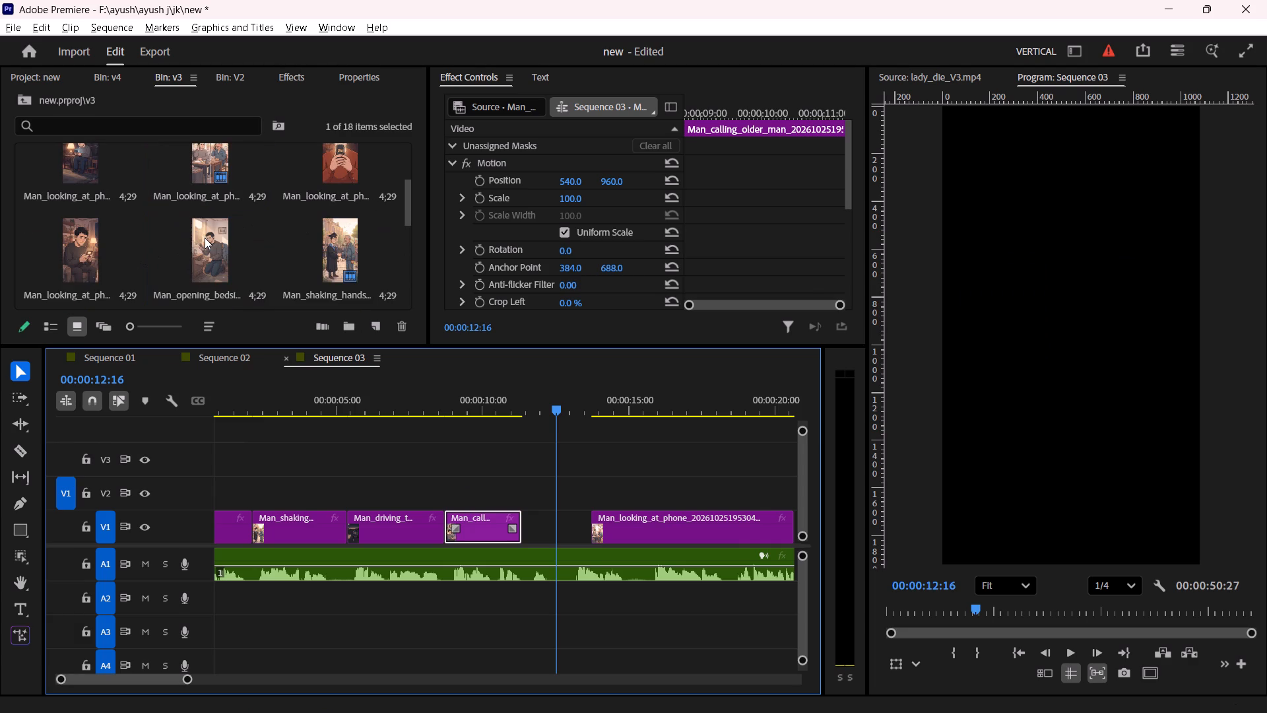
pyautogui.scroll(1, 208, 232)
pyautogui.moveTo(197, 238); pyautogui.dragTo(515, 520)
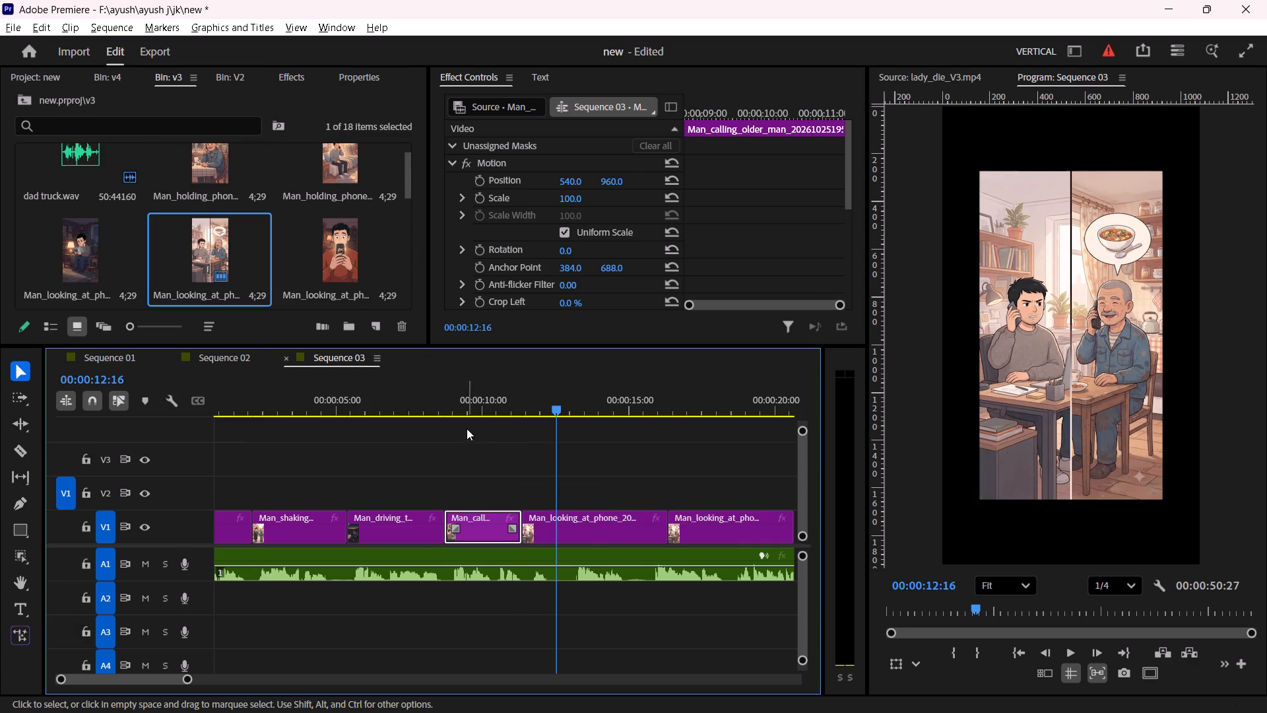
# Play from about 10 seconds to check the cut from the Man_calling_older_man clip against the voice-over.
pyautogui.click(466, 419)
pyautogui.click(486, 408)
pyautogui.press('space')
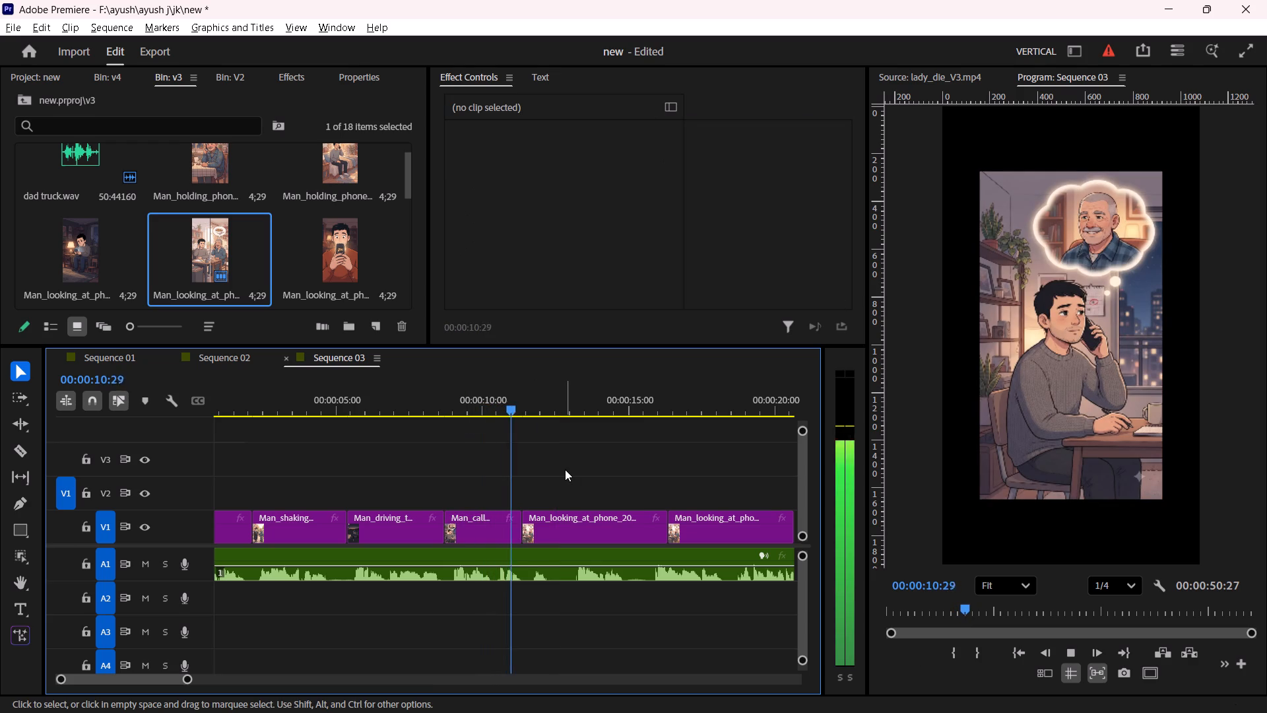
pyautogui.press('space')
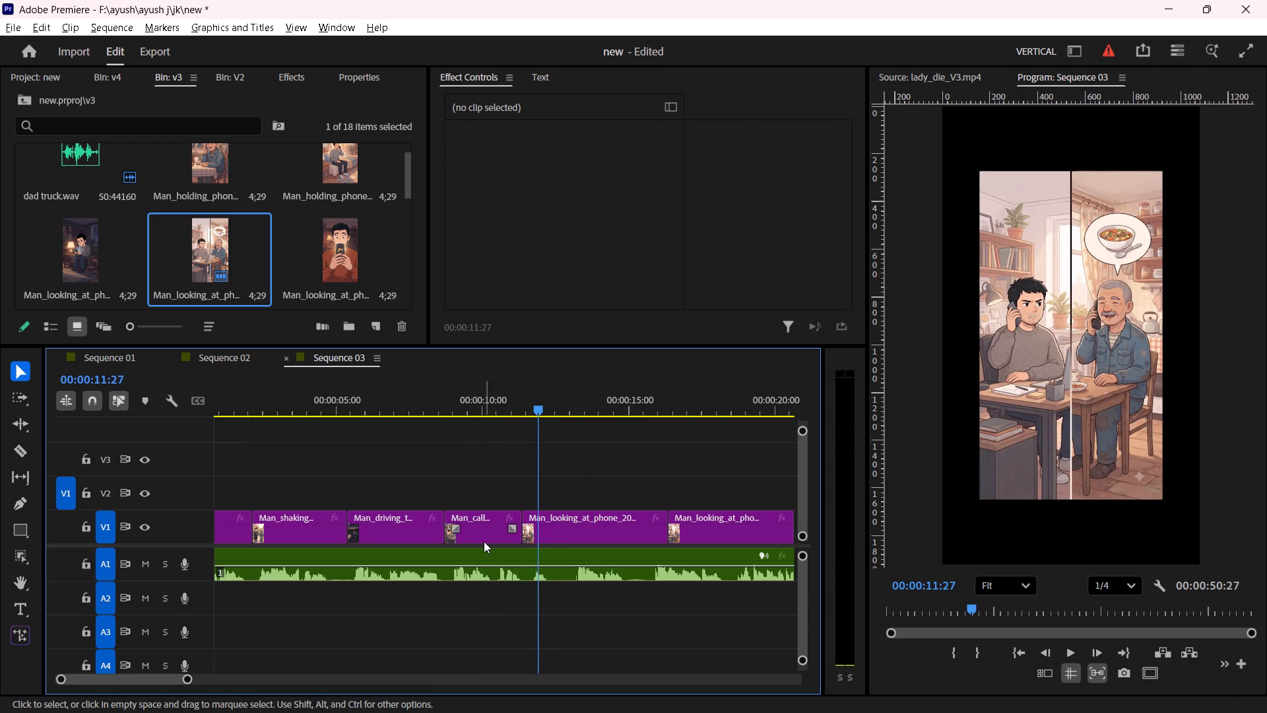
# Trim the end of the Man_calling_older_man clip on V1 back to a length of about 1.6 seconds.
pyautogui.click(484, 541)
pyautogui.click(515, 535)
pyautogui.keyDown('alt'); pyautogui.scroll(2, 513, 537); pyautogui.keyUp('alt')
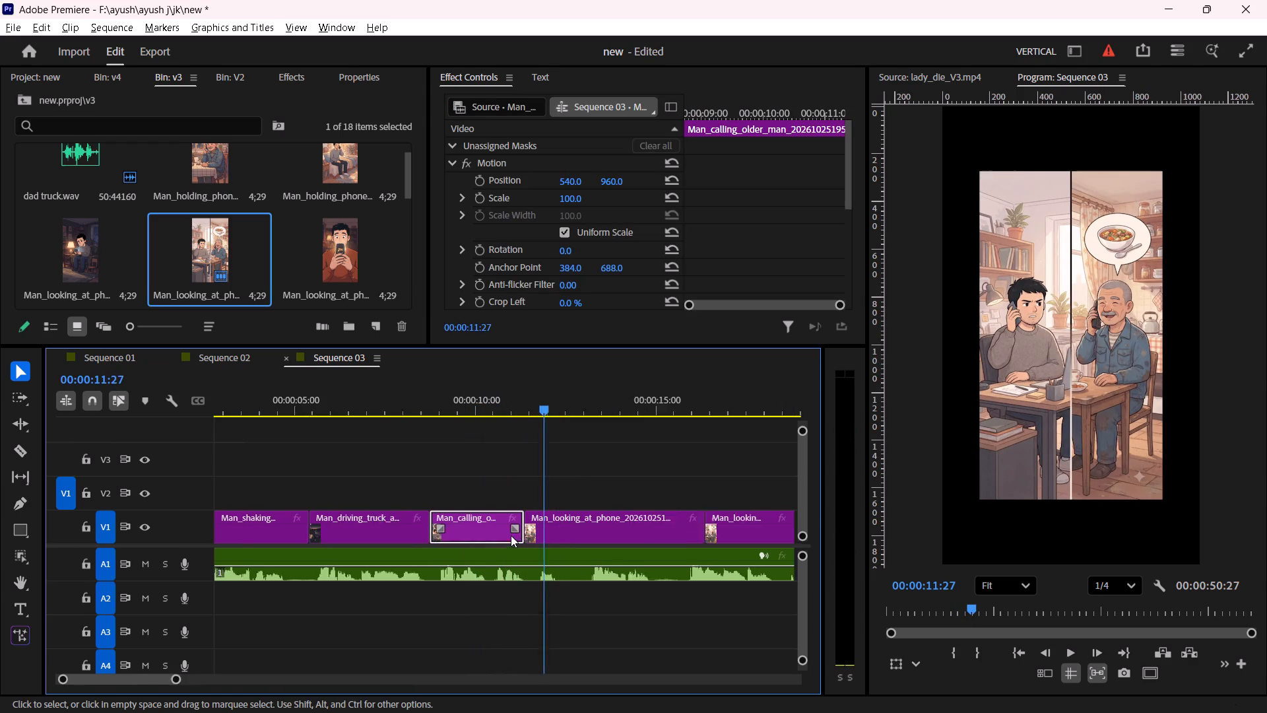
pyautogui.keyDown('alt'); pyautogui.scroll(5, 511, 535); pyautogui.keyUp('alt')
pyautogui.moveTo(532, 541); pyautogui.dragTo(473, 543)
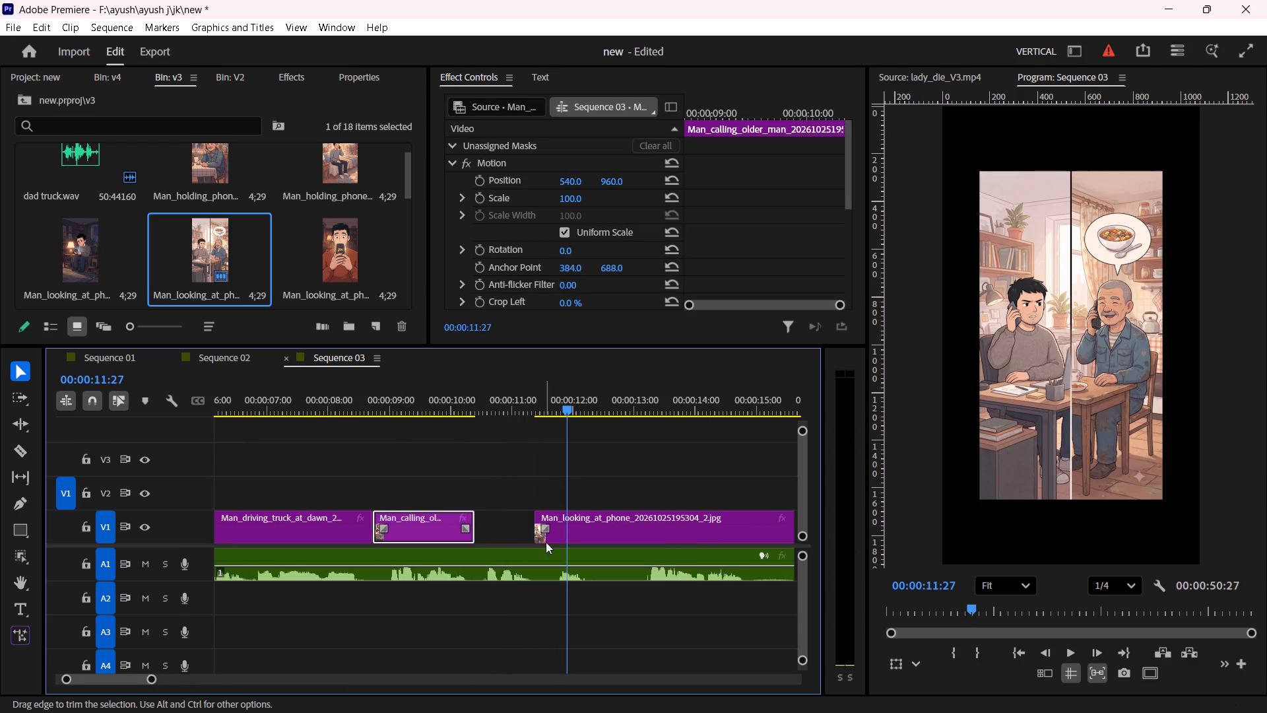
# Extend the start of the split-screen Man_looking_at_phone clip back to meet the Man_calling_older_man clip's end.
pyautogui.moveTo(535, 542); pyautogui.dragTo(474, 535)
# Play from about 9 seconds to hear the voice-over under the Man_calling_older_man and split-screen Man_looking_at_phone clips.
pyautogui.click(391, 409)
pyautogui.press('space')
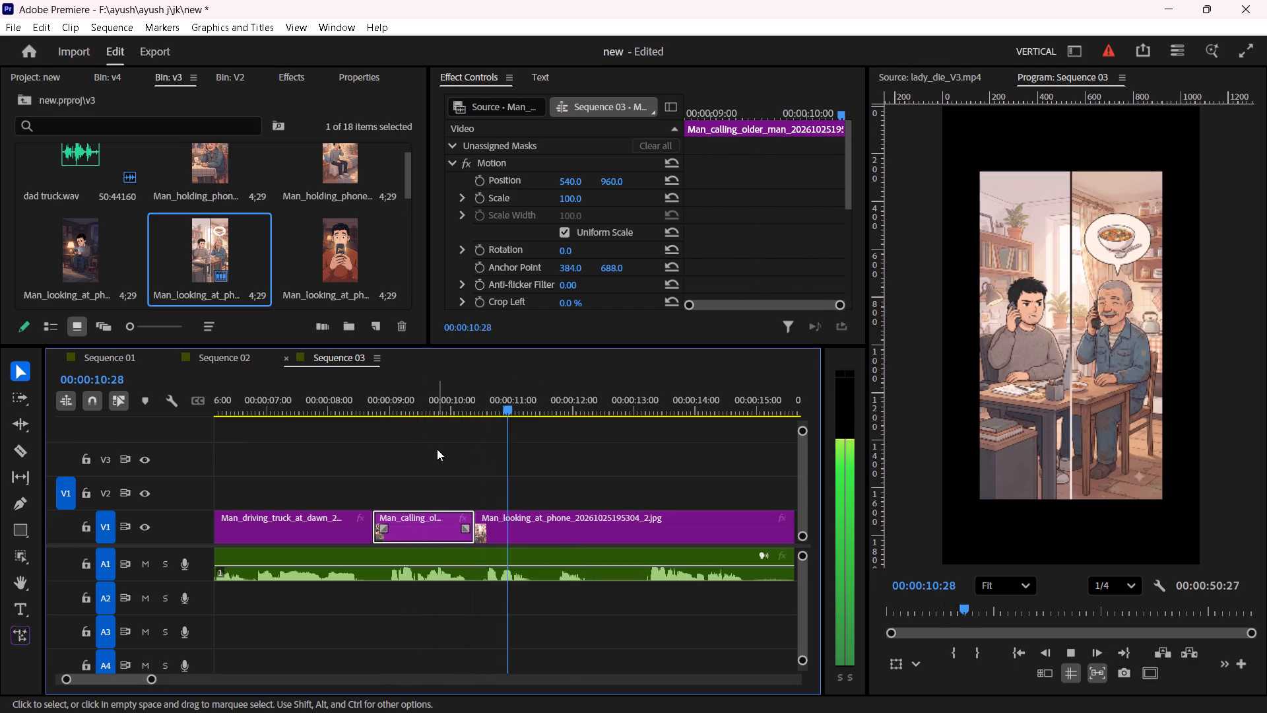
pyautogui.scroll(-2, 446, 452)
pyautogui.press('space')
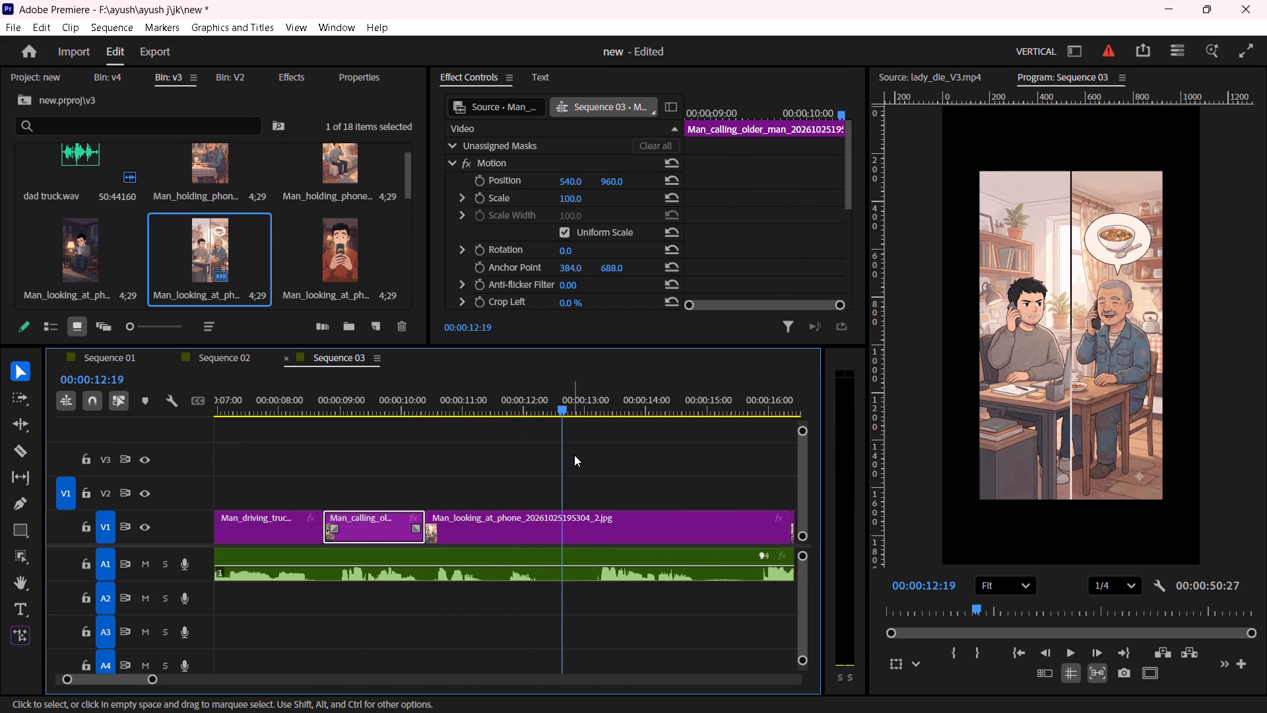
pyautogui.scroll(-2, 571, 465)
pyautogui.press('space')
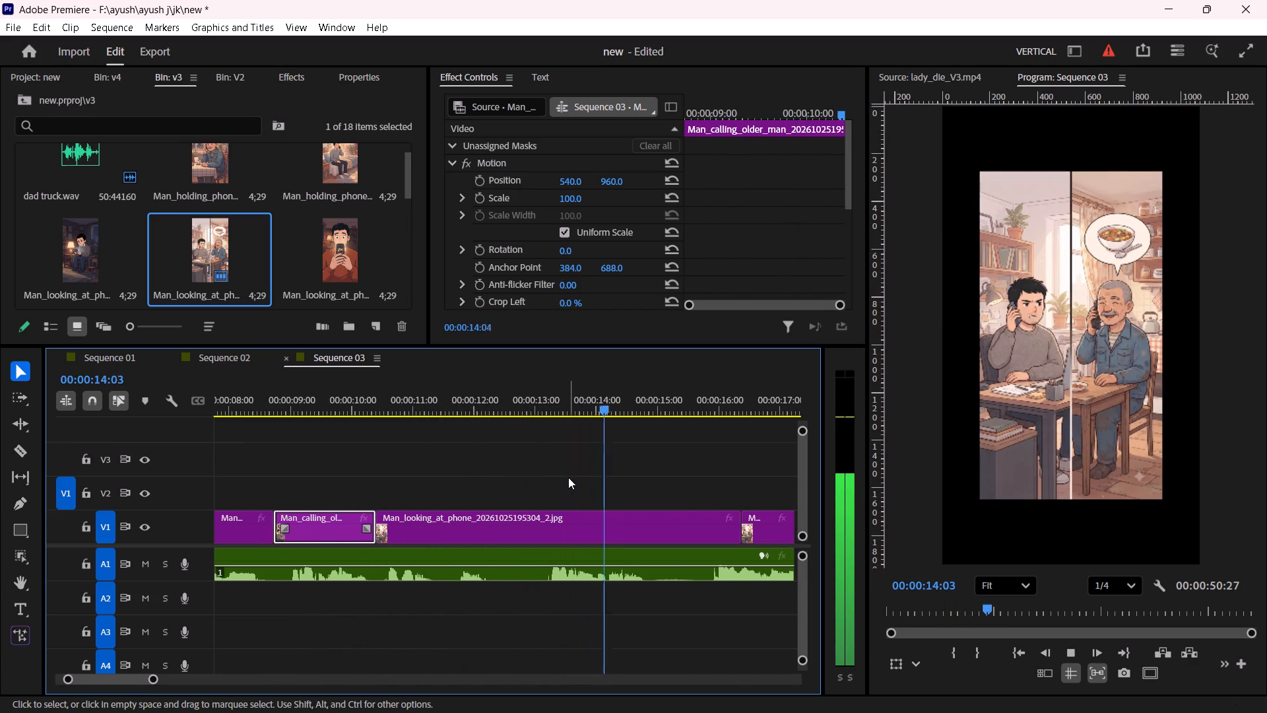
pyautogui.press('space')
# Trim the end of the split-screen Man_looking_at_phone clip on V1 to a length of about 2.3 seconds.
pyautogui.click(602, 525)
pyautogui.keyDown('alt'); pyautogui.scroll(-2, 602, 525); pyautogui.keyUp('alt')
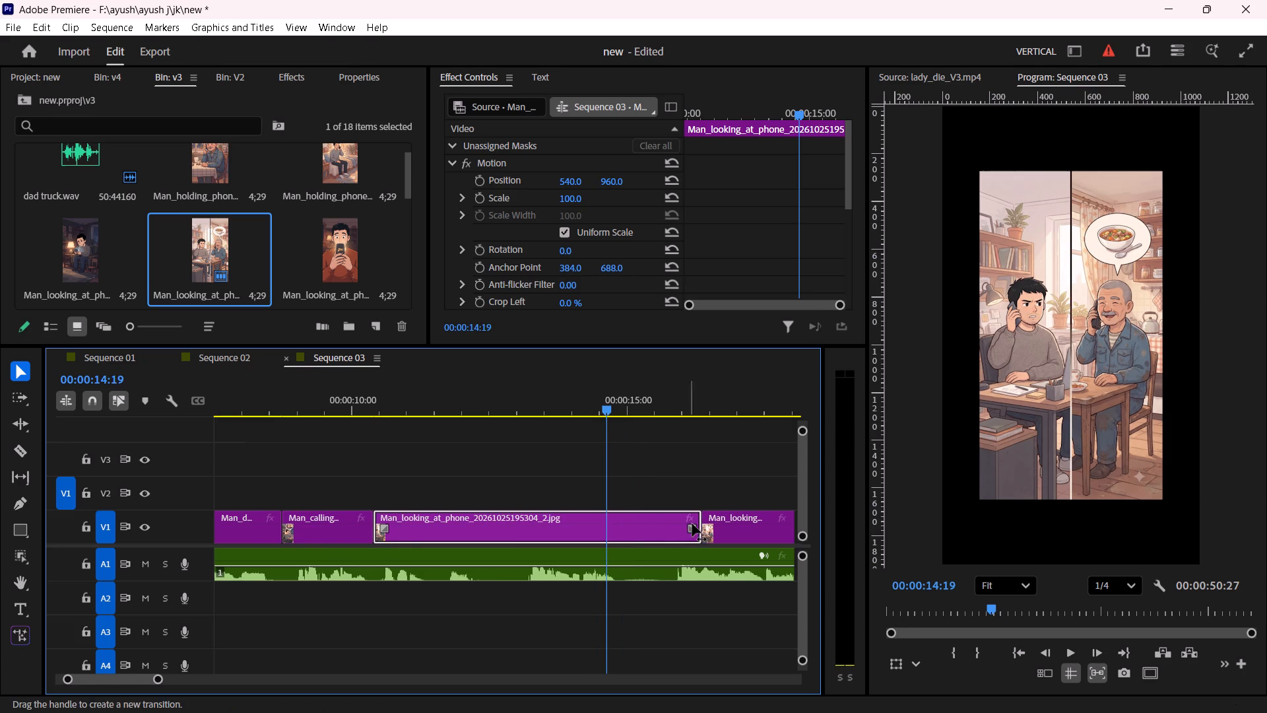
pyautogui.moveTo(701, 521); pyautogui.dragTo(502, 520)
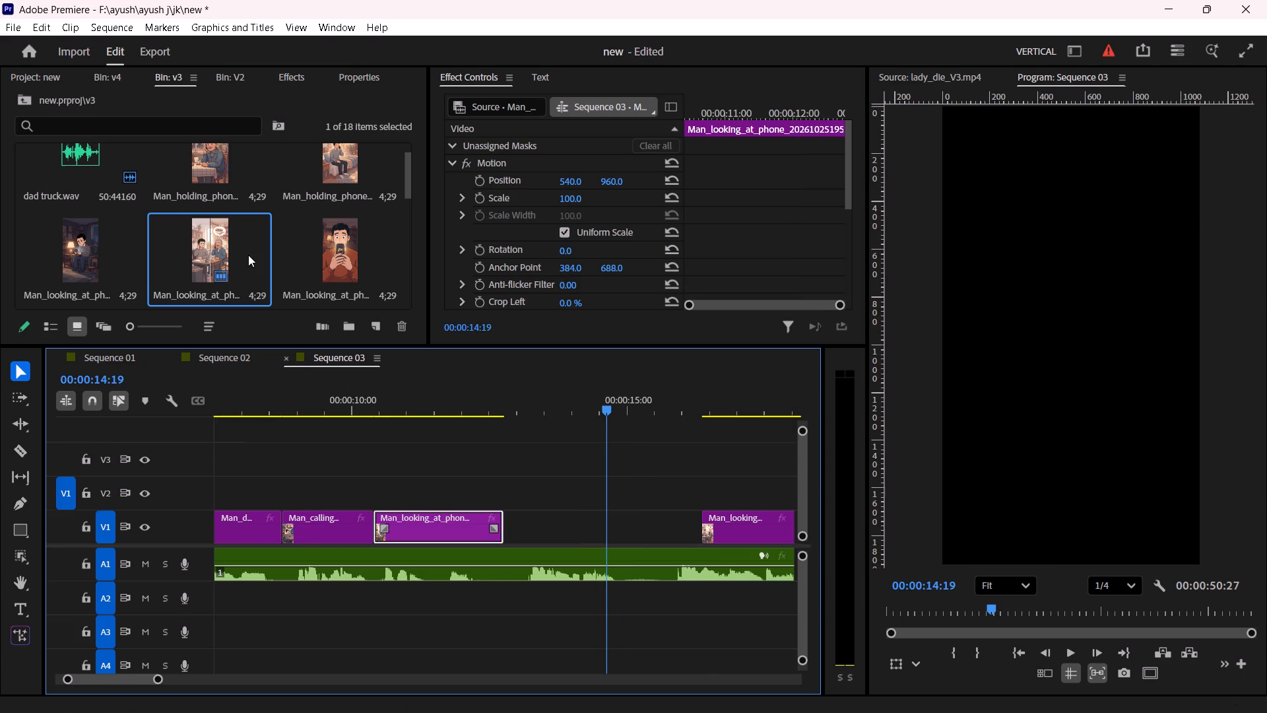
# Open the Man_looking_at_phone_20261025195304.jpg illustration from the v3 bin in the Source monitor to examine it.
pyautogui.click(94, 261)
pyautogui.doubleClick(90, 261)
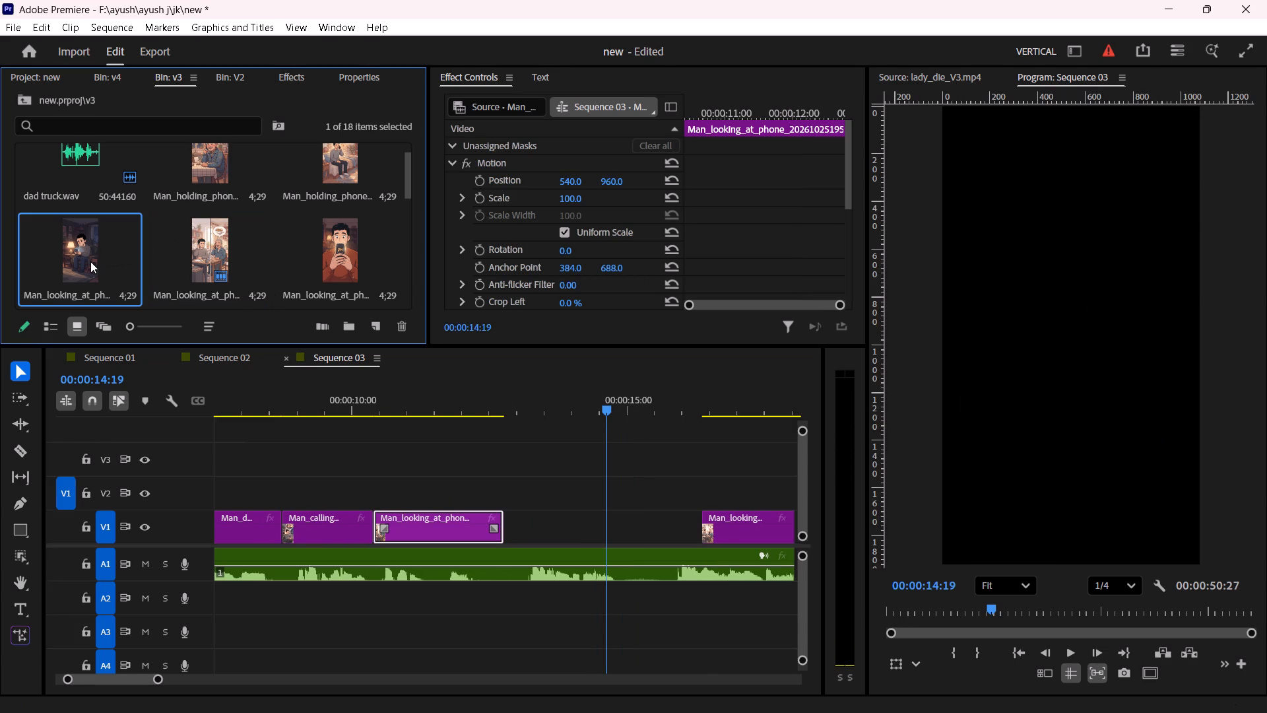
pyautogui.click(484, 478)
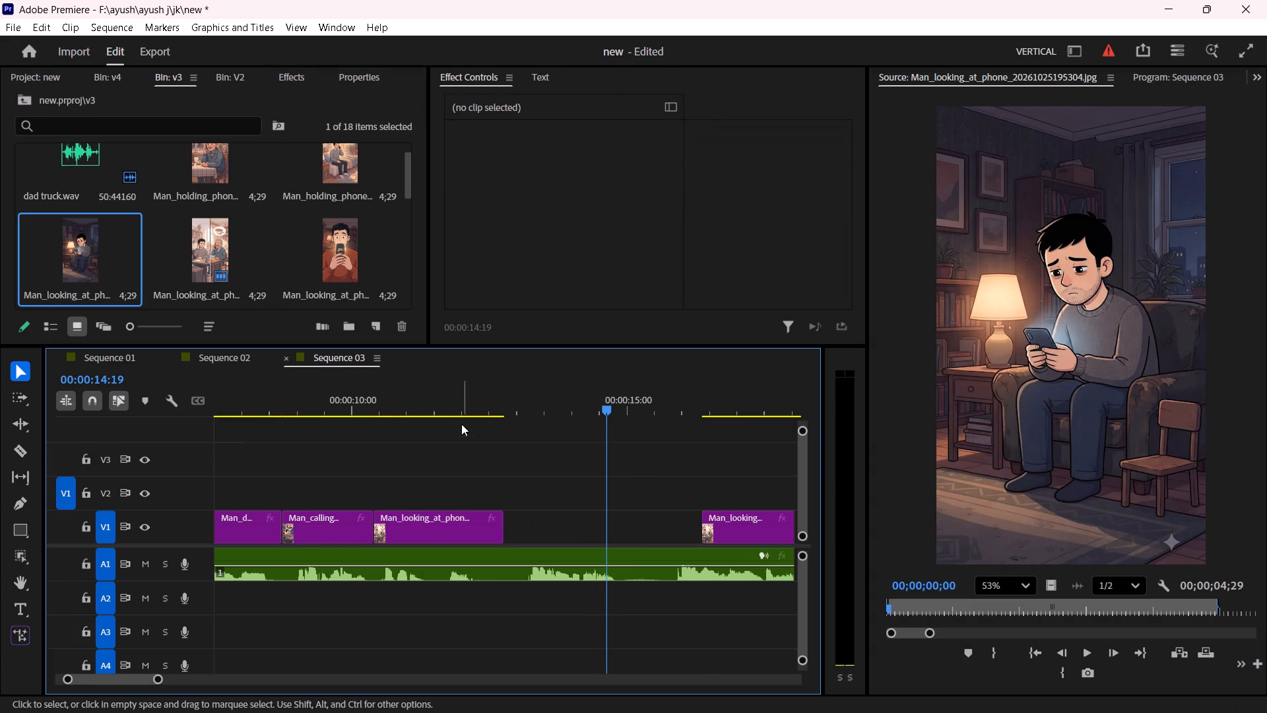
# Open the Man_holding_phone_on_bed and Man_holding_phone_nervously illustrations from the v3 bin in the Source monitor to examine them.
pyautogui.click(222, 274)
pyautogui.scroll(-1, 267, 240)
pyautogui.scroll(1, 253, 244)
pyautogui.doubleClick(350, 191)
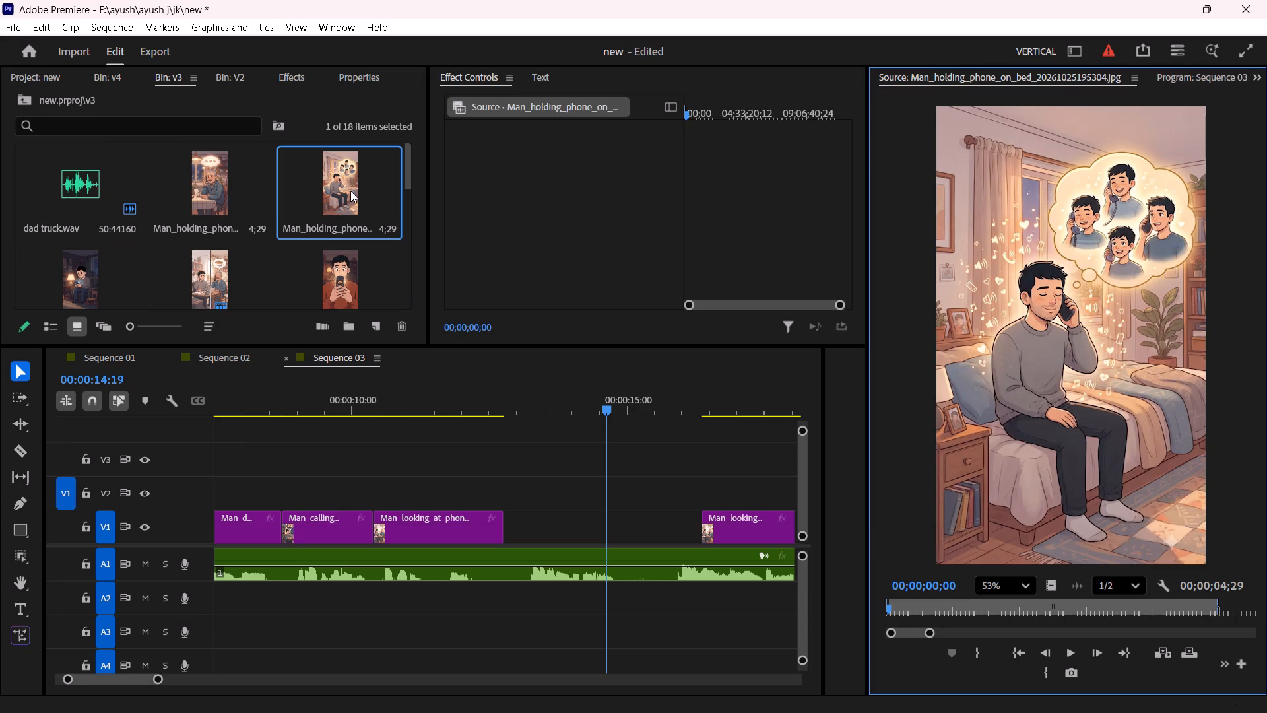
pyautogui.press('space')
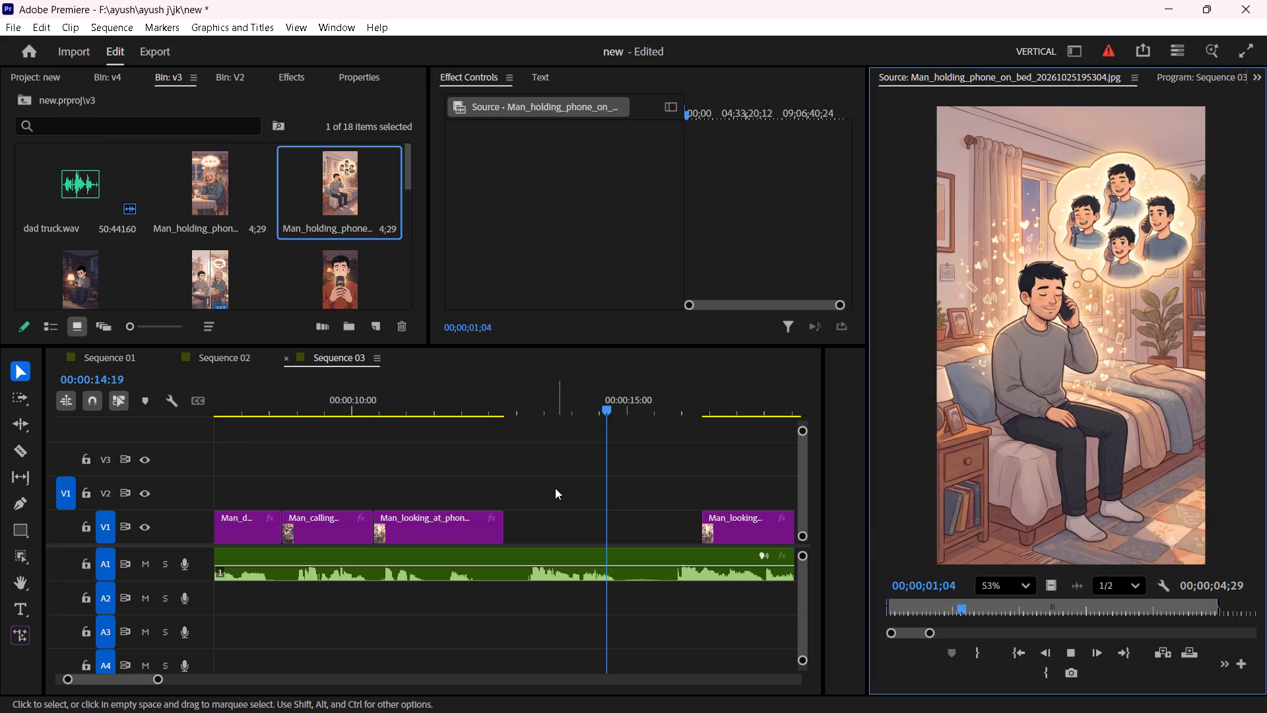
pyautogui.doubleClick(220, 174)
pyautogui.press('space')
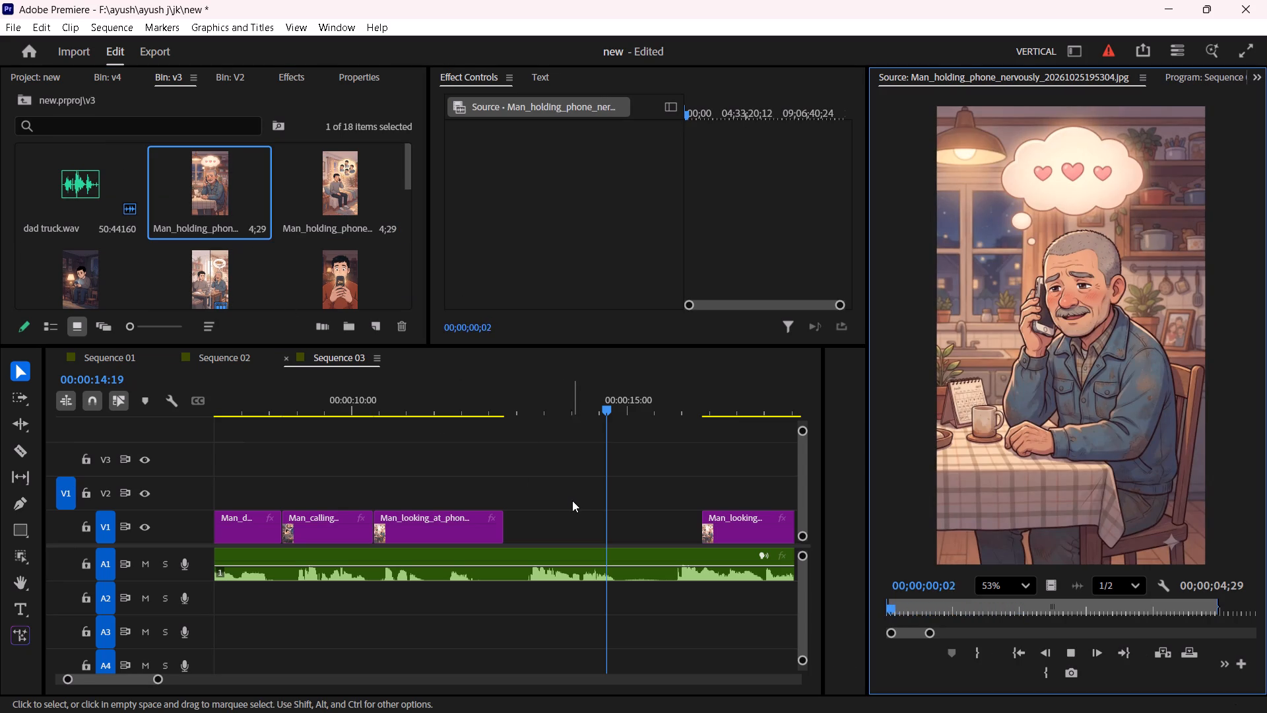
# Play the voice-over from about 12:22, at the start of the gap after the split-screen Man_looking_at_phone clip.
pyautogui.click(601, 516)
pyautogui.click(484, 396)
pyautogui.press('space')
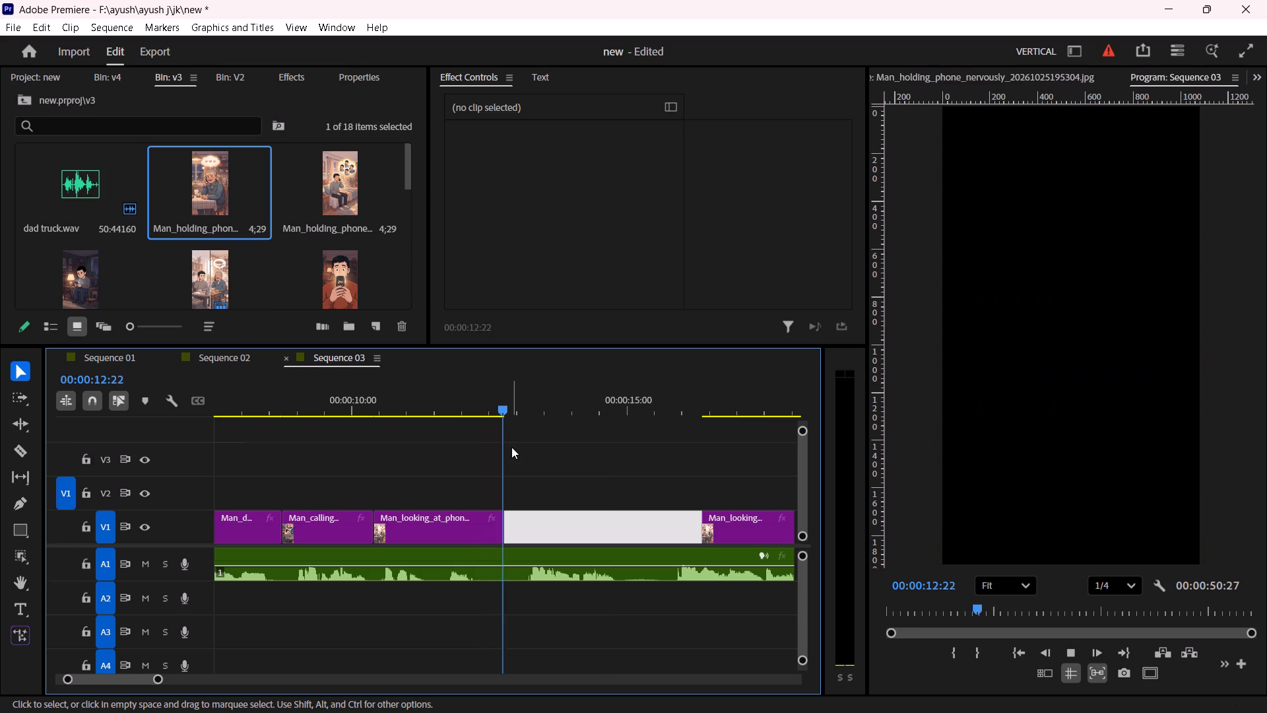
pyautogui.press('space')
# Examine the Man_opening_bedside_drawer, Man_looking_at_phone_screen_2, Man_speaking_into_phone and Old_button_phone_on_table illustrations from the v3 bin in the Source monitor.
pyautogui.scroll(2, 284, 251)
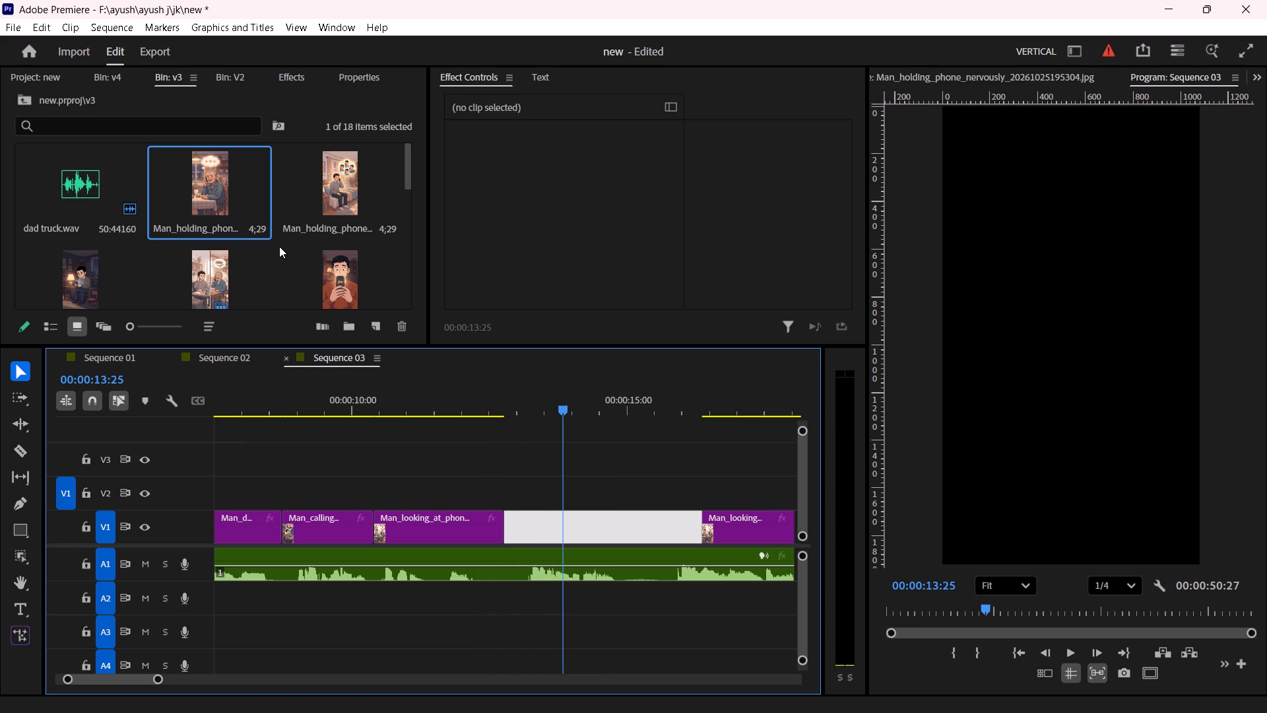
pyautogui.scroll(-1, 276, 246)
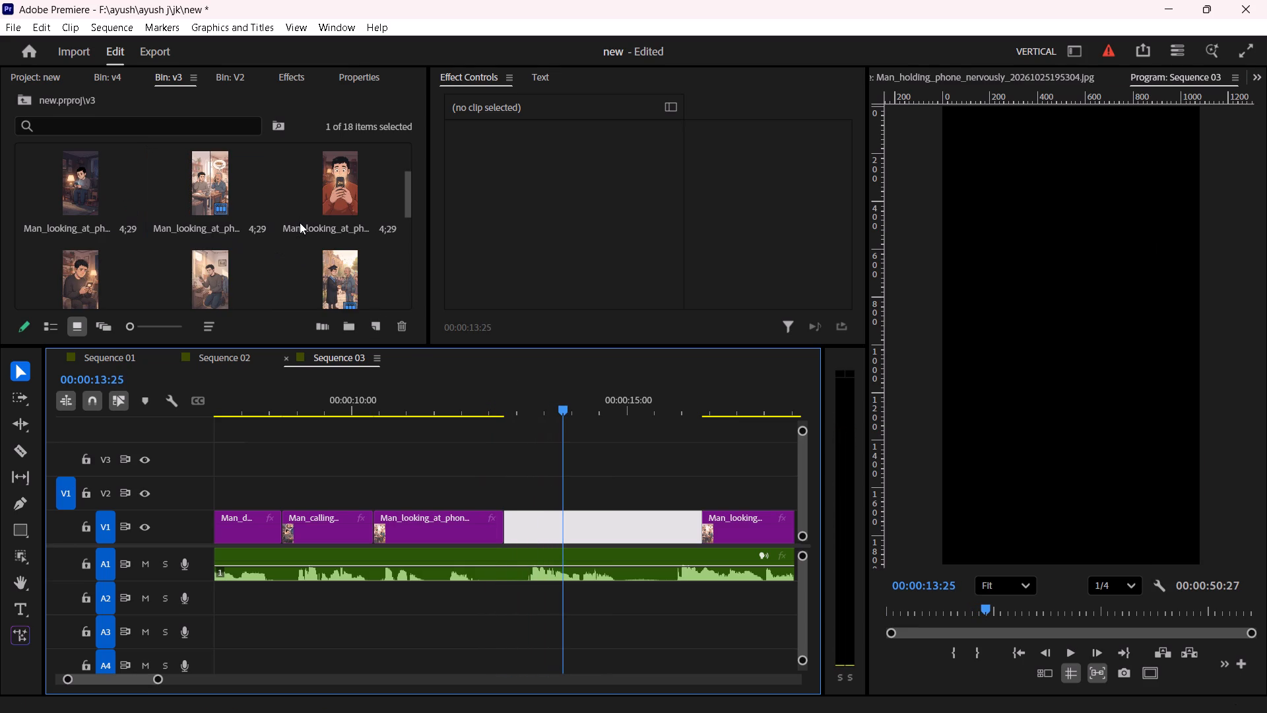
pyautogui.scroll(-1, 300, 224)
pyautogui.doubleClick(207, 192)
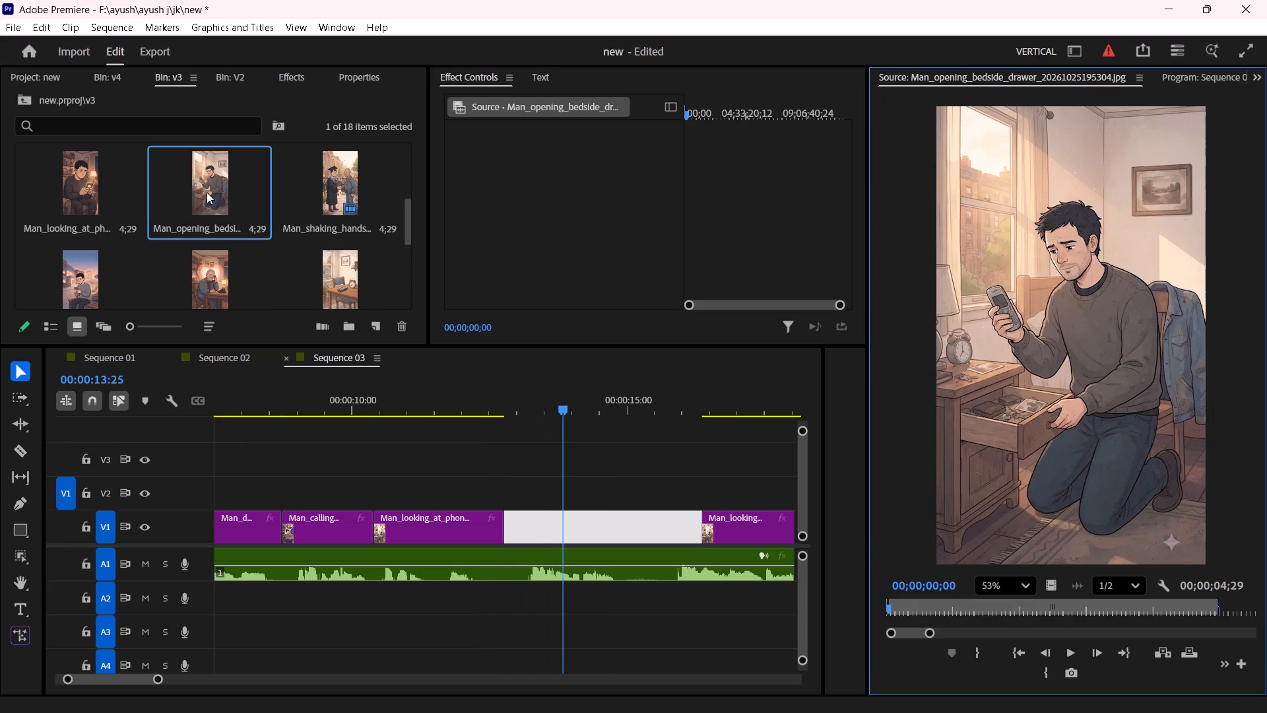
pyautogui.click(42, 203)
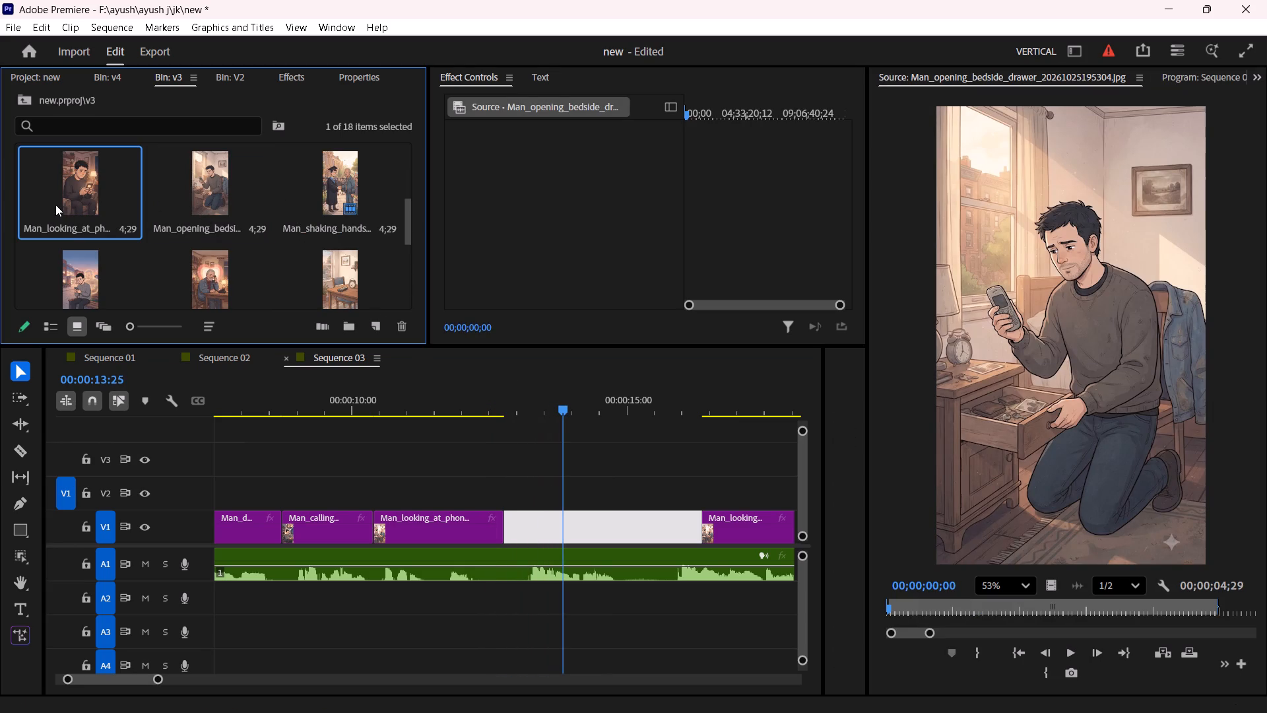
pyautogui.click(57, 205)
pyautogui.doubleClick(57, 205)
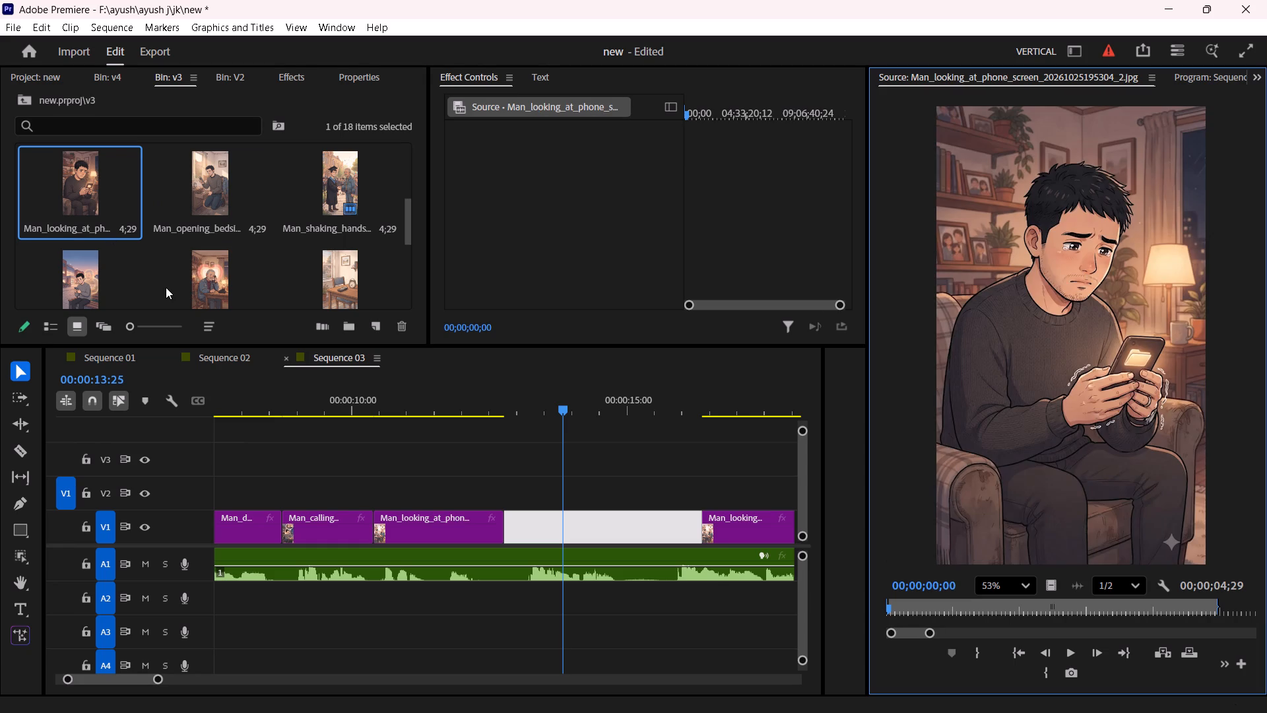
pyautogui.click(161, 292)
pyautogui.doubleClick(214, 280)
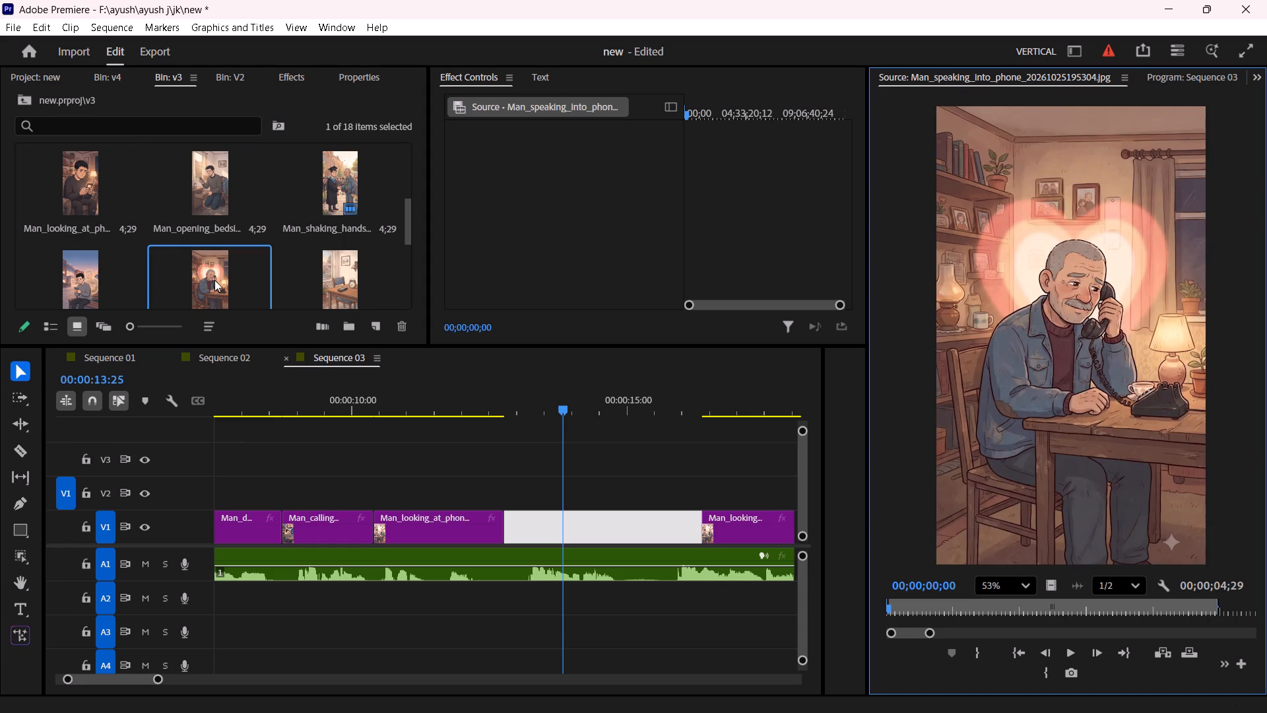
pyautogui.scroll(-1, 271, 268)
pyautogui.doubleClick(352, 176)
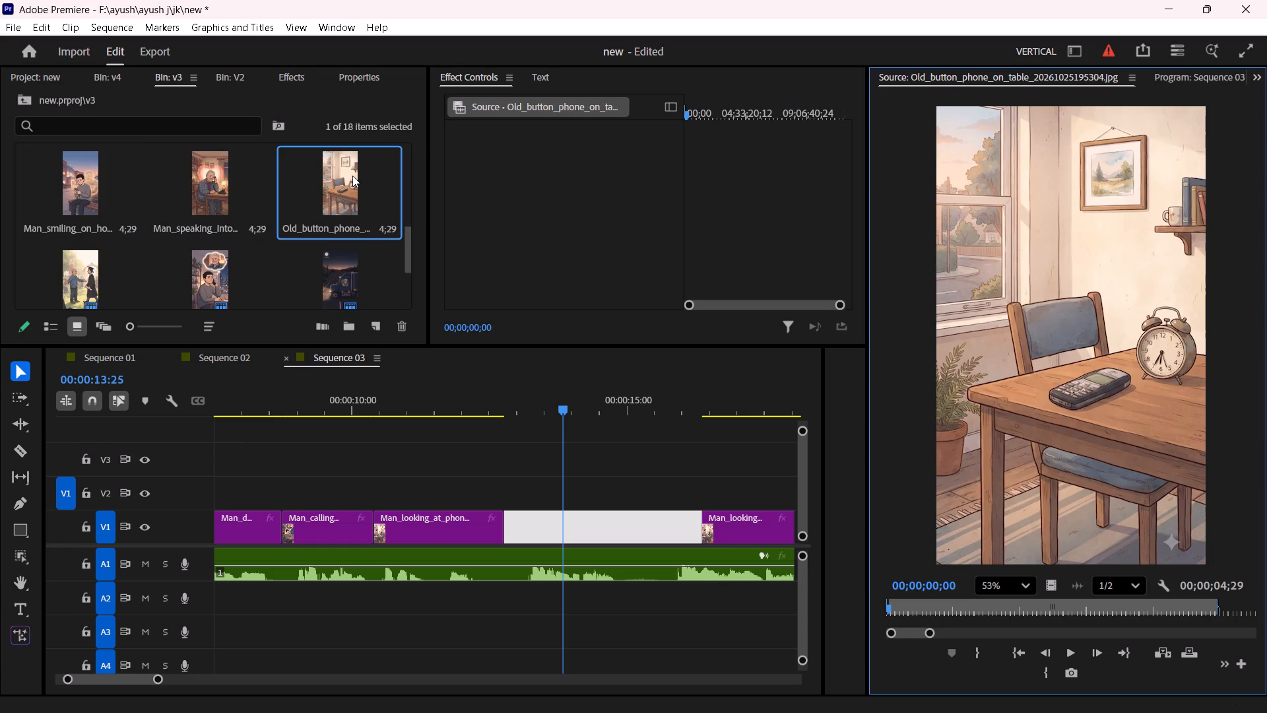
# Place the Old_button_phone_on_table illustration on V1 directly after the split-screen Man_looking_at_phone clip.
pyautogui.moveTo(343, 190); pyautogui.dragTo(554, 513)
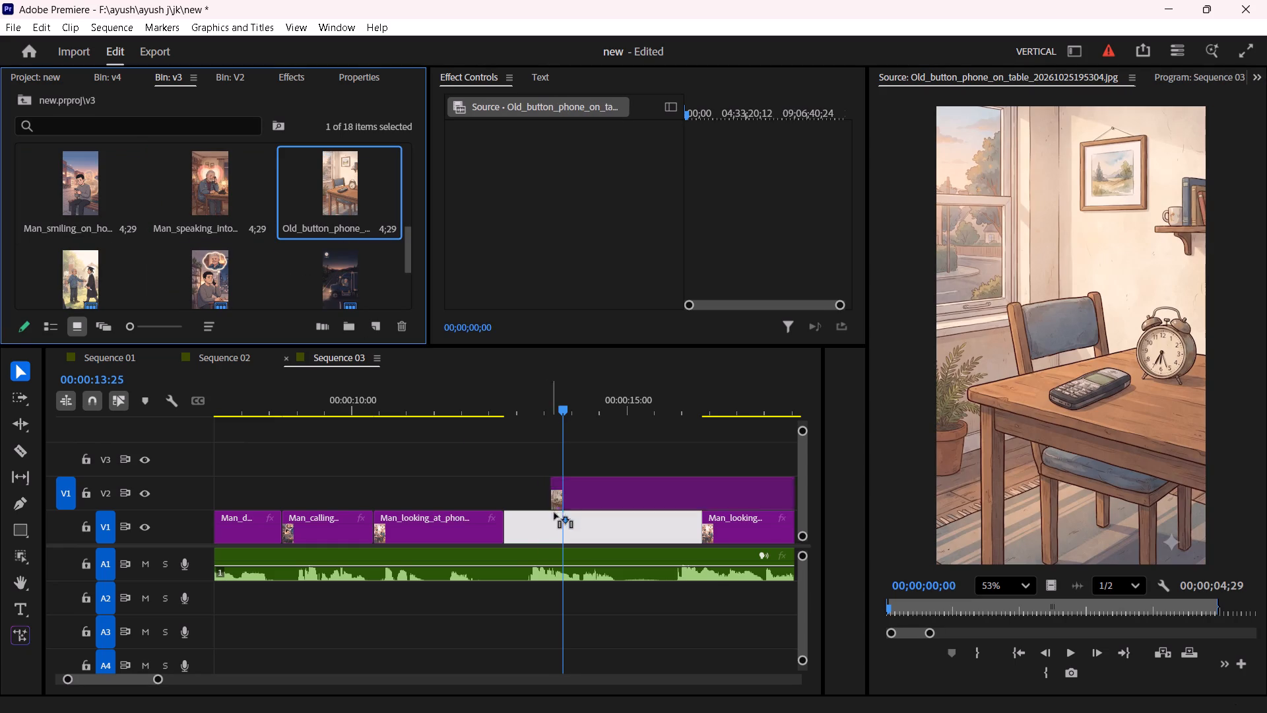
pyautogui.moveTo(554, 513); pyautogui.dragTo(504, 539)
# Trim the end of the Old_button_phone_on_table clip on V1 to a length of about 2.4 seconds.
pyautogui.scroll(-3, 531, 529)
pyautogui.click(665, 526)
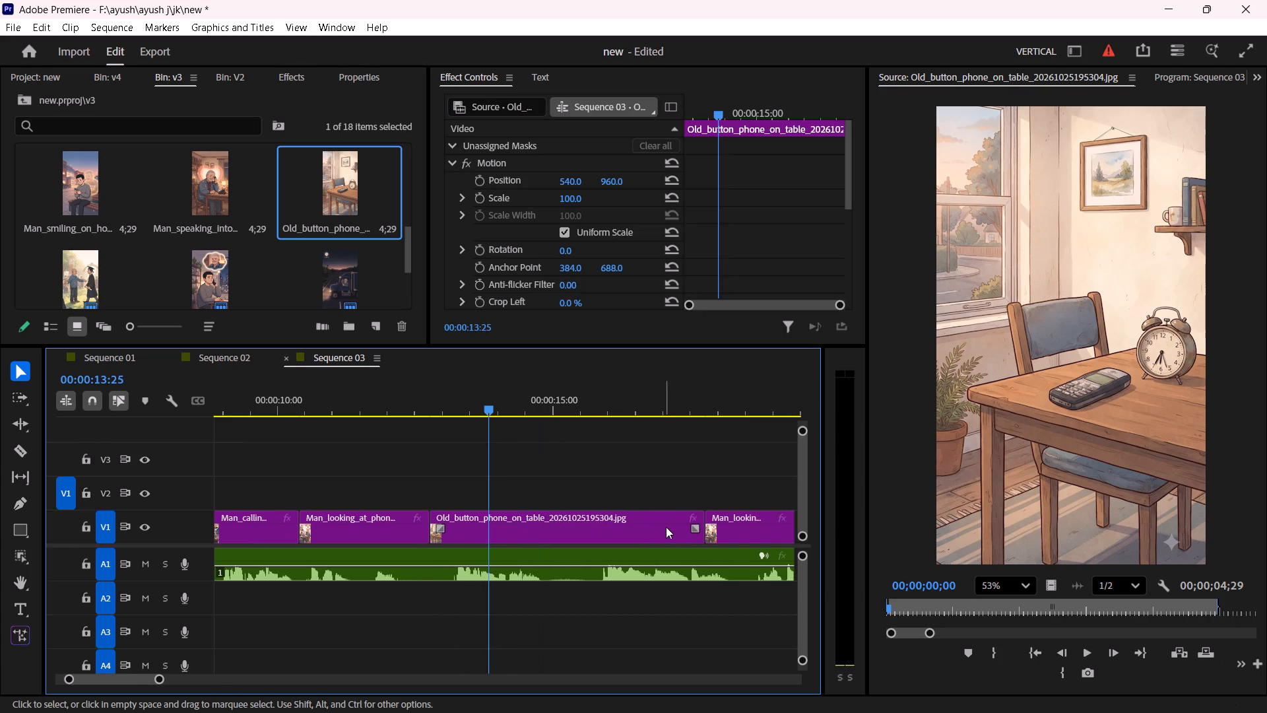
pyautogui.moveTo(699, 518); pyautogui.dragTo(560, 535)
# Play from about 14 seconds to hear the voice-over under the Old_button_phone_on_table clip and the gap after it.
pyautogui.press('space')
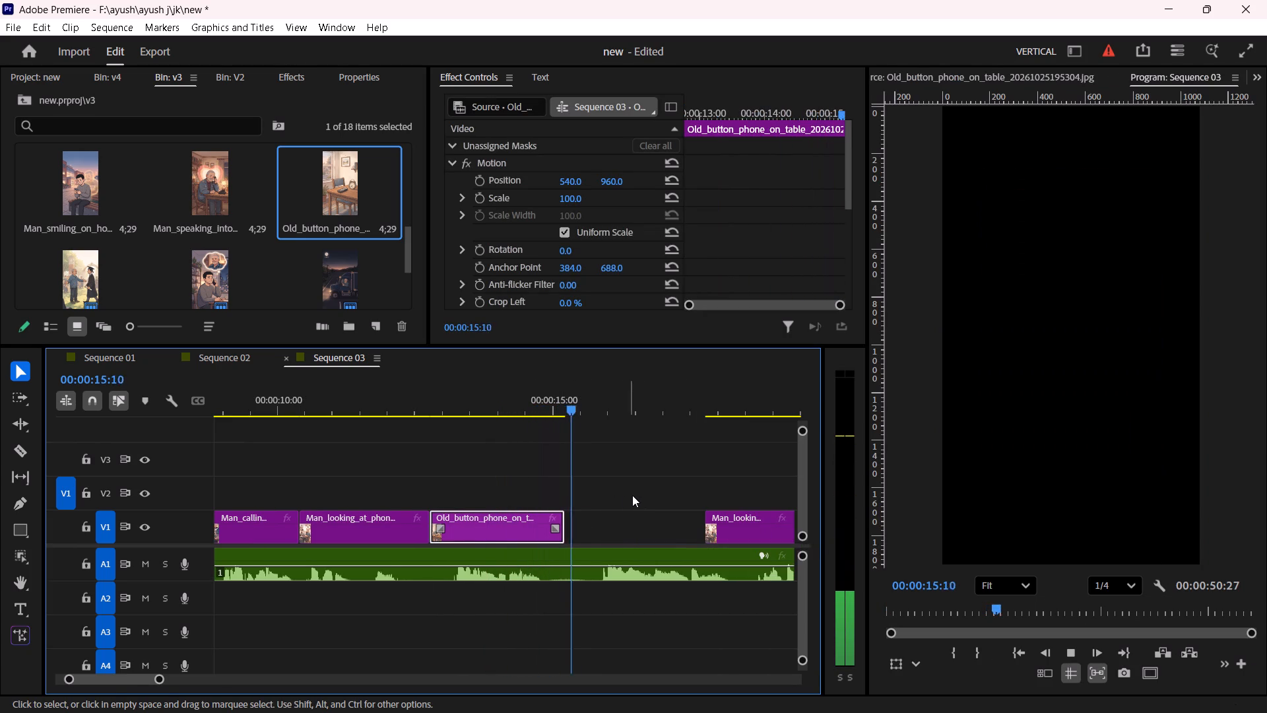
pyautogui.scroll(-2, 656, 494)
pyautogui.press('space')
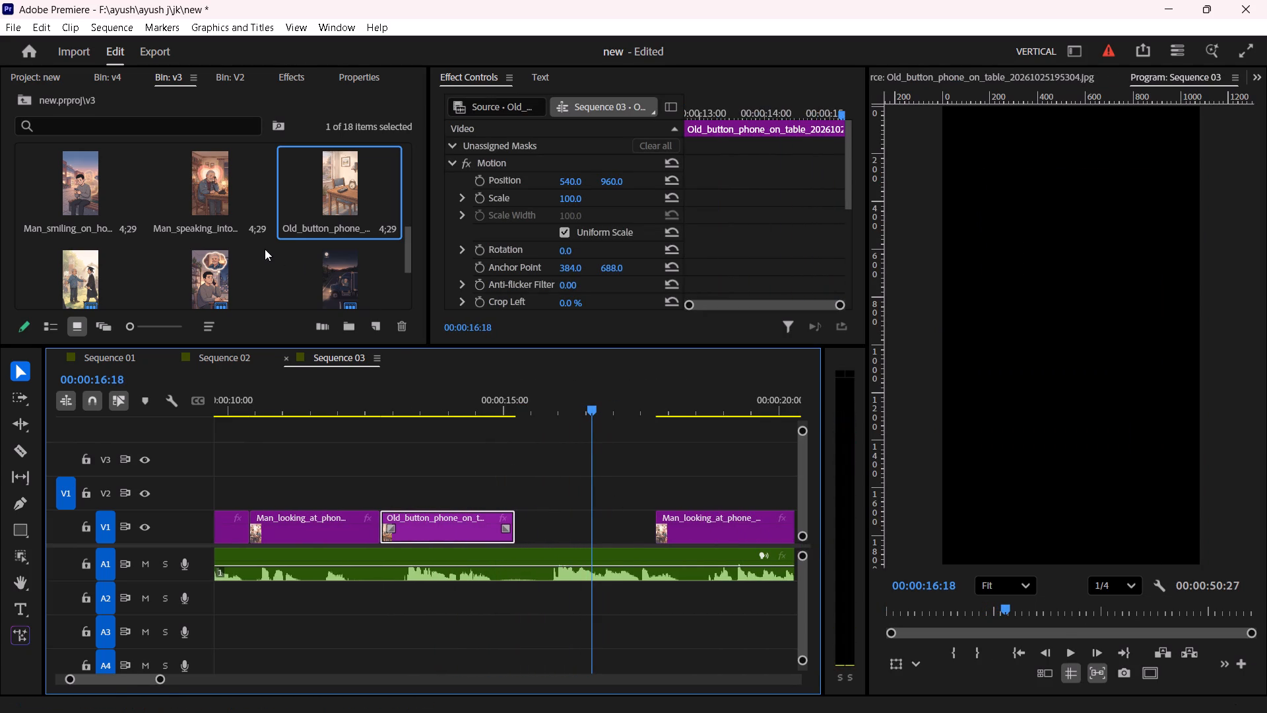
# Place the Man_opening_bedside_drawer illustration on V1 just after the Old_button_phone_on_table clip, starting at about 15.4 seconds.
pyautogui.scroll(1, 247, 261)
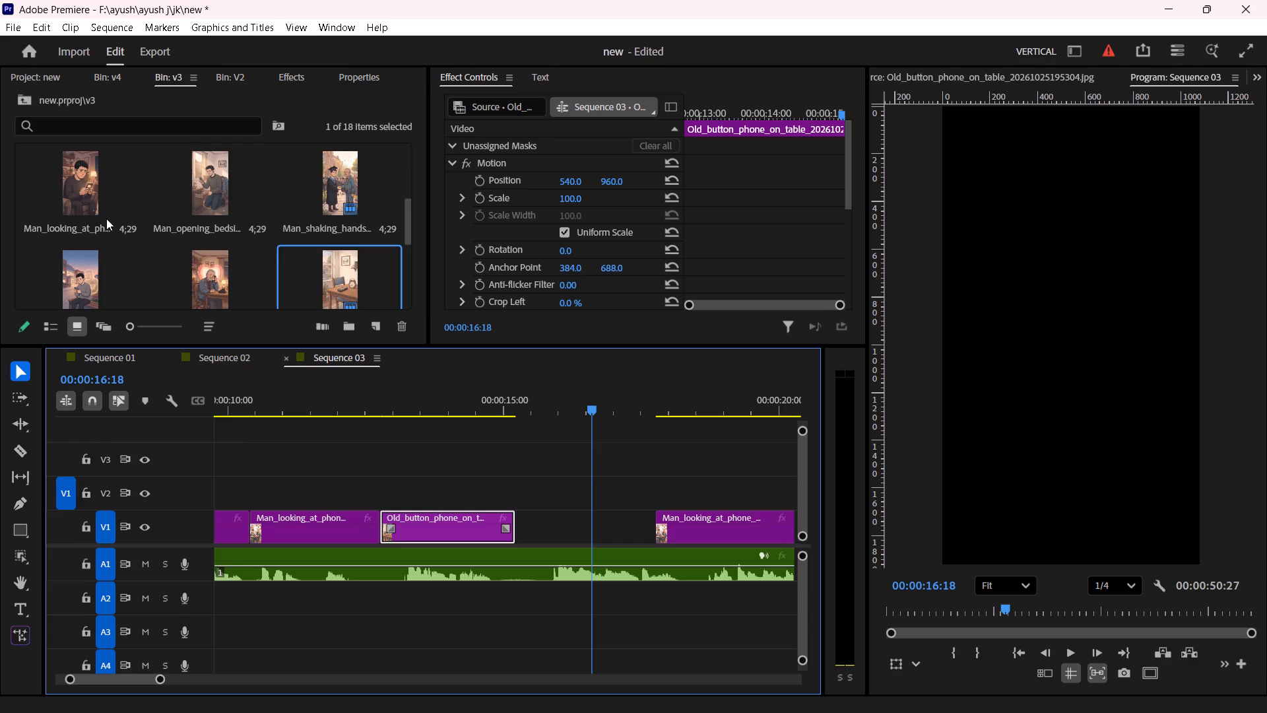
pyautogui.click(199, 191)
pyautogui.moveTo(210, 180); pyautogui.dragTo(210, 180)
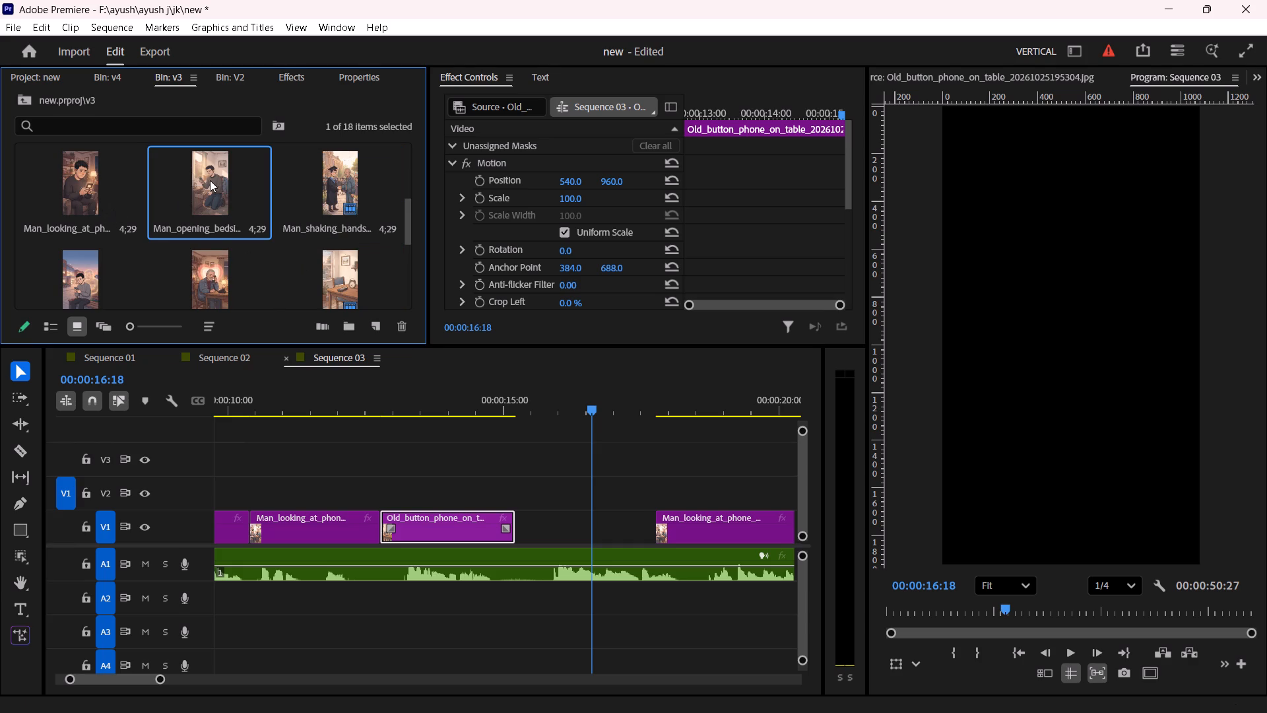
pyautogui.moveTo(210, 180); pyautogui.dragTo(527, 534)
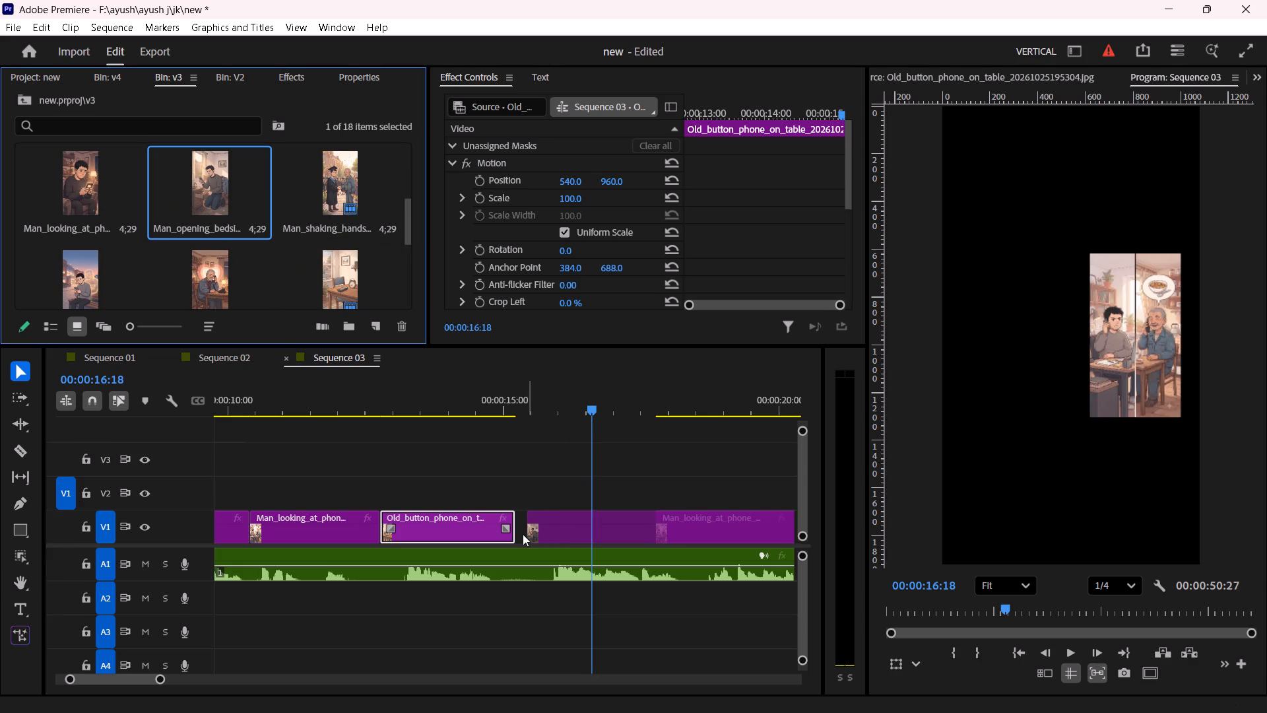
# Extend the end of the Old_button_phone_on_table clip to meet the start of the Man_opening_bedside_drawer clip.
pyautogui.moveTo(511, 534); pyautogui.dragTo(531, 532)
# Play from about 15 seconds to hear the voice-over under the Man_opening_bedside_drawer clip.
pyautogui.click(519, 403)
pyautogui.press('space')
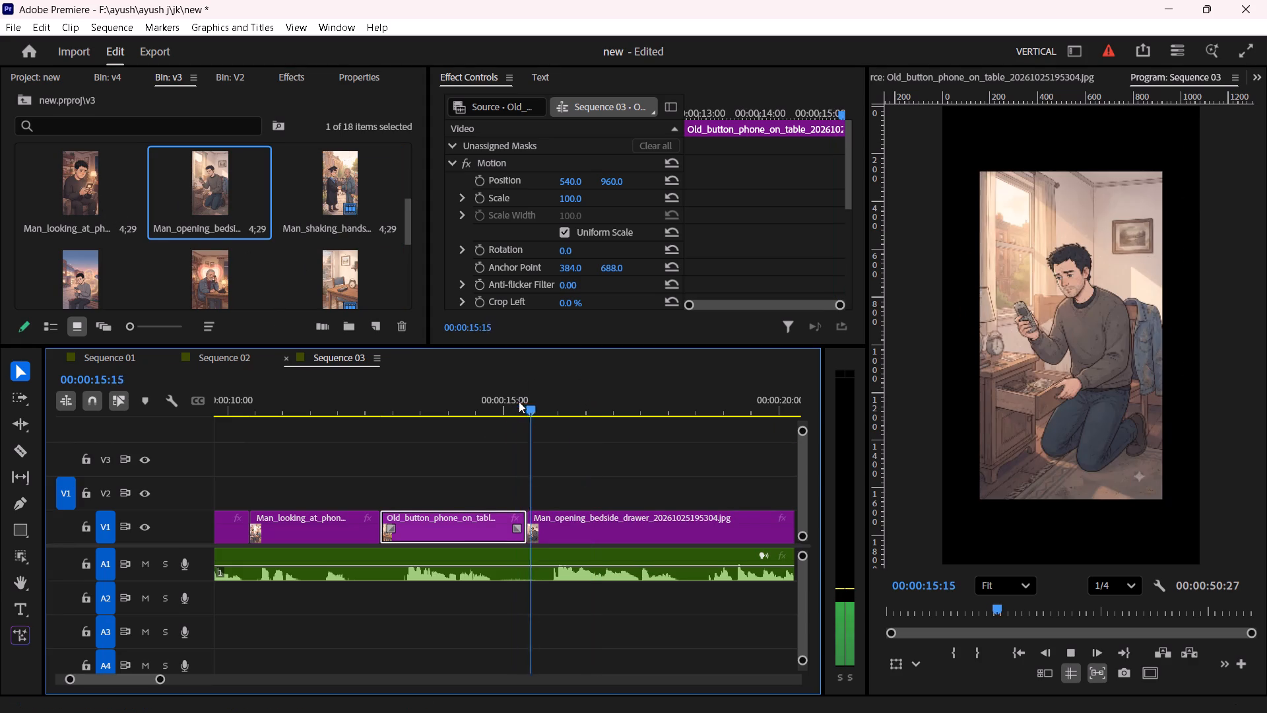
pyautogui.scroll(-5, 593, 480)
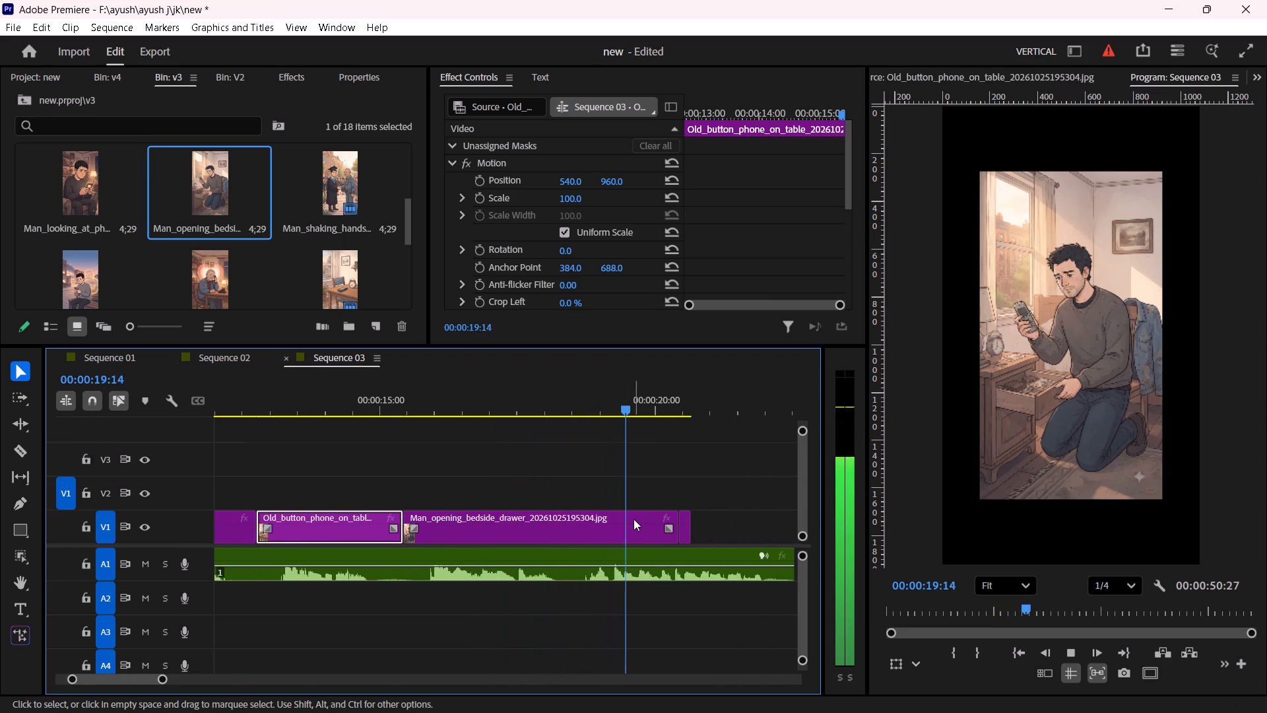
pyautogui.press('space')
# Delete the short leftover Man_looking_at_phone clip on V1 after the Man_opening_bedside_drawer clip.
pyautogui.click(688, 528)
pyautogui.press('Delete')
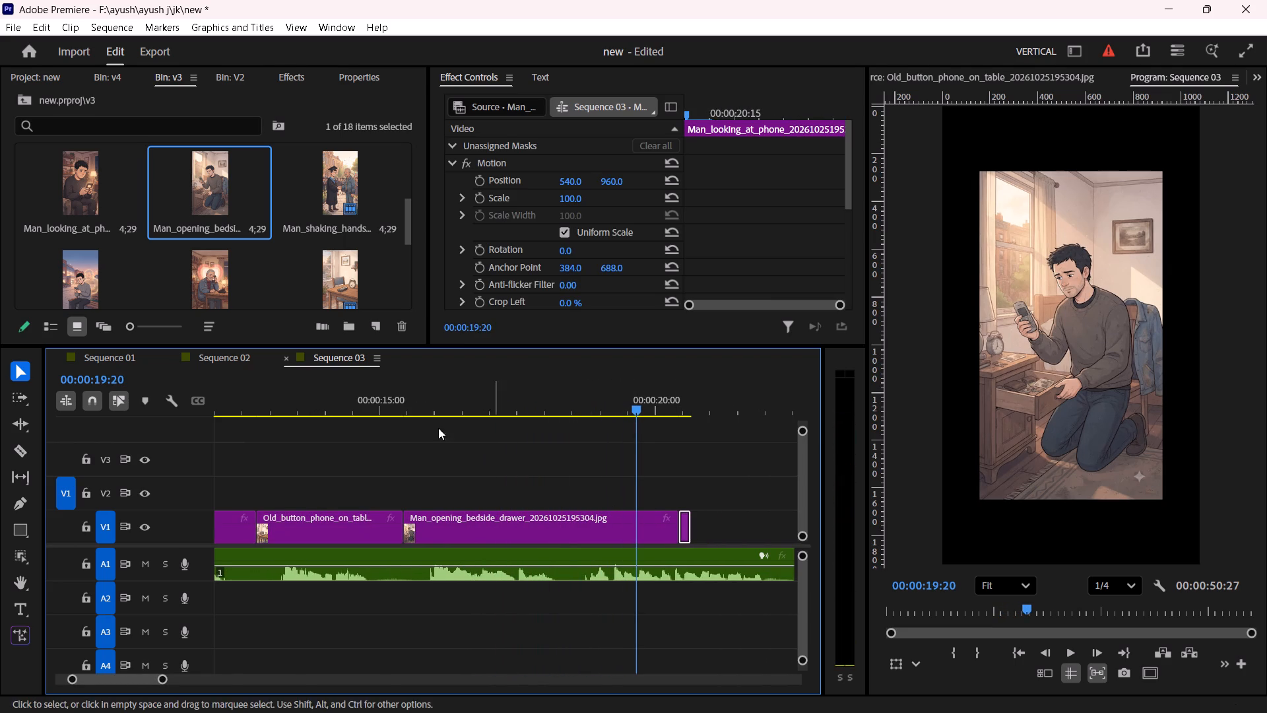
# Place Man_looking_at_phone_screen_20261025195304.jpg on V1 over the end of the Man_opening_bedside_drawer clip, starting at about 18.4 seconds.
pyautogui.scroll(1, 315, 249)
pyautogui.moveTo(337, 191); pyautogui.dragTo(526, 534)
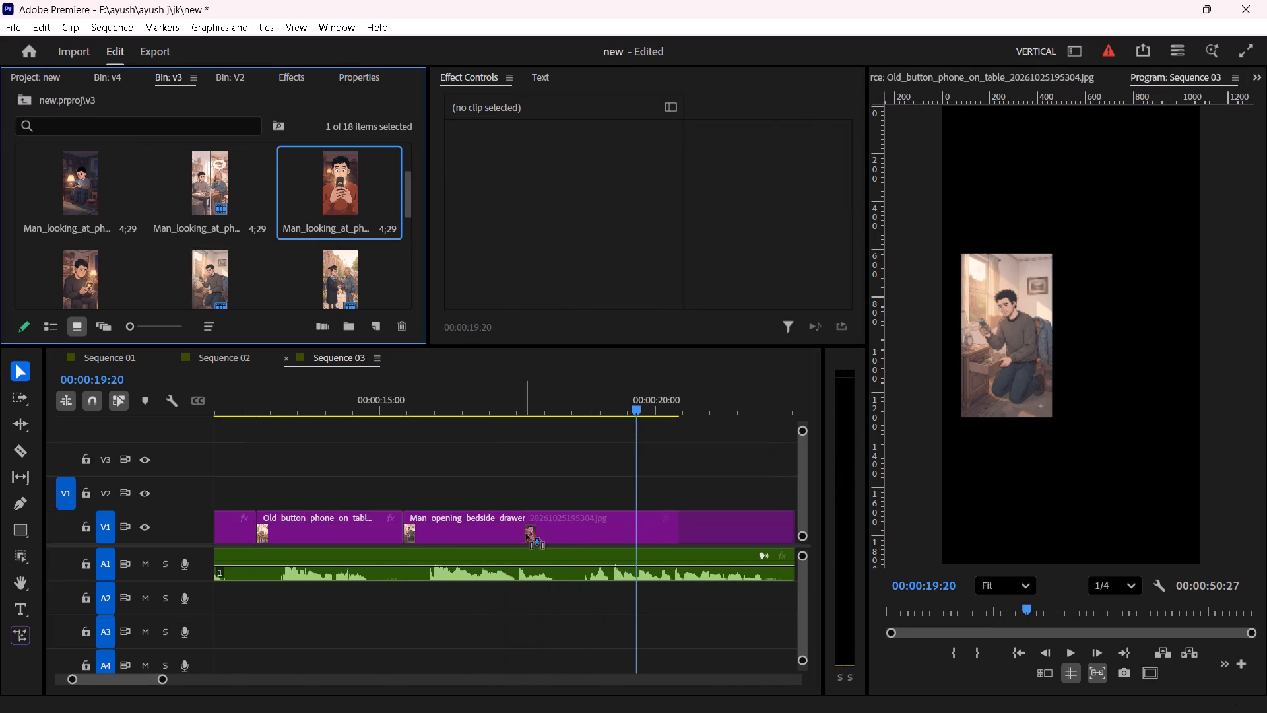
pyautogui.moveTo(526, 534); pyautogui.dragTo(568, 536)
# Play from about 18 seconds to hear the voice-over under and beyond the Man_looking_at_phone_screen clip.
pyautogui.scroll(-4, 542, 506)
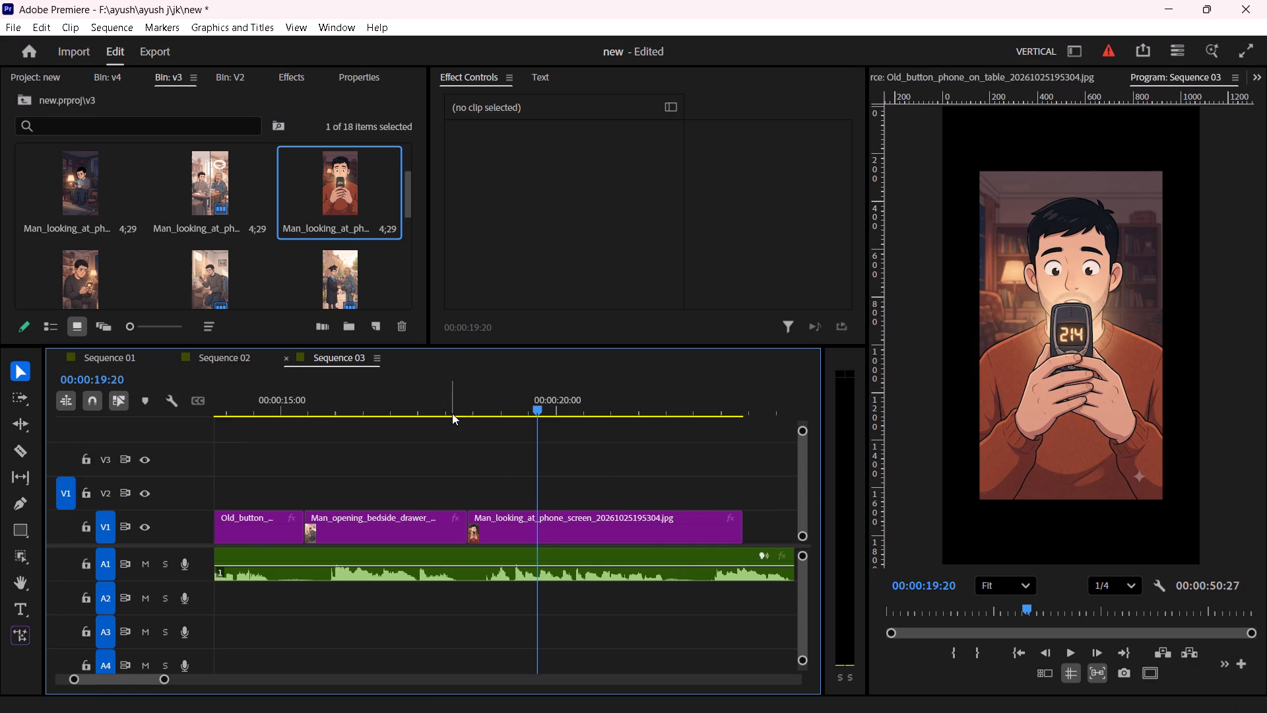
pyautogui.click(452, 413)
pyautogui.press('space')
pyautogui.scroll(-1, 512, 472)
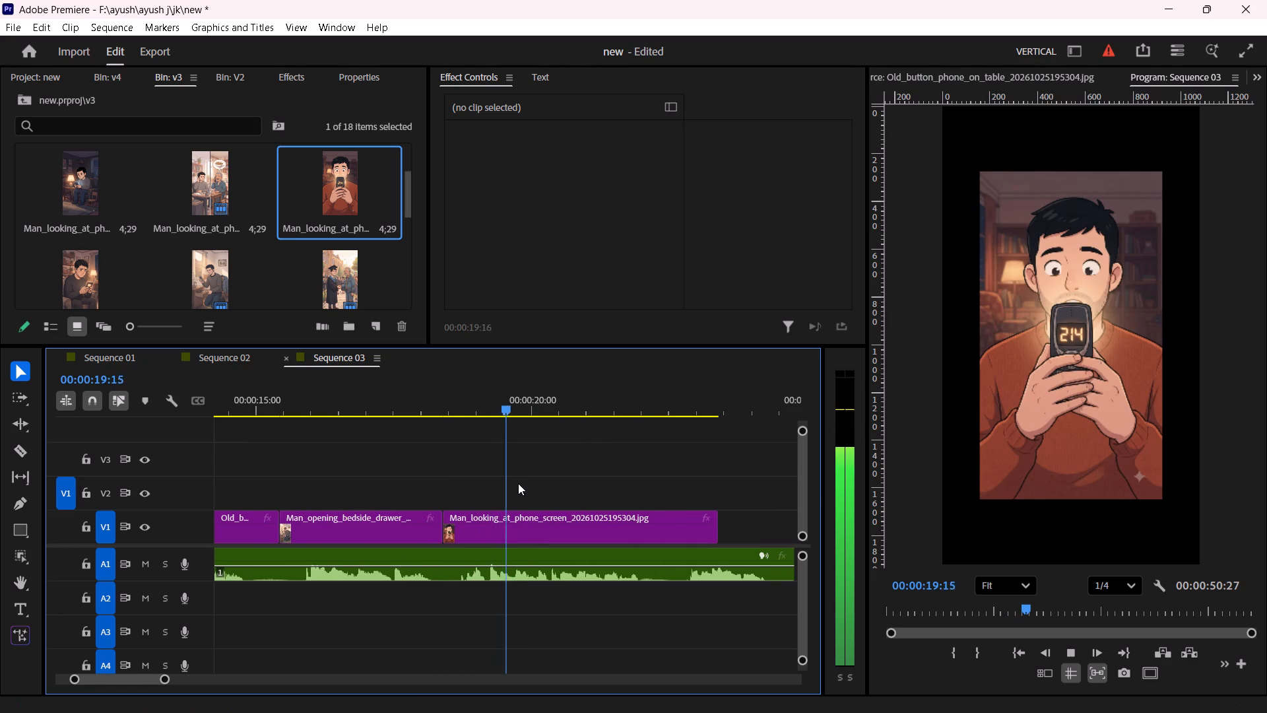
pyautogui.scroll(-4, 542, 491)
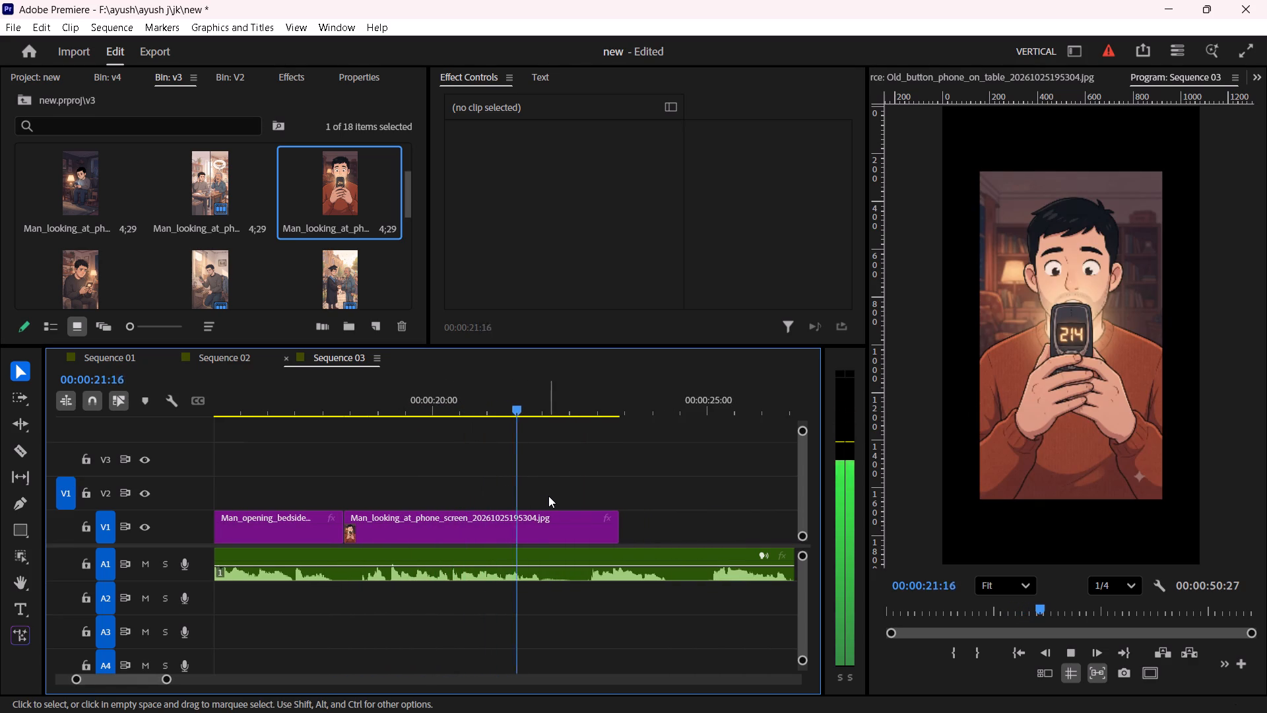
pyautogui.scroll(-1, 581, 498)
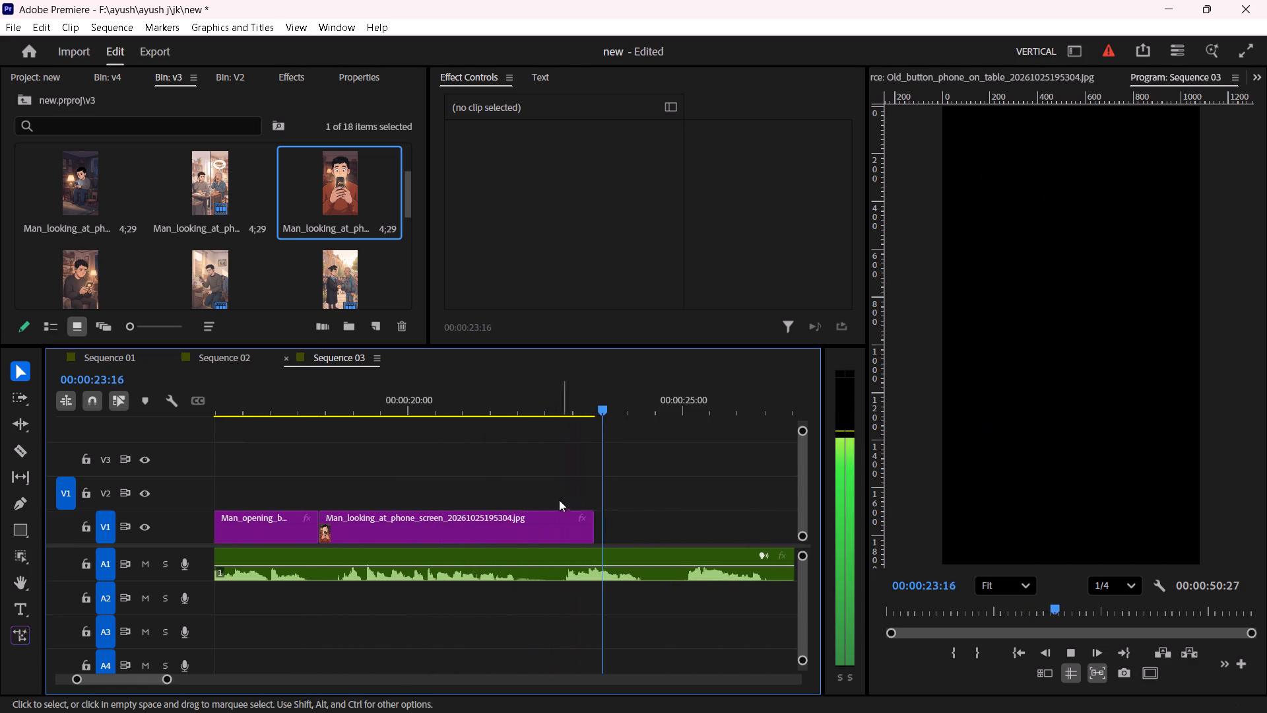
pyautogui.press('space')
pyautogui.press('space')
pyautogui.press('space')
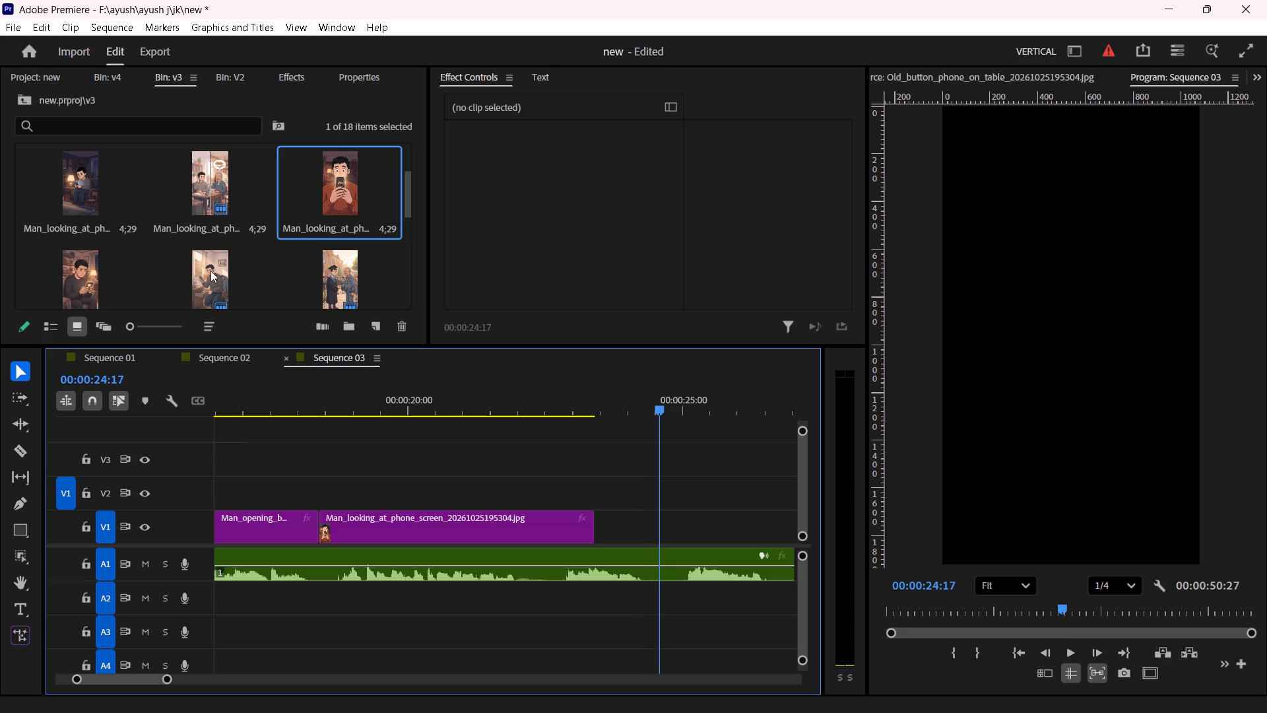
pyautogui.click(84, 272)
pyautogui.moveTo(84, 272); pyautogui.dragTo(560, 513)
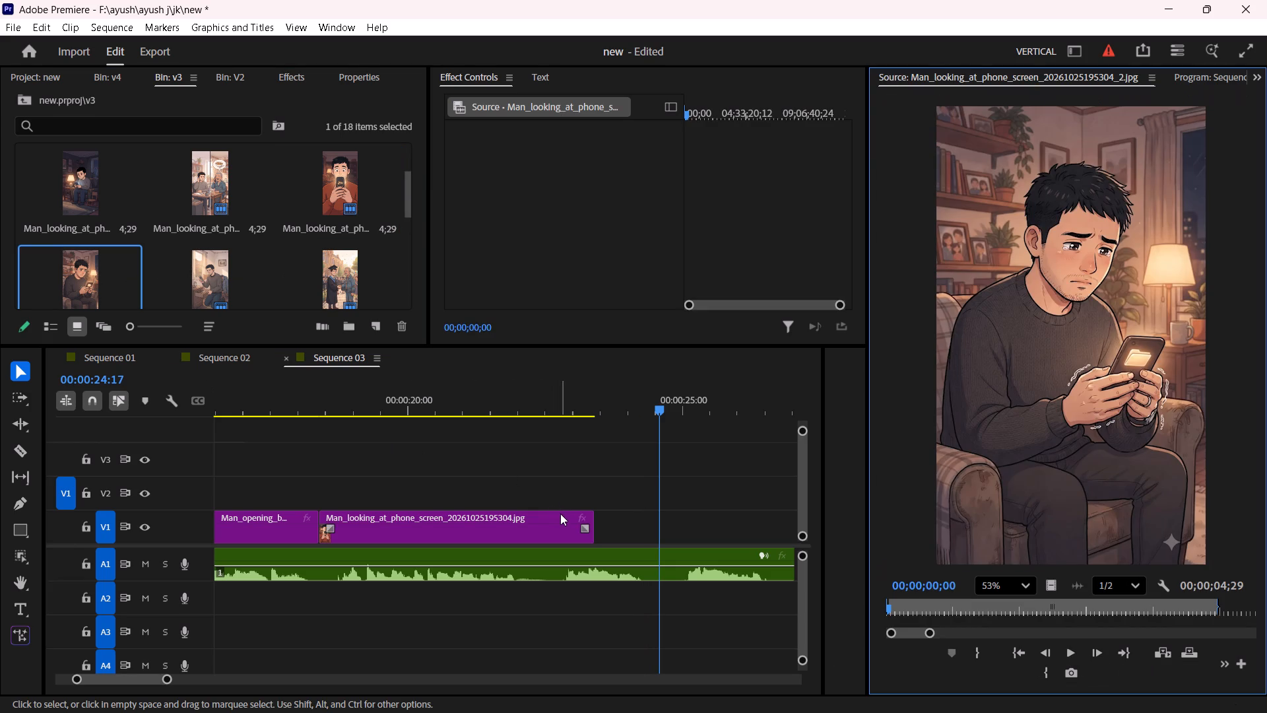
pyautogui.moveTo(103, 284); pyautogui.dragTo(536, 516)
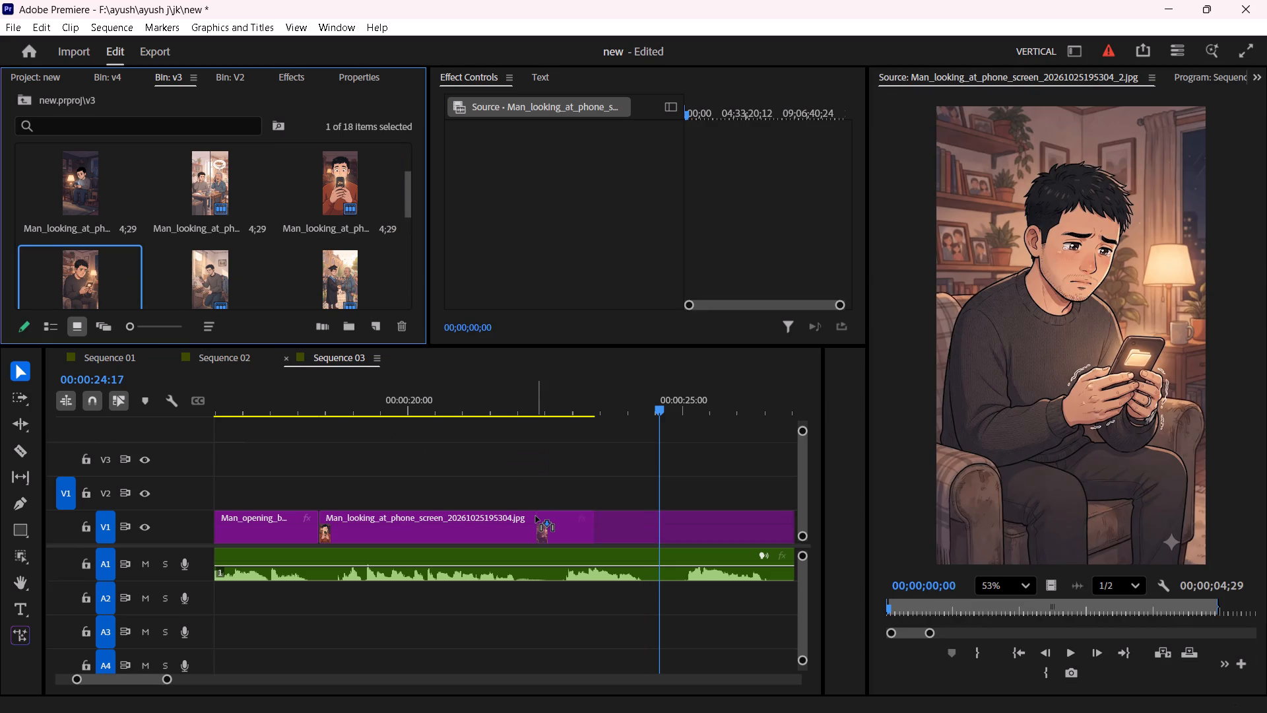
pyautogui.moveTo(536, 516); pyautogui.dragTo(535, 517)
# Play the voice-over under the Man_looking_at_phone_screen_2 clip, including from its start at about 22 seconds.
pyautogui.scroll(-2, 560, 504)
pyautogui.press('space')
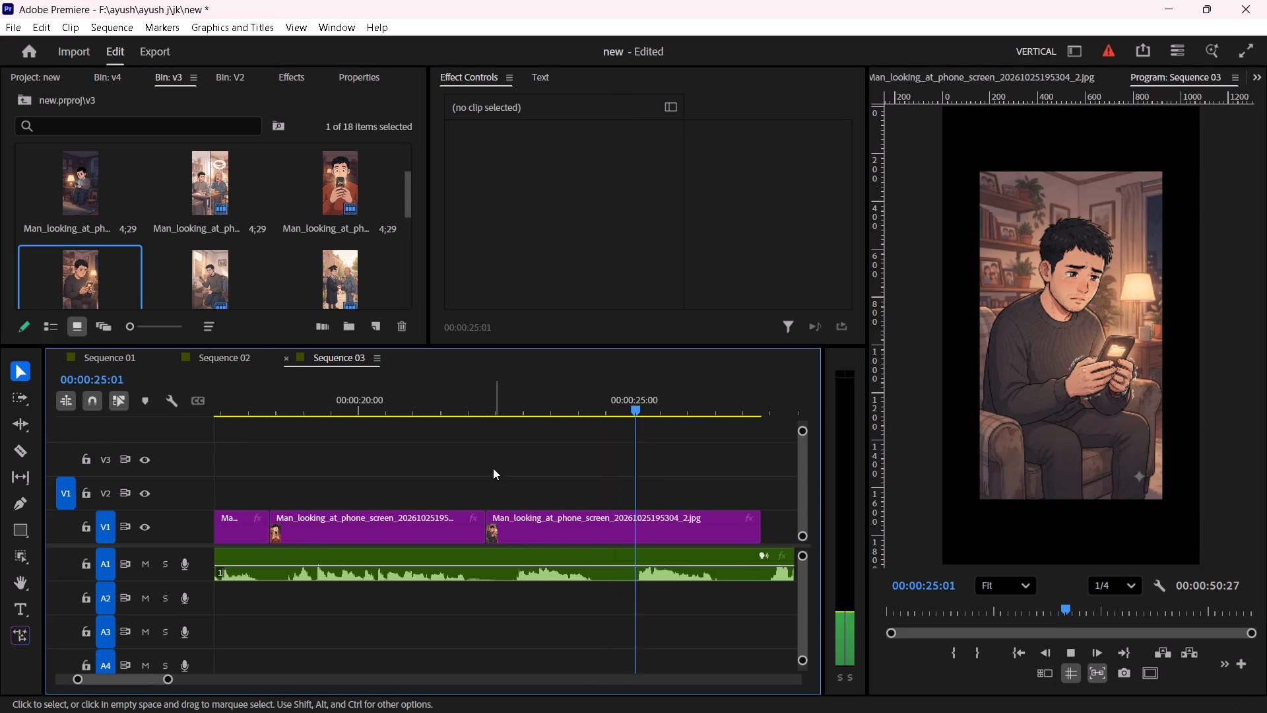
pyautogui.press('space')
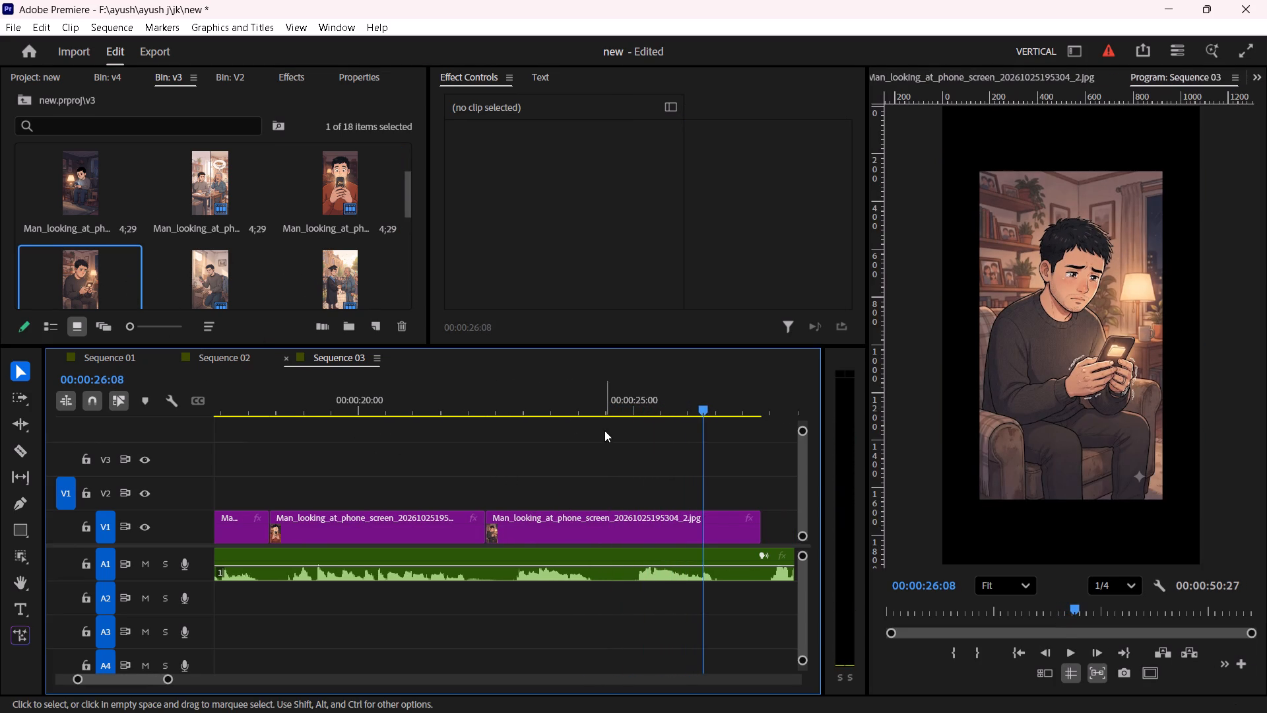
pyautogui.click(471, 400)
pyautogui.press('space')
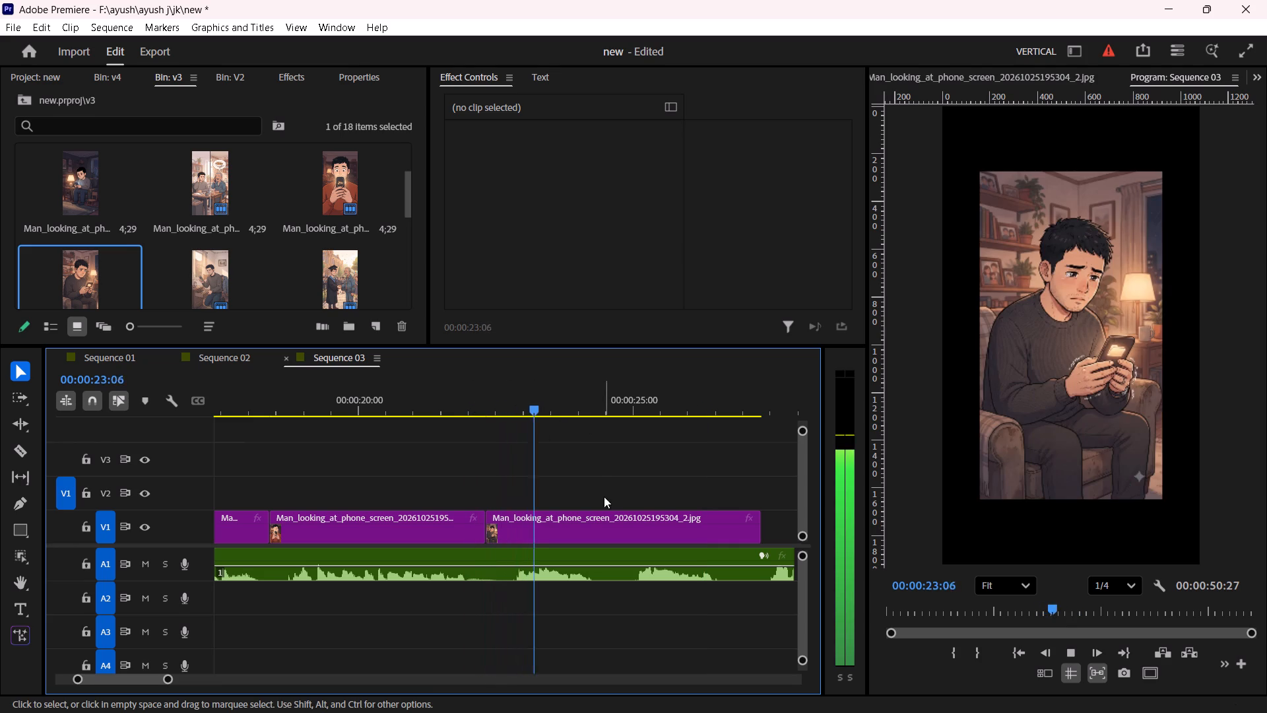
pyautogui.scroll(-3, 620, 512)
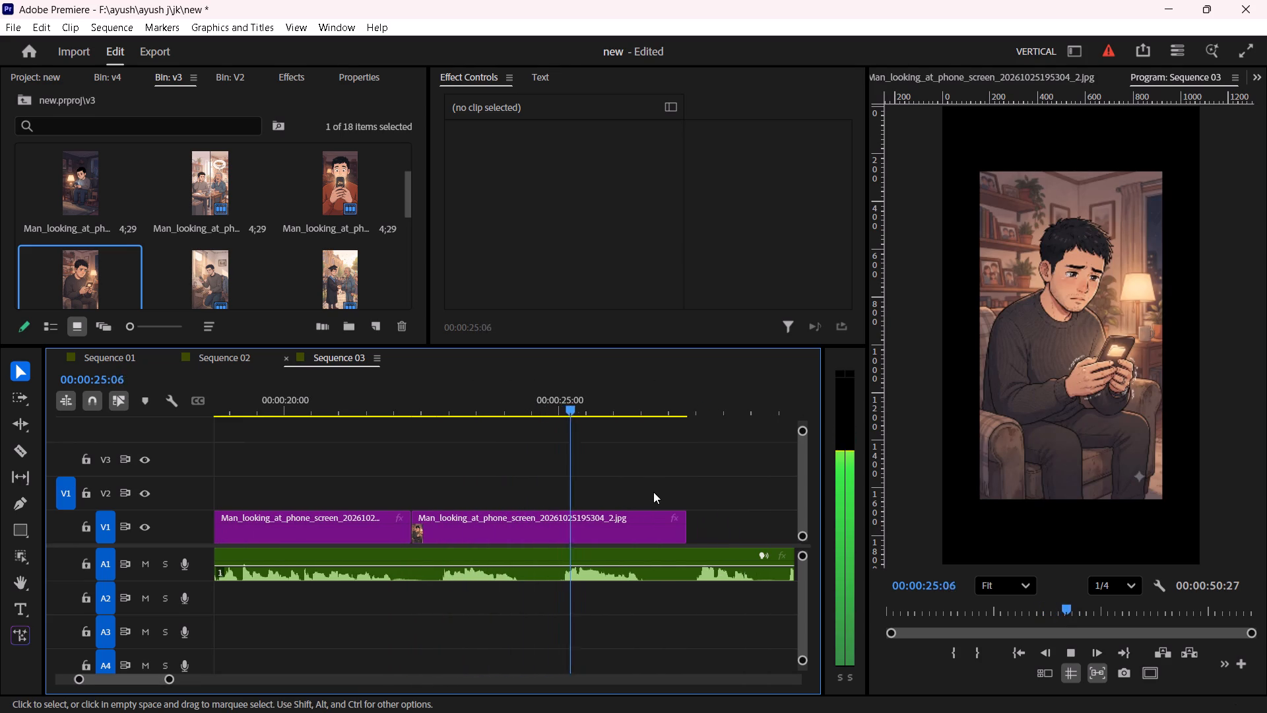
pyautogui.scroll(-1, 626, 491)
pyautogui.scroll(-1, 259, 240)
pyautogui.press('space')
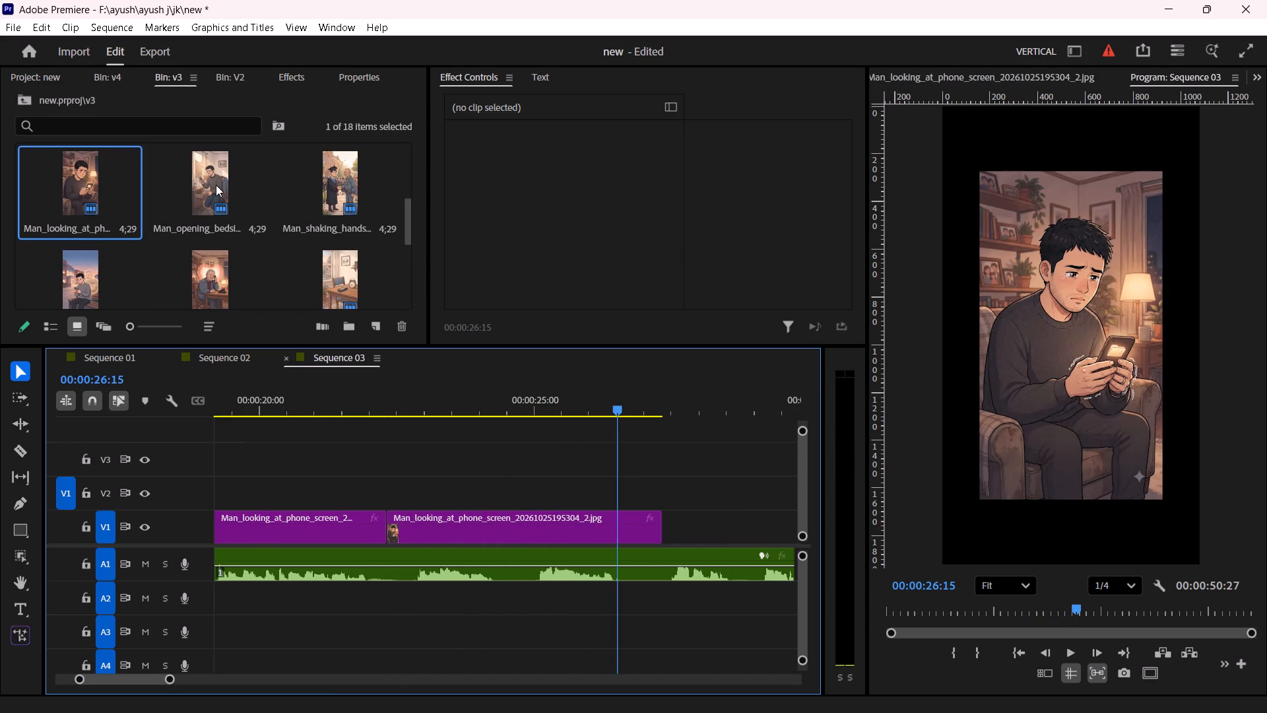
# Place Man_smiling_on_hospital_bench_20261025195304.jpg on V1 over the end of the Man_looking_at_phone_screen_2 clip, starting at about 24.6 seconds.
pyautogui.click(216, 184)
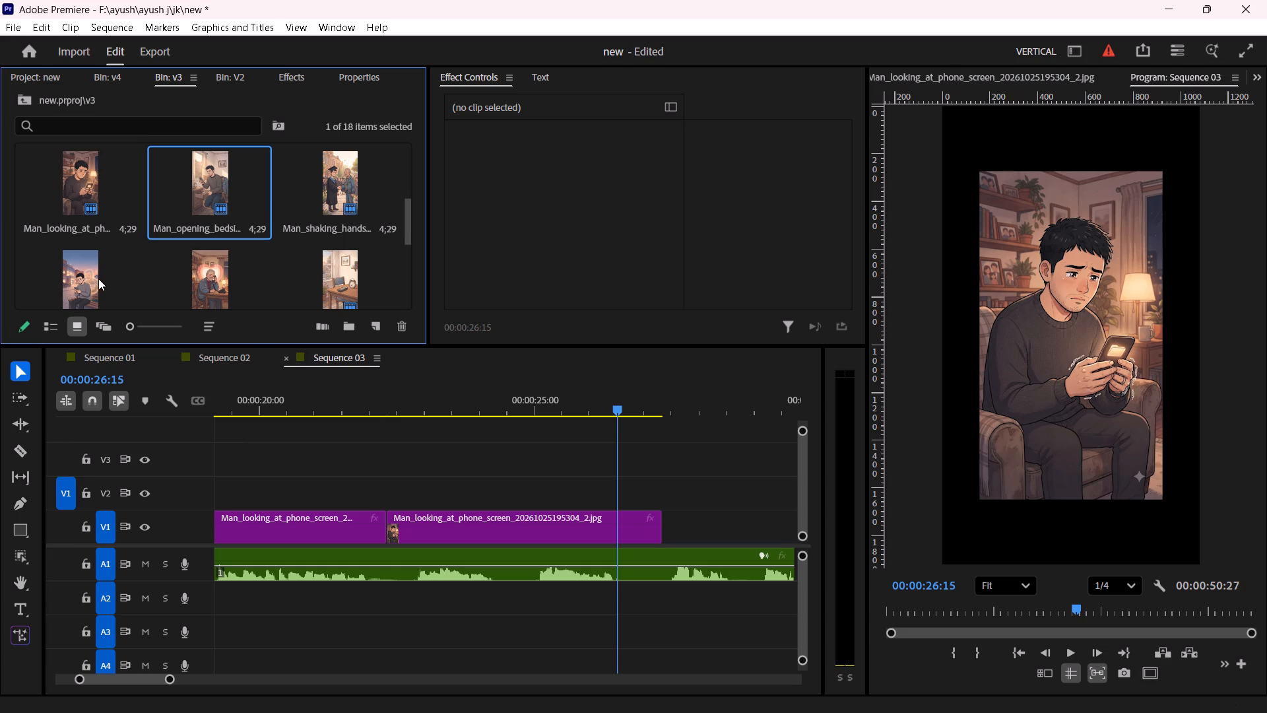
pyautogui.moveTo(92, 282); pyautogui.dragTo(513, 493)
pyautogui.click(434, 390)
pyautogui.moveTo(564, 488); pyautogui.dragTo(564, 516)
# Play the voice-over from about 23 seconds through the Man_smiling_on_hospital_bench clip to judge the image order.
pyautogui.click(417, 384)
pyautogui.press('space')
pyautogui.scroll(-1, 622, 473)
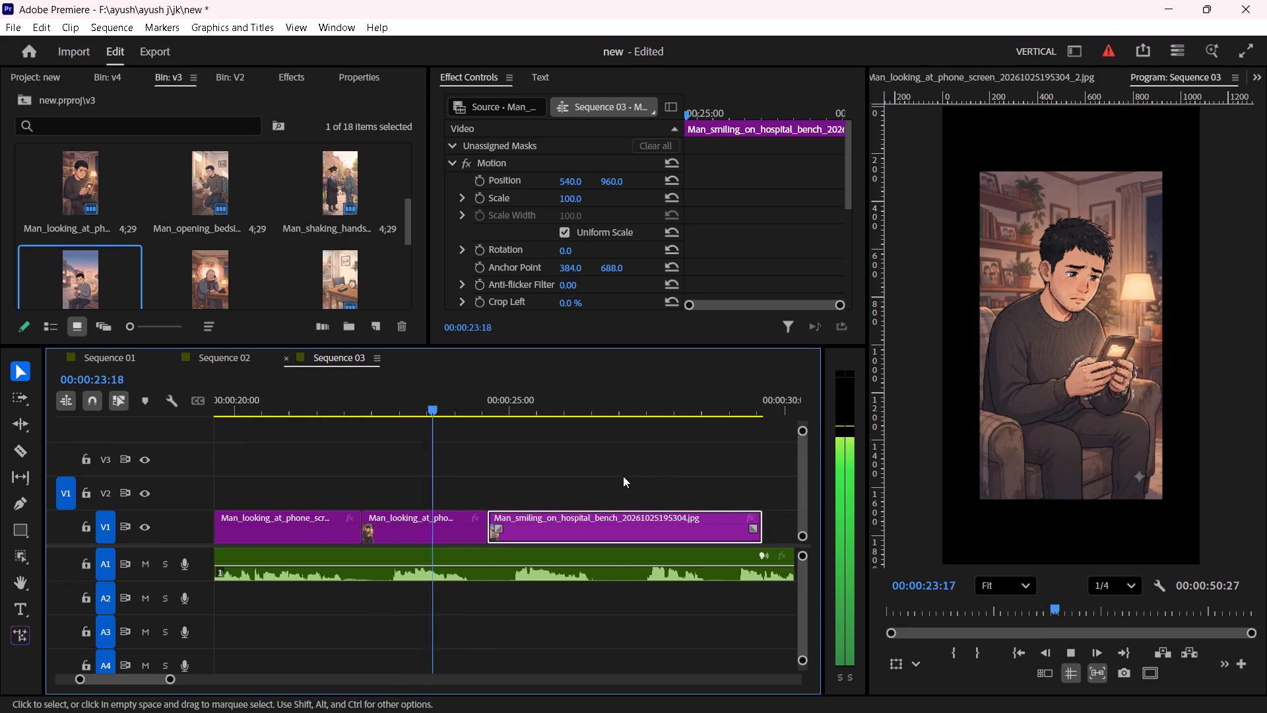
pyautogui.scroll(-1, 623, 476)
pyautogui.scroll(-3, 492, 450)
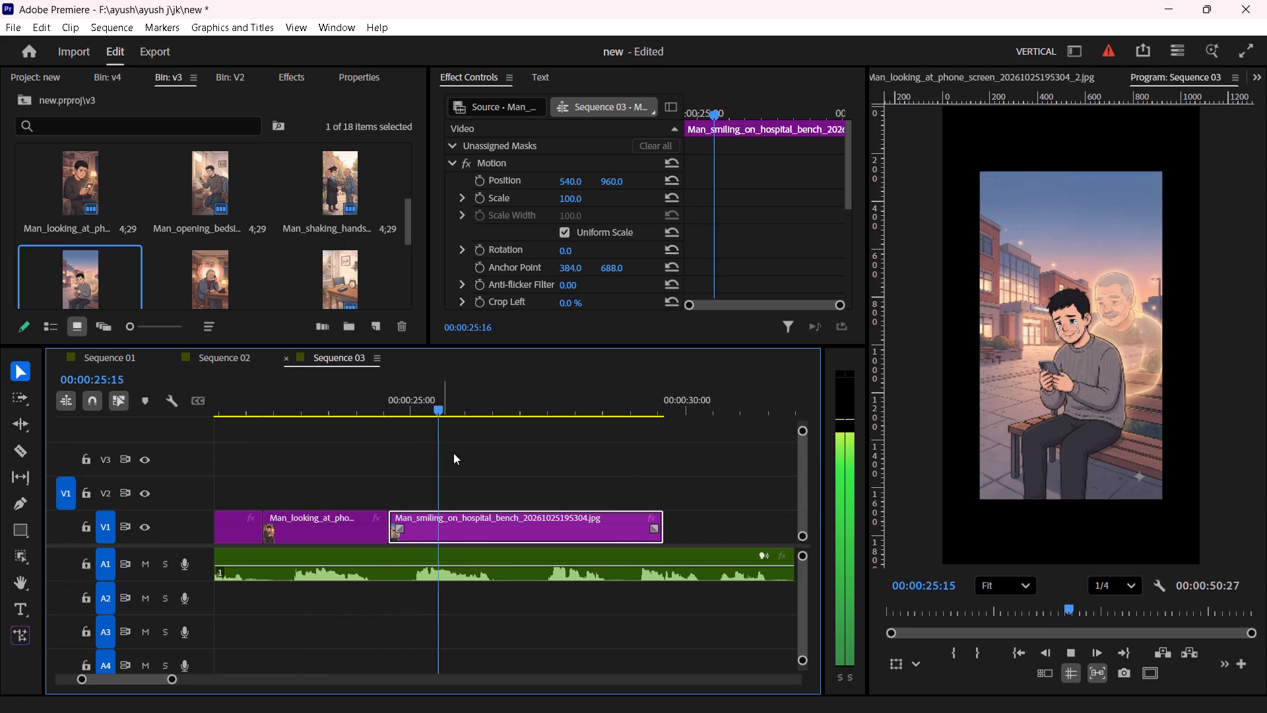
pyautogui.scroll(-1, 465, 454)
pyautogui.scroll(-3, 533, 459)
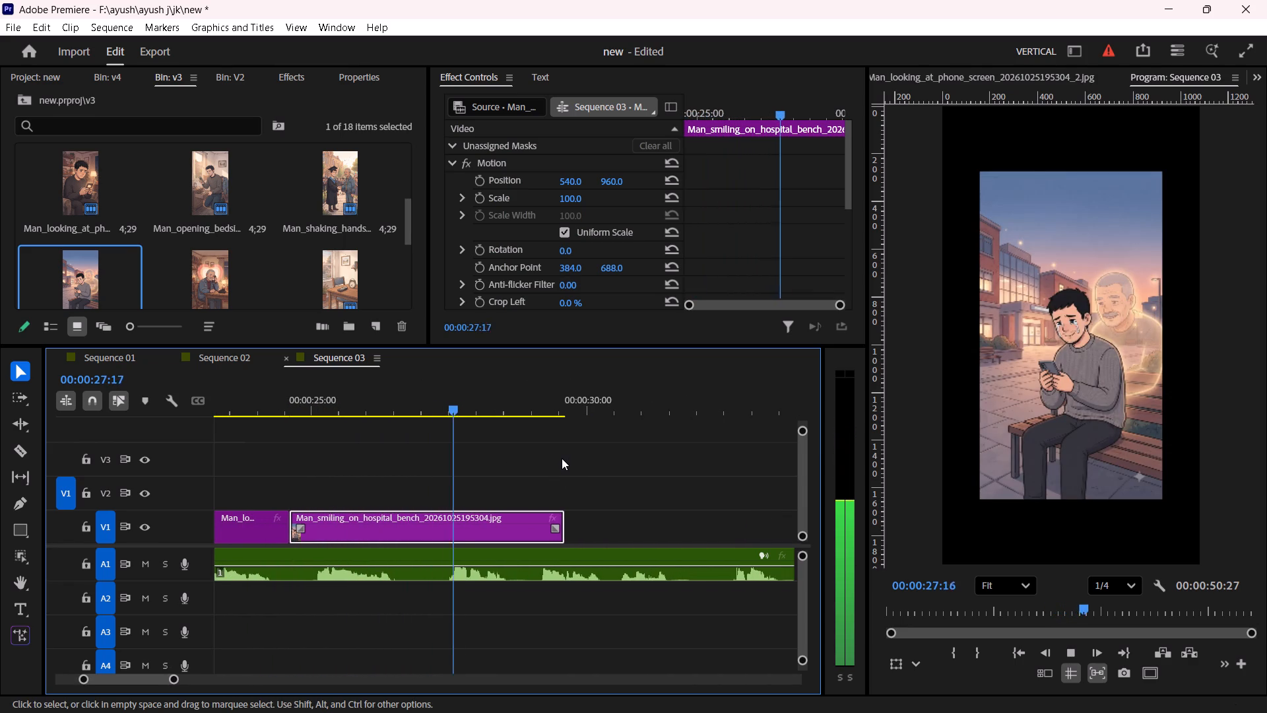
pyautogui.scroll(-2, 569, 458)
pyautogui.press('space')
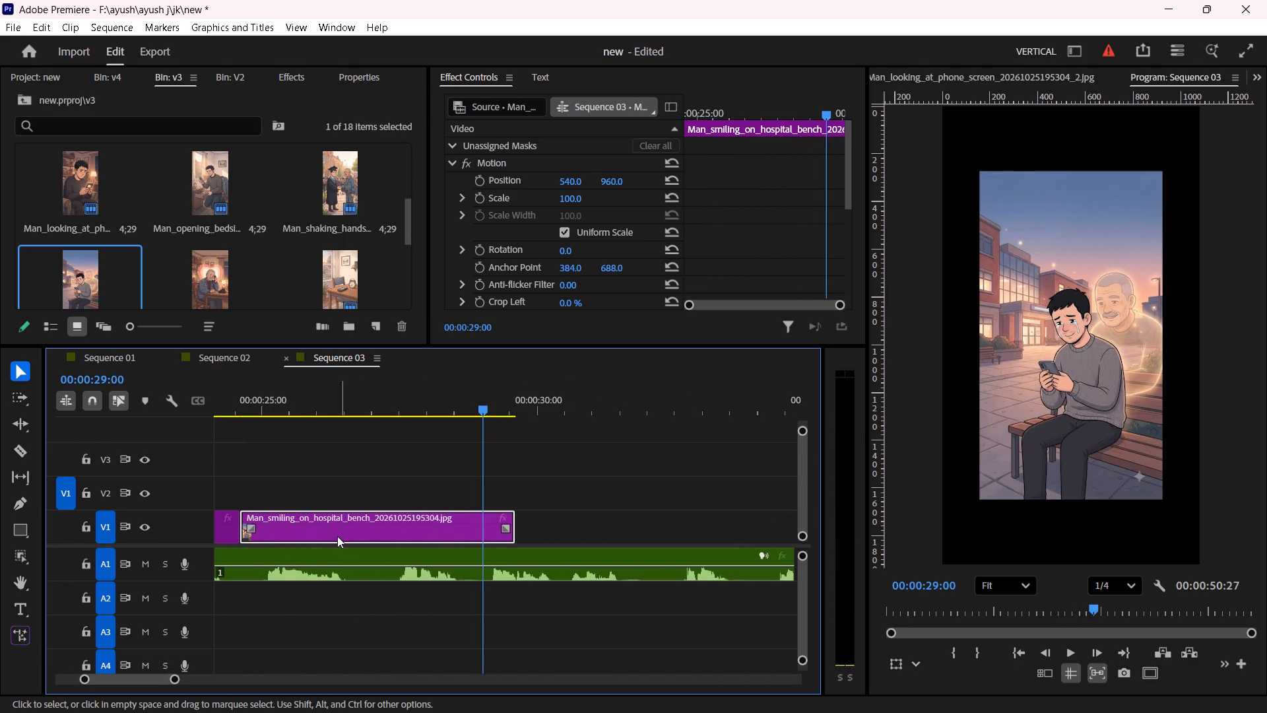
# Move the Man_looking_at_phone_screen_2 clip to V2 at about 27 seconds and slide the Man_smiling_on_hospital_bench clip back to about 22.3 seconds on V1.
pyautogui.scroll(3, 334, 538)
pyautogui.keyDown('alt'); pyautogui.scroll(-2, 387, 528); pyautogui.keyUp('alt')
pyautogui.scroll(4, 376, 542)
pyautogui.click(392, 533)
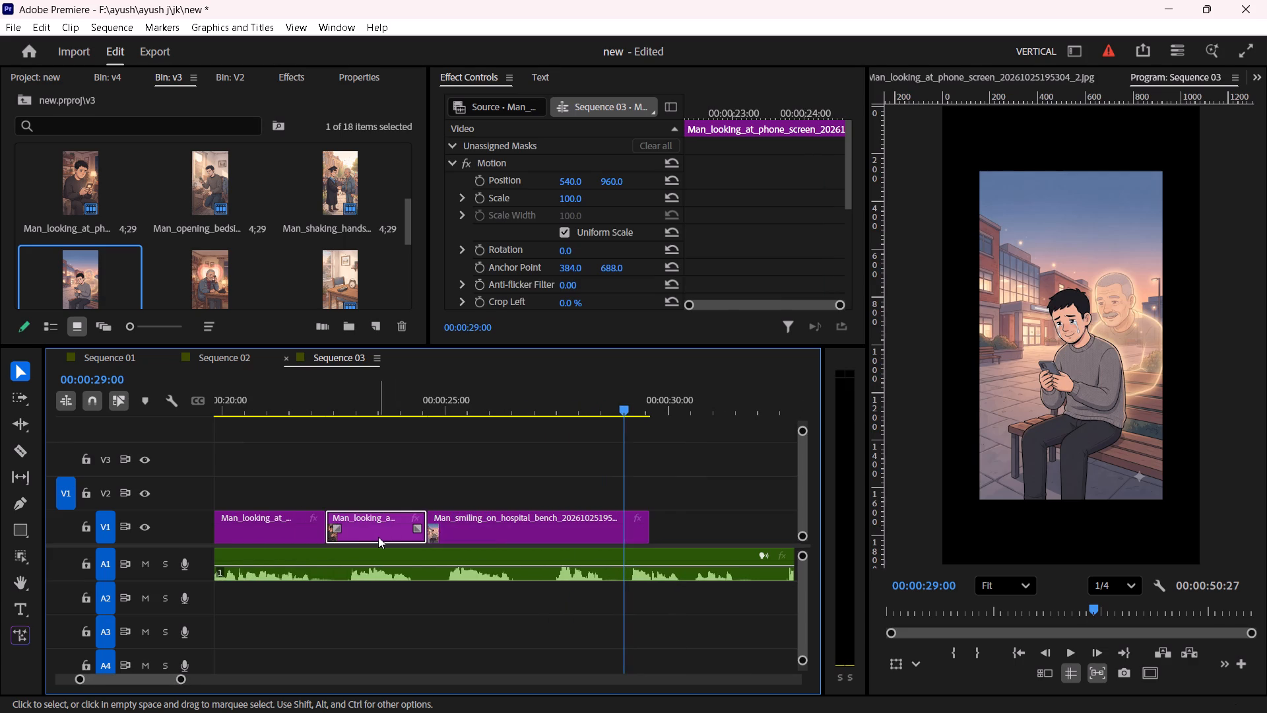
pyautogui.moveTo(375, 537); pyautogui.dragTo(584, 494)
pyautogui.moveTo(528, 526); pyautogui.dragTo(441, 529)
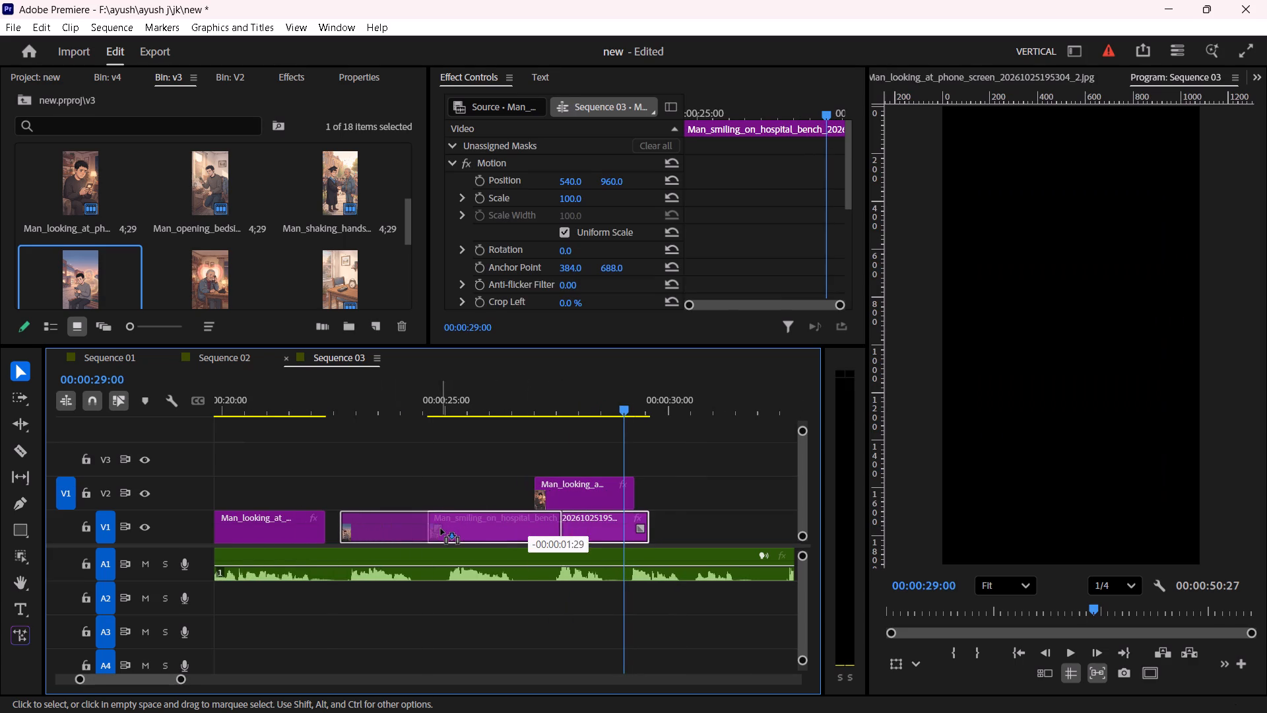
pyautogui.moveTo(441, 529); pyautogui.dragTo(432, 530)
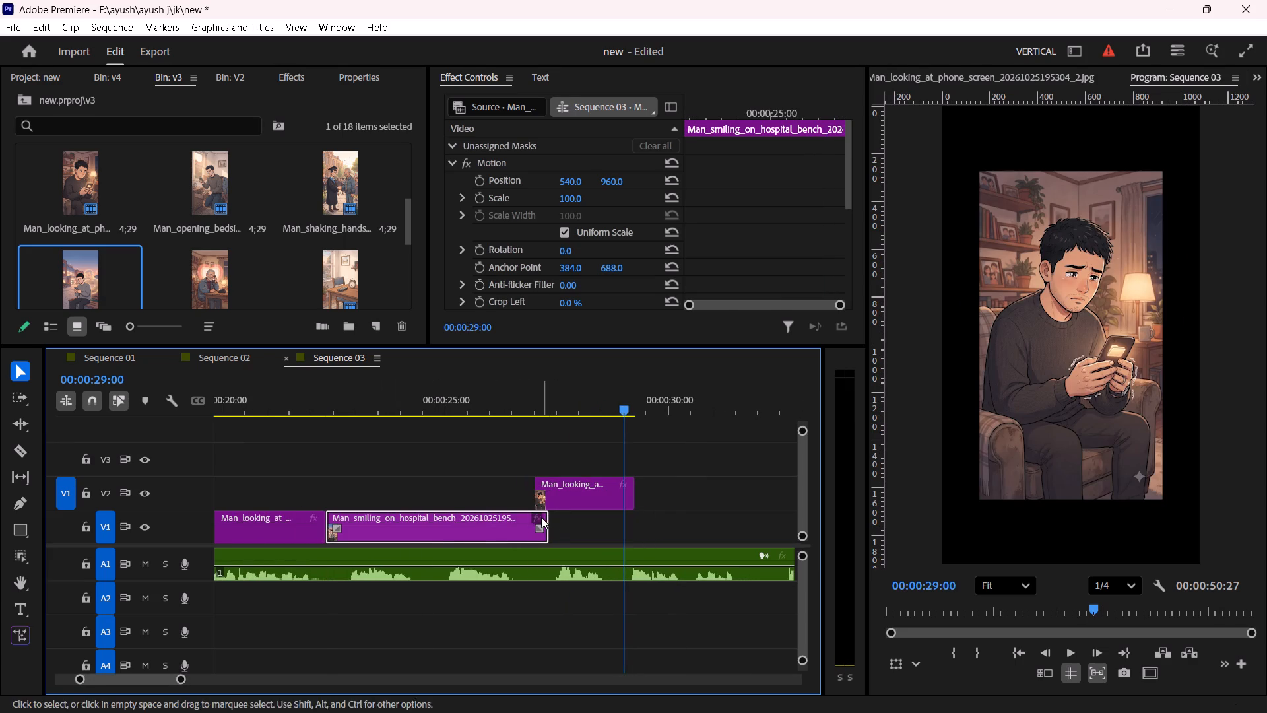
# Trim the Man_smiling_on_hospital_bench clip to end at about 27 seconds and move the Man_looking_at_phone_screen_2 clip from V2 to V1 after it.
pyautogui.click(356, 411)
pyautogui.press('space')
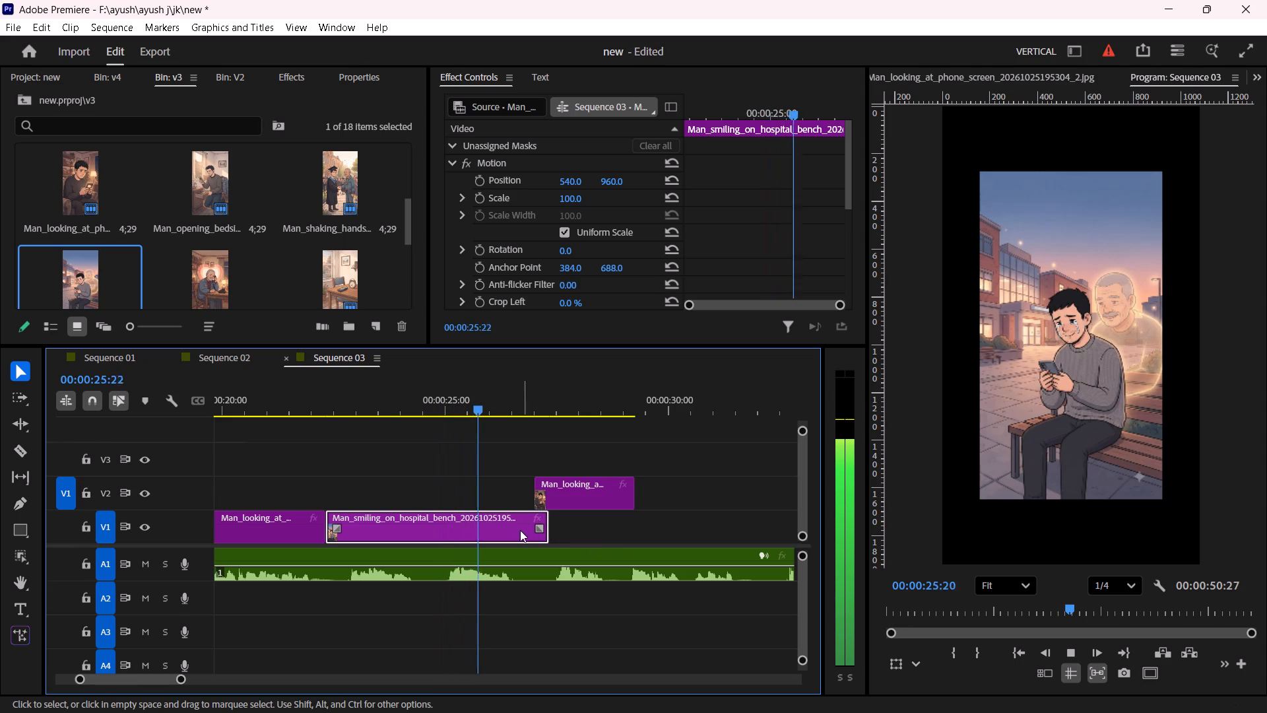
pyautogui.moveTo(549, 540); pyautogui.dragTo(545, 540)
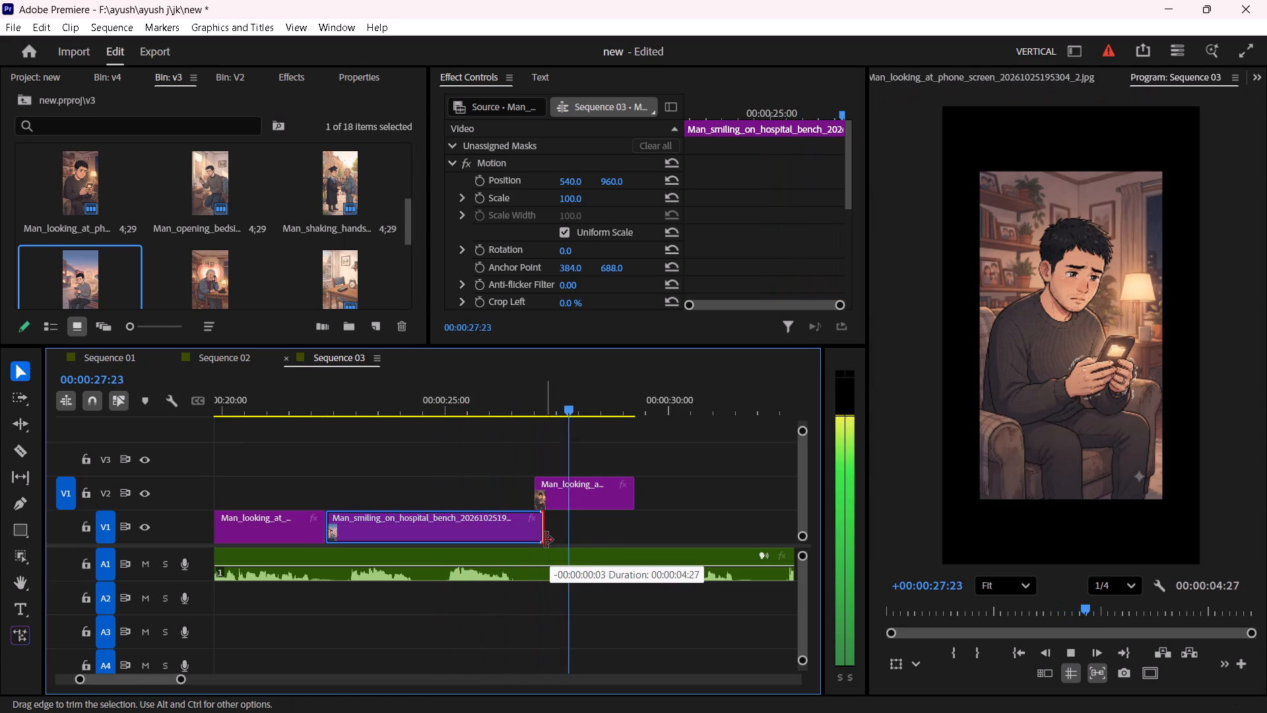
pyautogui.moveTo(545, 540); pyautogui.dragTo(538, 543)
pyautogui.moveTo(572, 500); pyautogui.dragTo(572, 526)
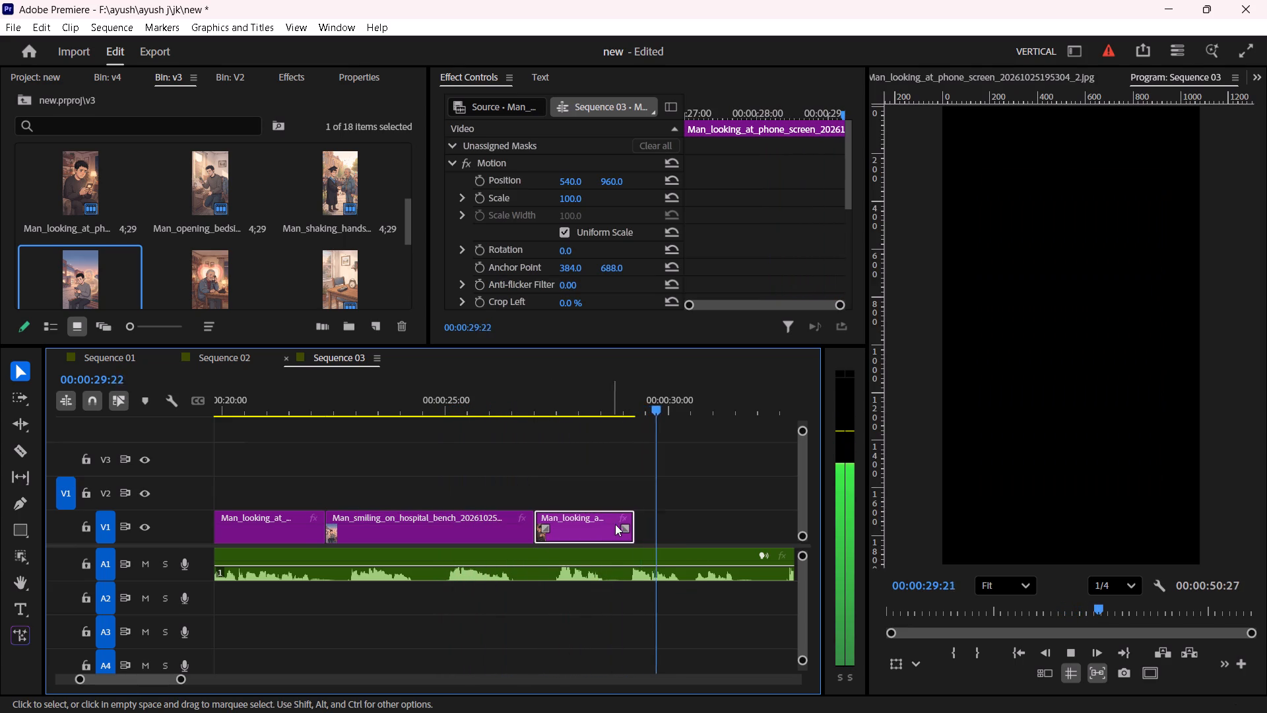
pyautogui.press('space')
# Extend the end of the Man_looking_at_phone_screen_2 clip on V1 to about 32 seconds.
pyautogui.scroll(-3, 643, 526)
pyautogui.moveTo(559, 530); pyautogui.dragTo(657, 526)
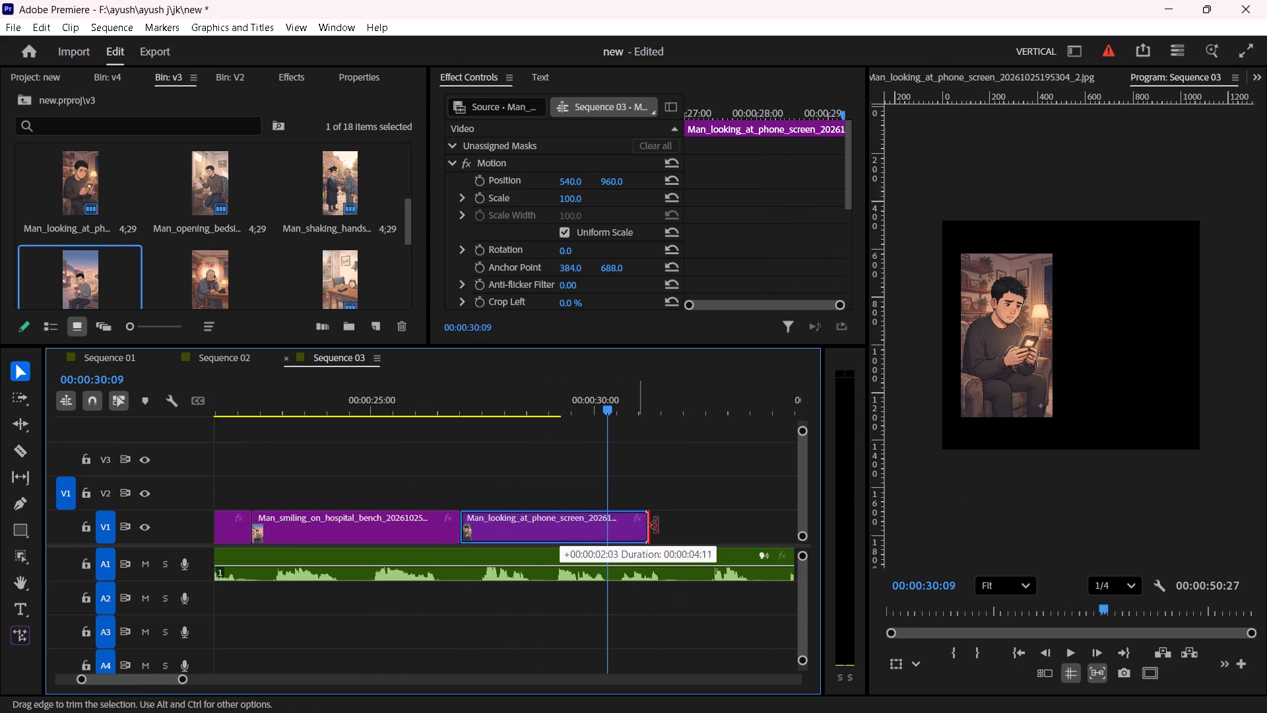
pyautogui.moveTo(657, 526); pyautogui.dragTo(684, 522)
# Place Man_speaking_into_phone_20261025195304.jpg on V1 directly after the Man_looking_at_phone_screen_2 clip, at about 32 seconds.
pyautogui.press('space')
pyautogui.scroll(-3, 676, 479)
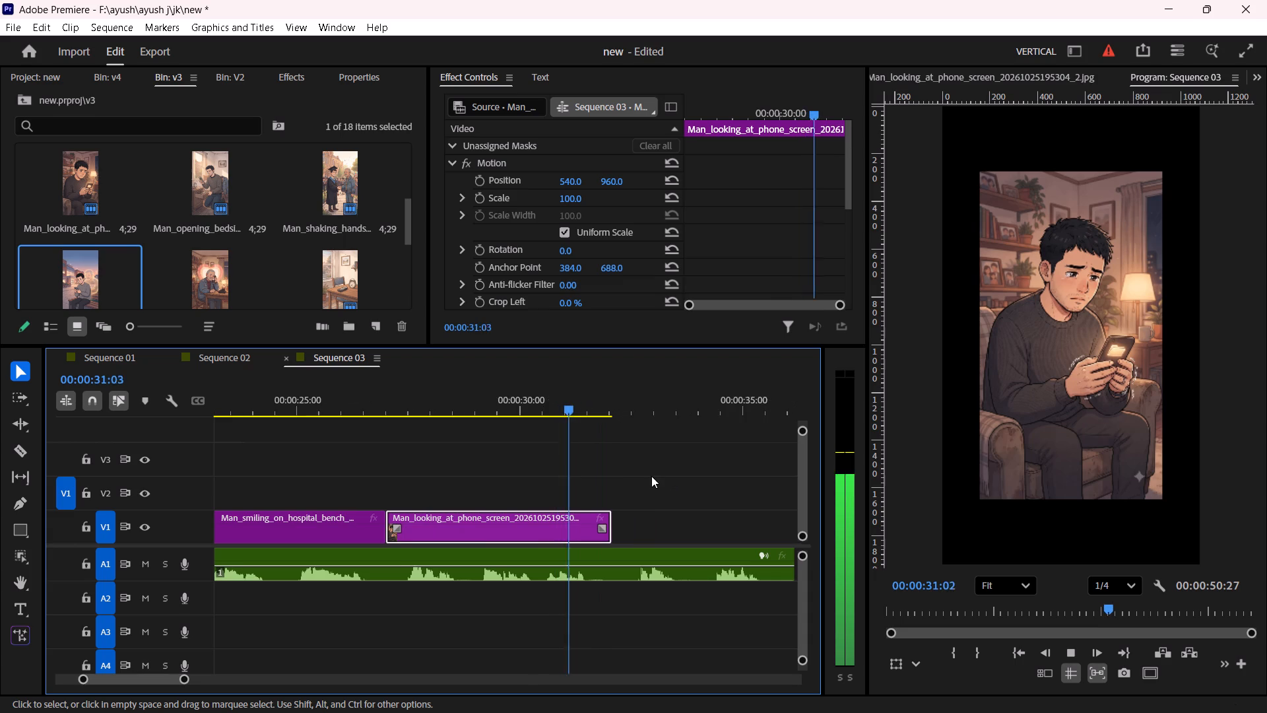
pyautogui.scroll(-3, 649, 475)
pyautogui.scroll(-2, 586, 480)
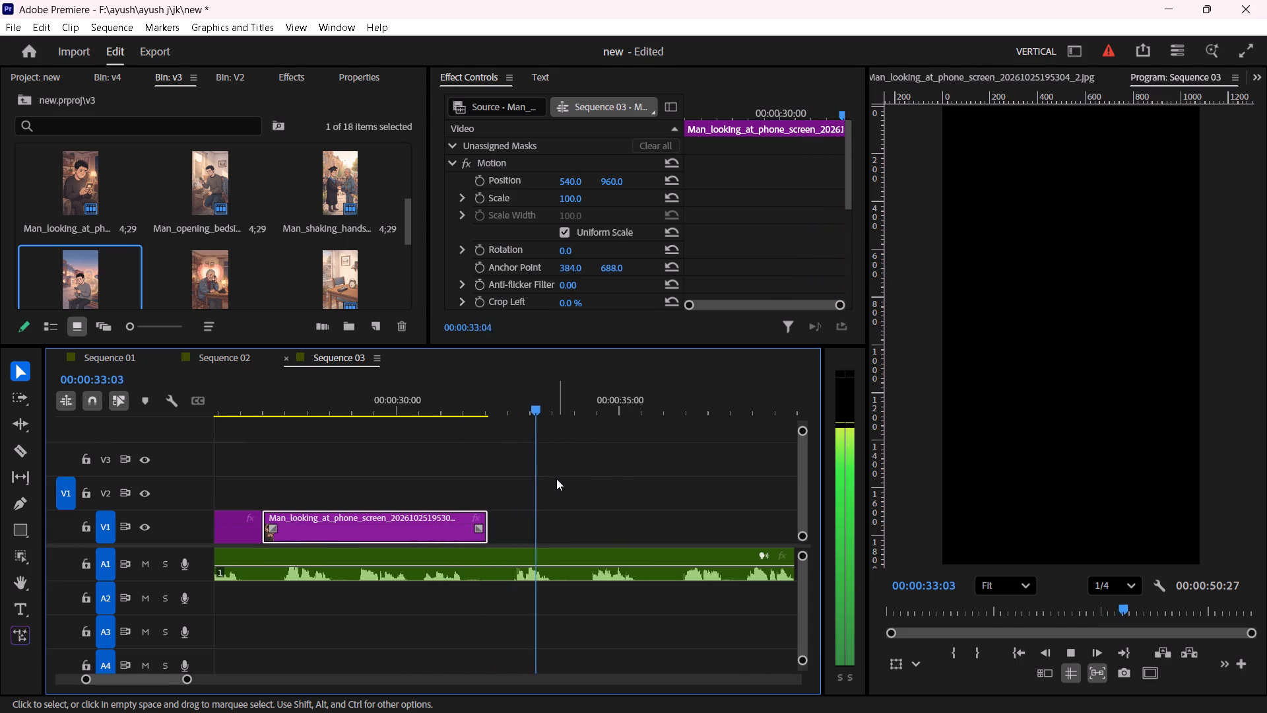
pyautogui.press('space')
pyautogui.click(212, 276)
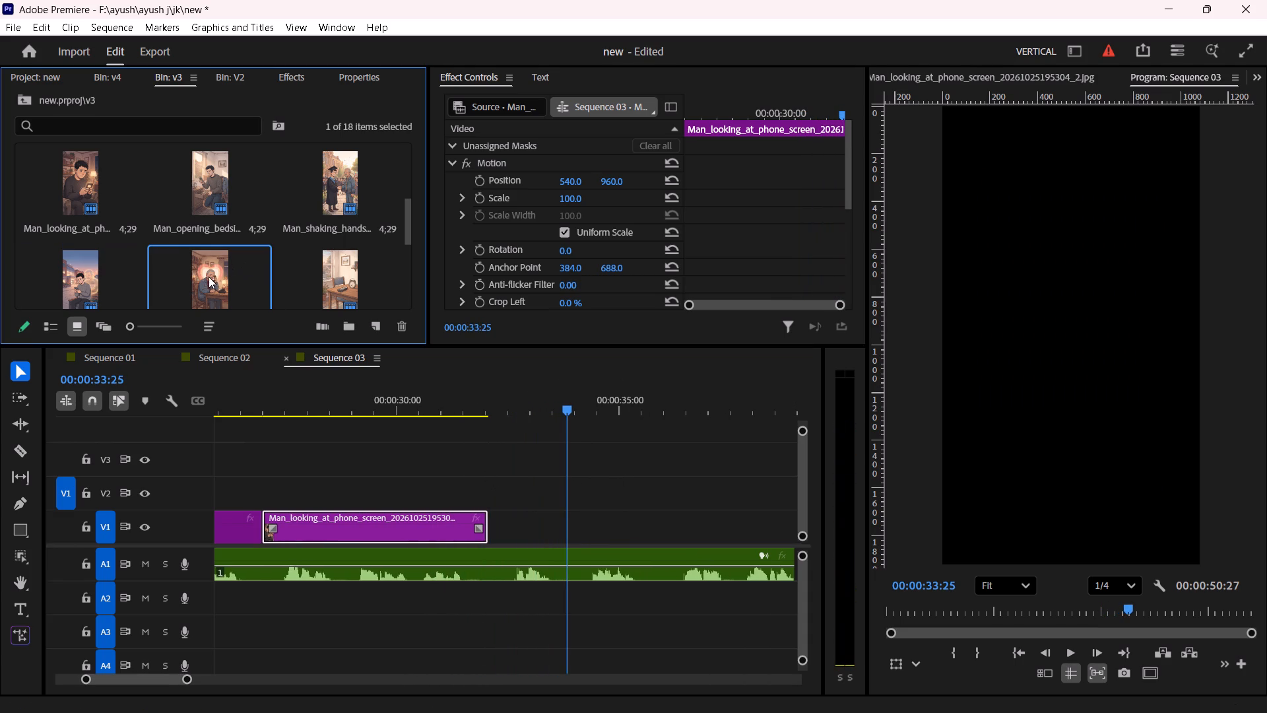
pyautogui.moveTo(209, 277); pyautogui.dragTo(496, 521)
pyautogui.scroll(-3, 567, 492)
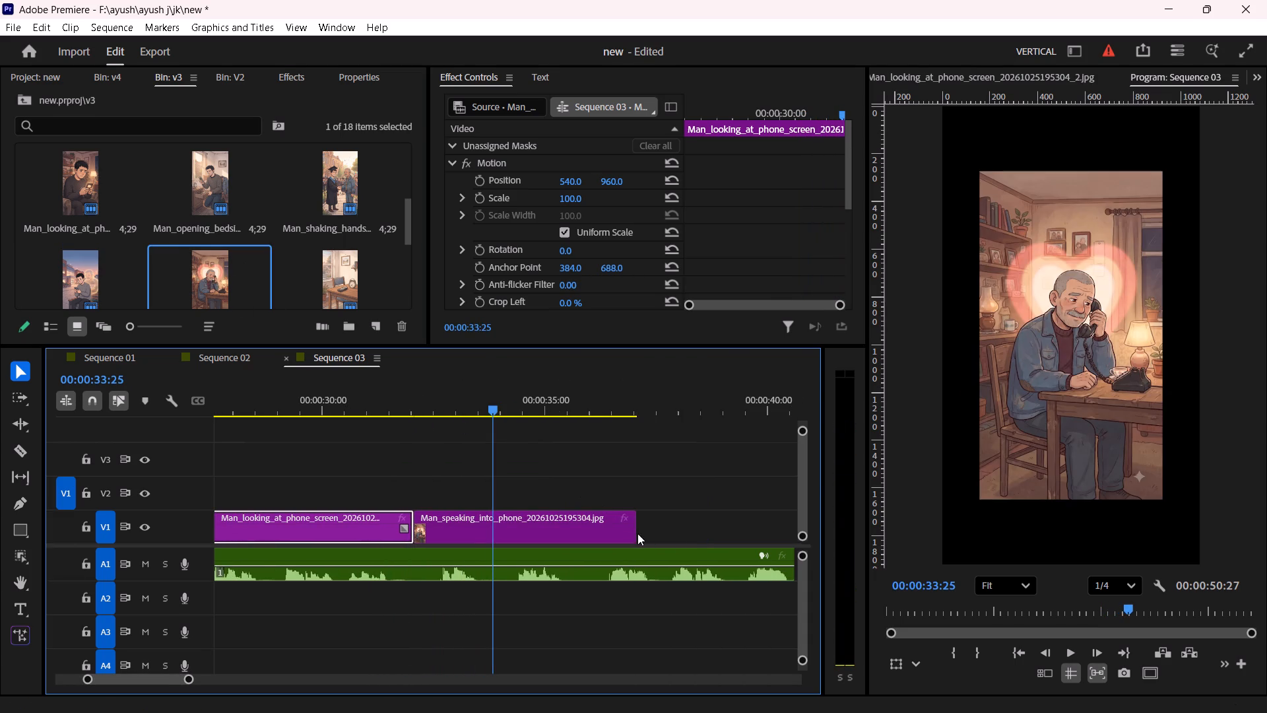
# Place the Older_man_embracing_younger_grad image on V1 over the end of the Man_speaking_into_phone clip, starting at about 34 seconds.
pyautogui.press('space')
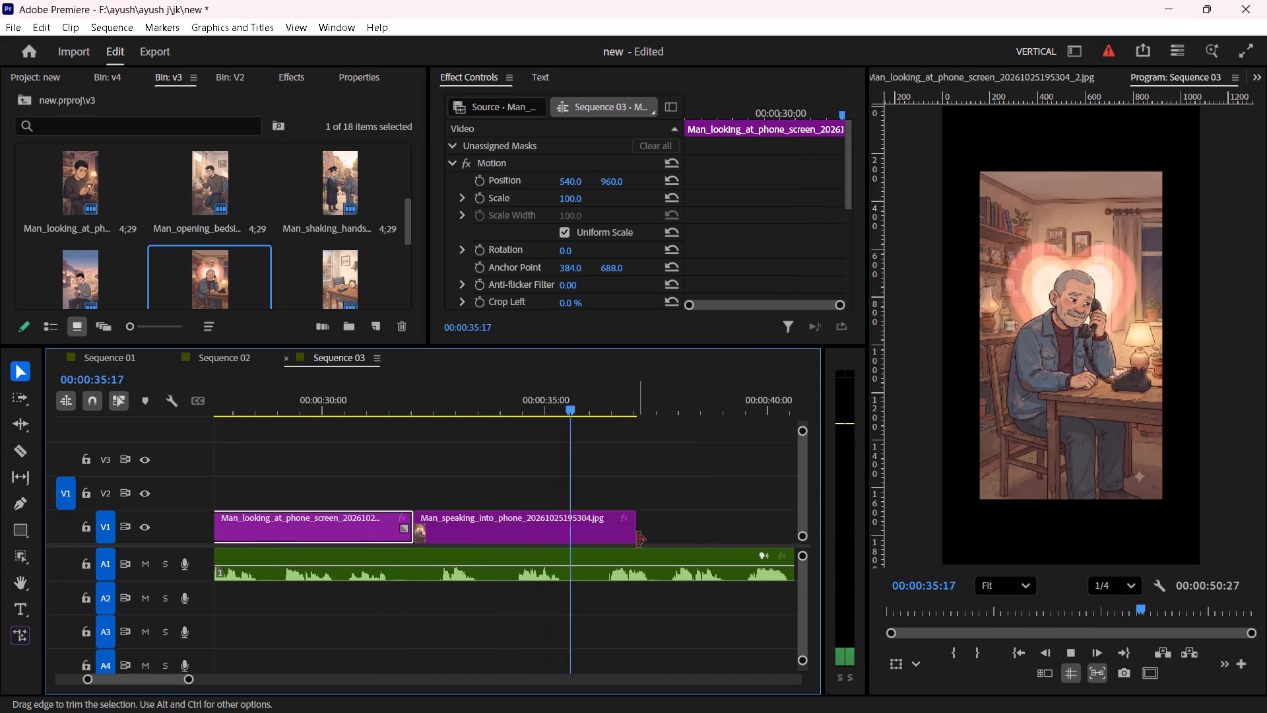
pyautogui.press('space')
pyautogui.scroll(-1, 302, 258)
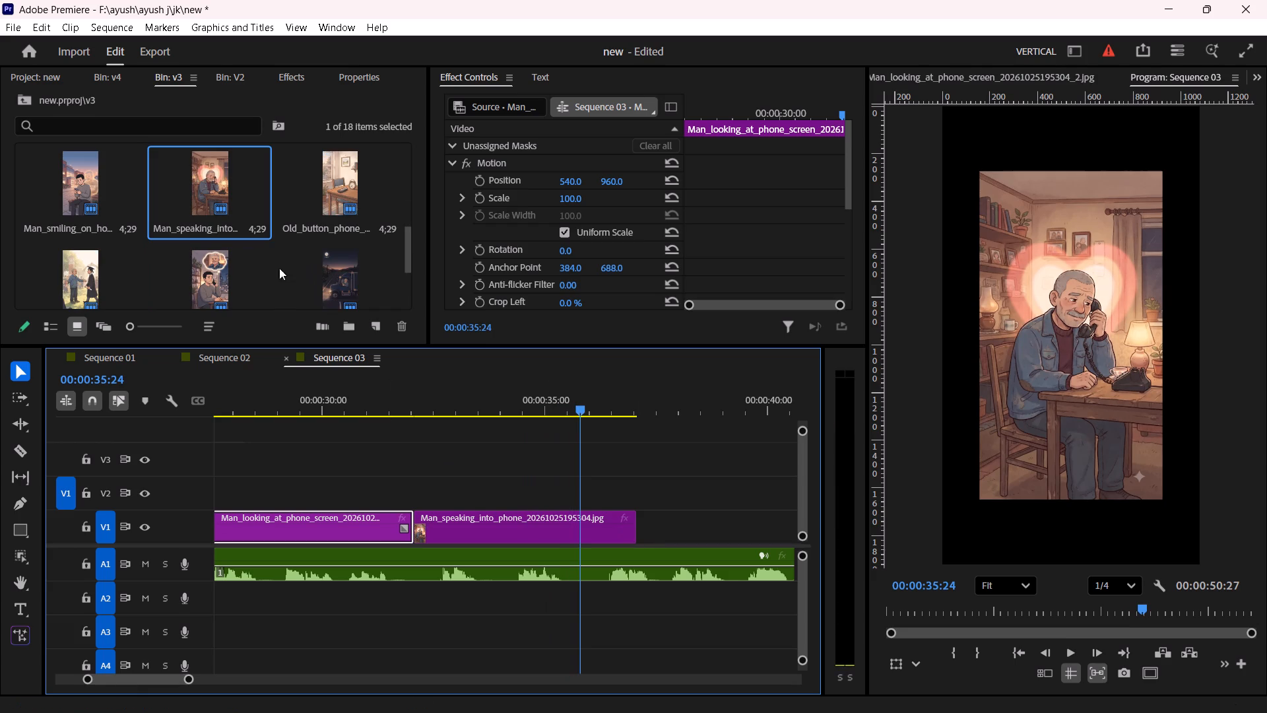
pyautogui.click(90, 290)
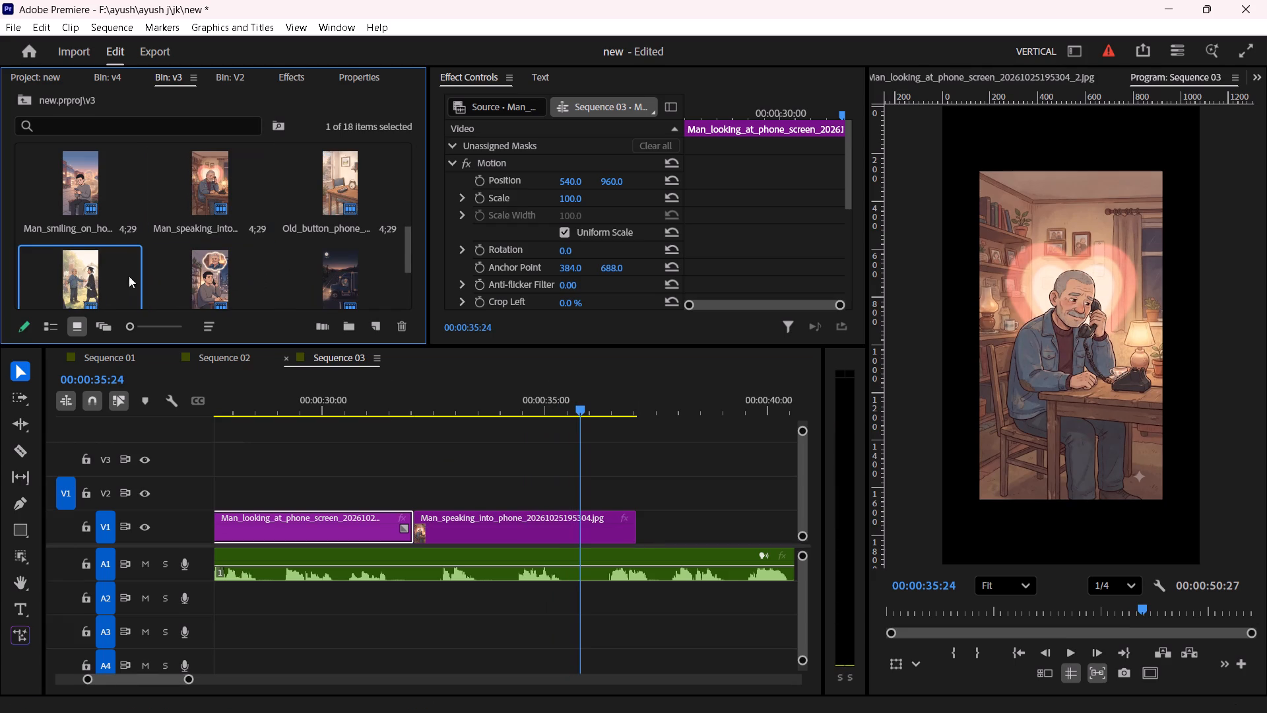
pyautogui.scroll(-1, 200, 271)
pyautogui.click(212, 178)
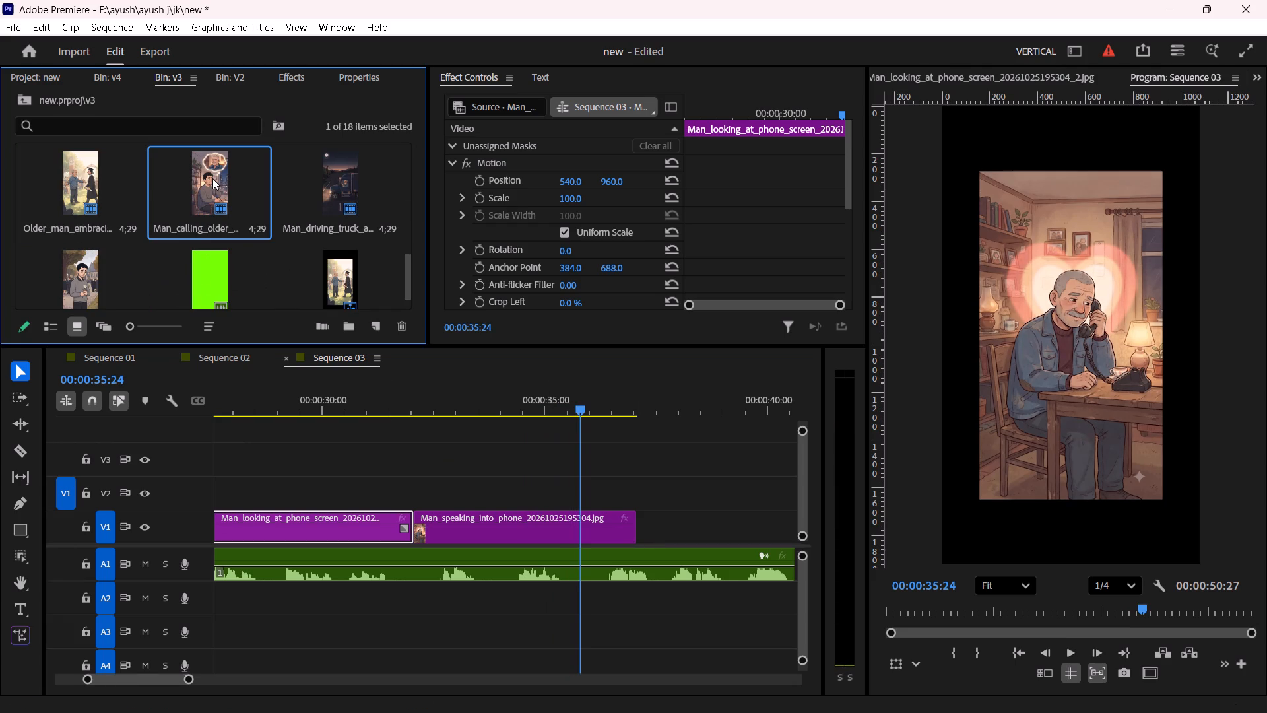
pyautogui.click(75, 281)
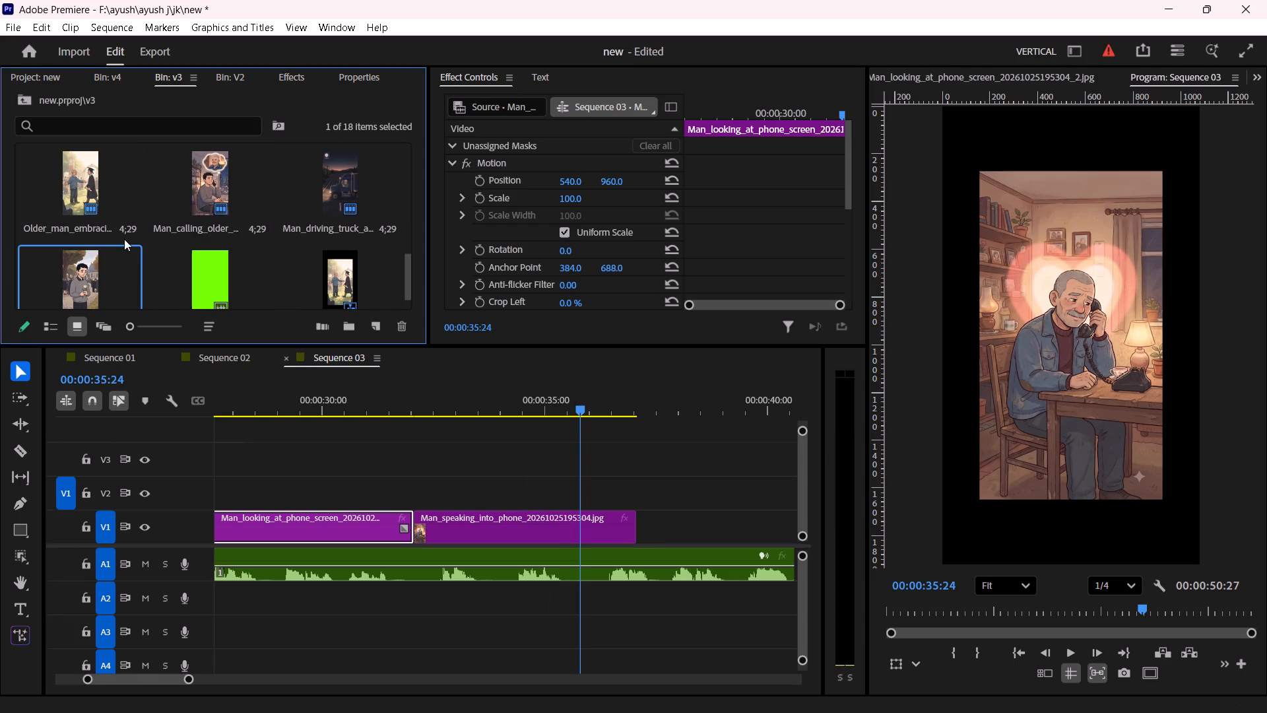
pyautogui.scroll(-1, 124, 239)
pyautogui.scroll(1, 141, 258)
pyautogui.moveTo(84, 242); pyautogui.dragTo(302, 339)
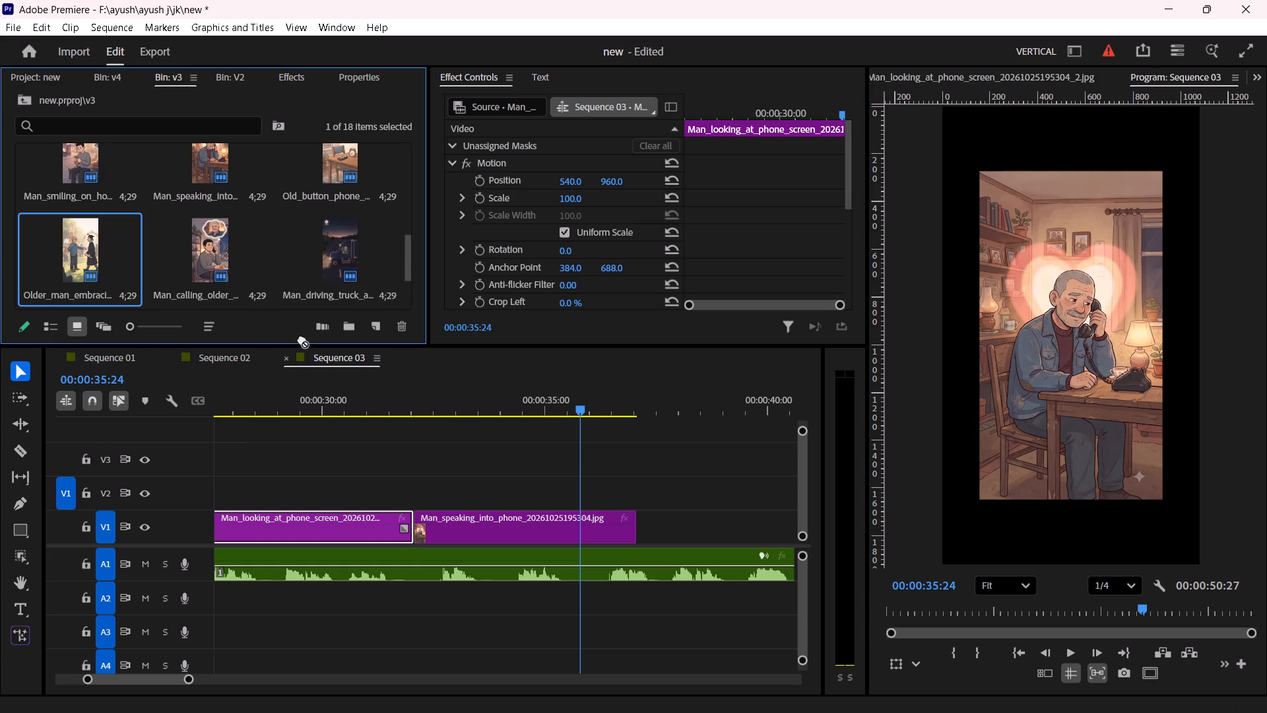
pyautogui.moveTo(302, 339); pyautogui.dragTo(502, 509)
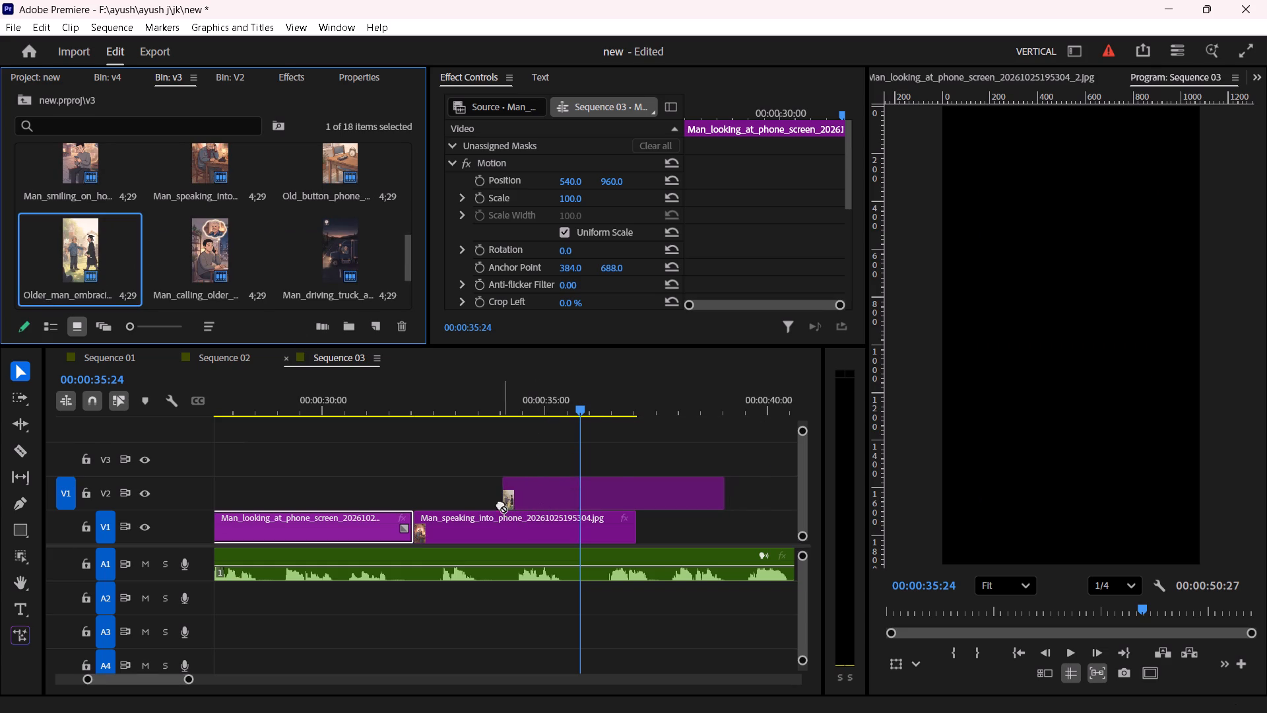
pyautogui.click(432, 397)
pyautogui.moveTo(575, 499); pyautogui.dragTo(575, 519)
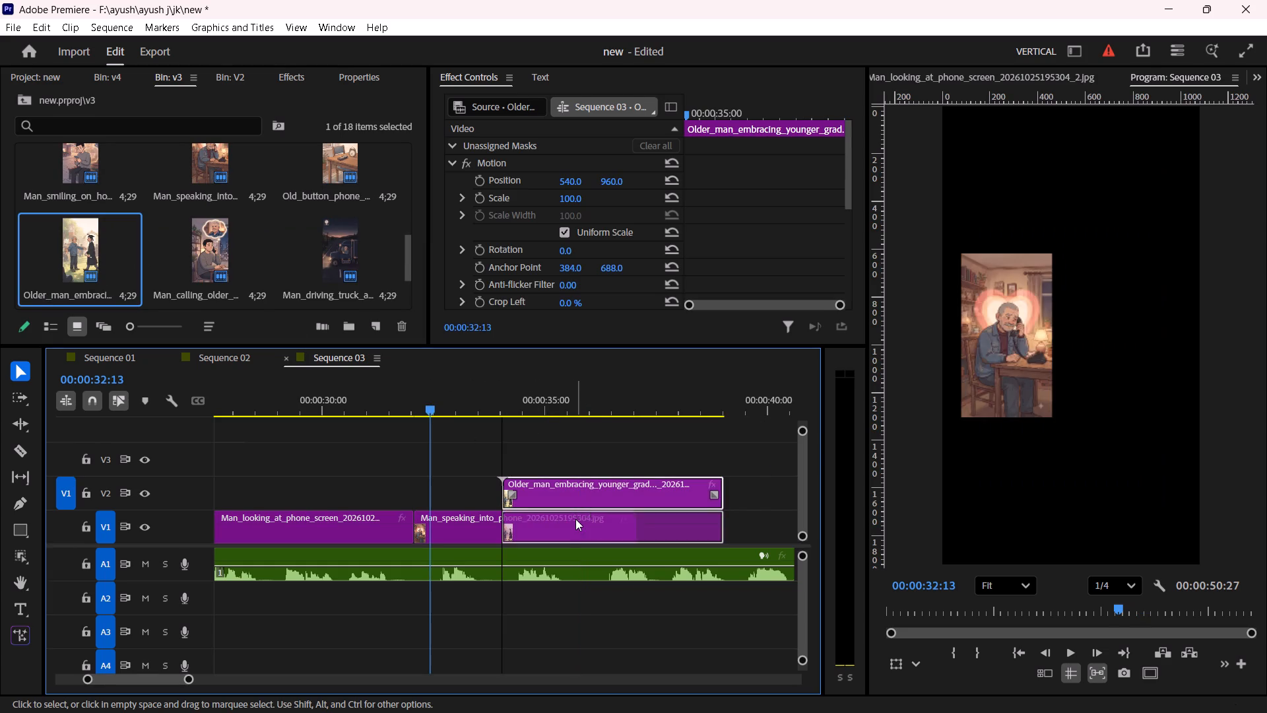
# Play the voice-over from about 32.5 to 44 seconds, under and beyond the Older_man_embracing clip, to decide which image follows.
pyautogui.press('space')
pyautogui.scroll(-1, 624, 441)
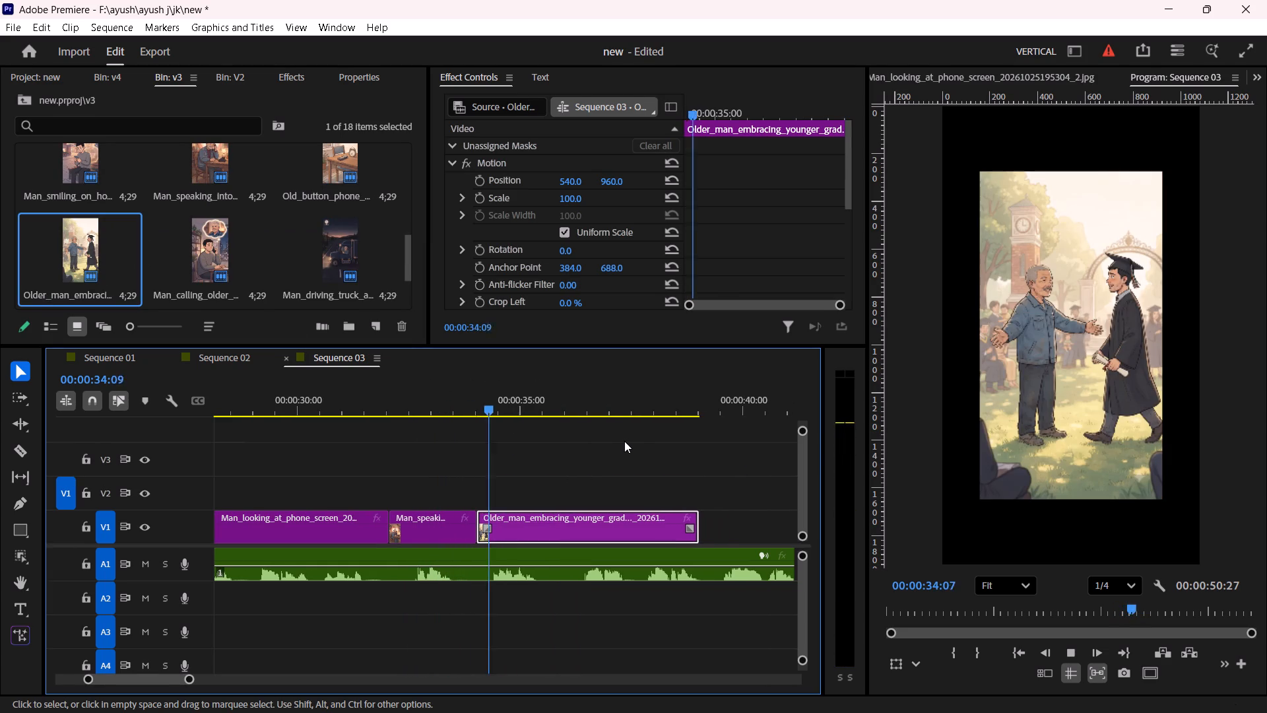
pyautogui.scroll(-2, 646, 436)
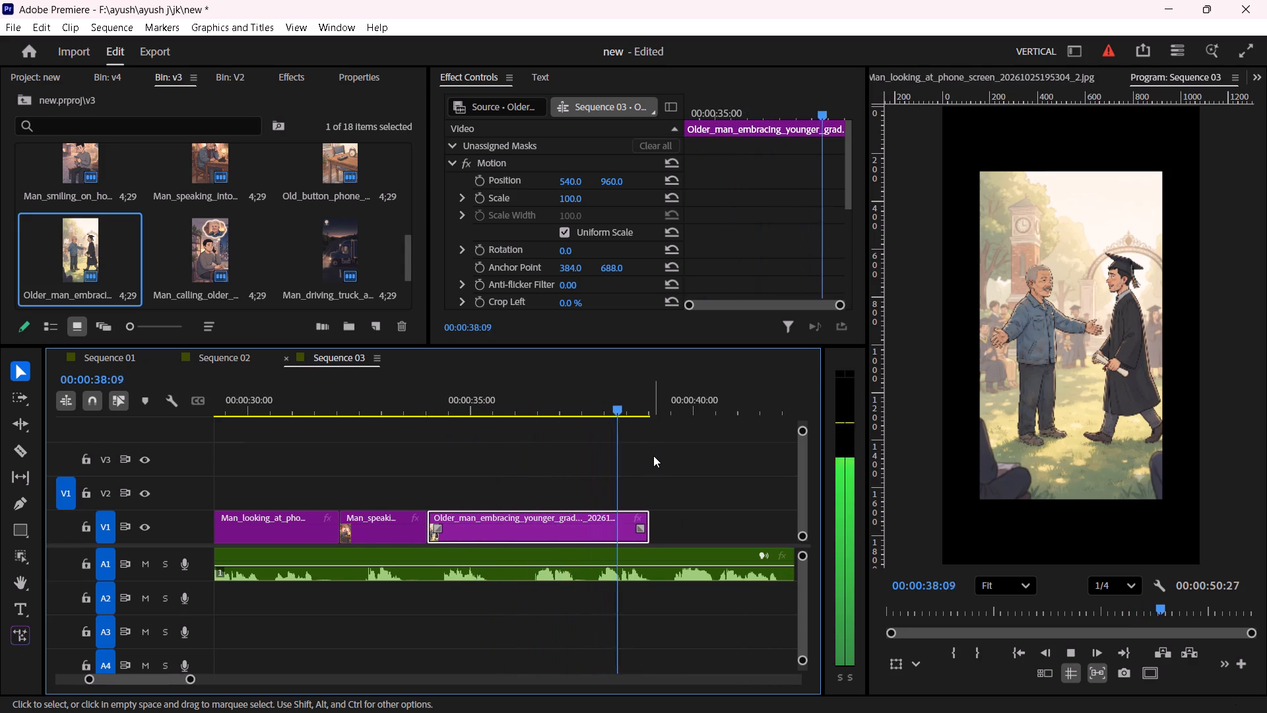
pyautogui.press('space')
pyautogui.scroll(-3, 662, 458)
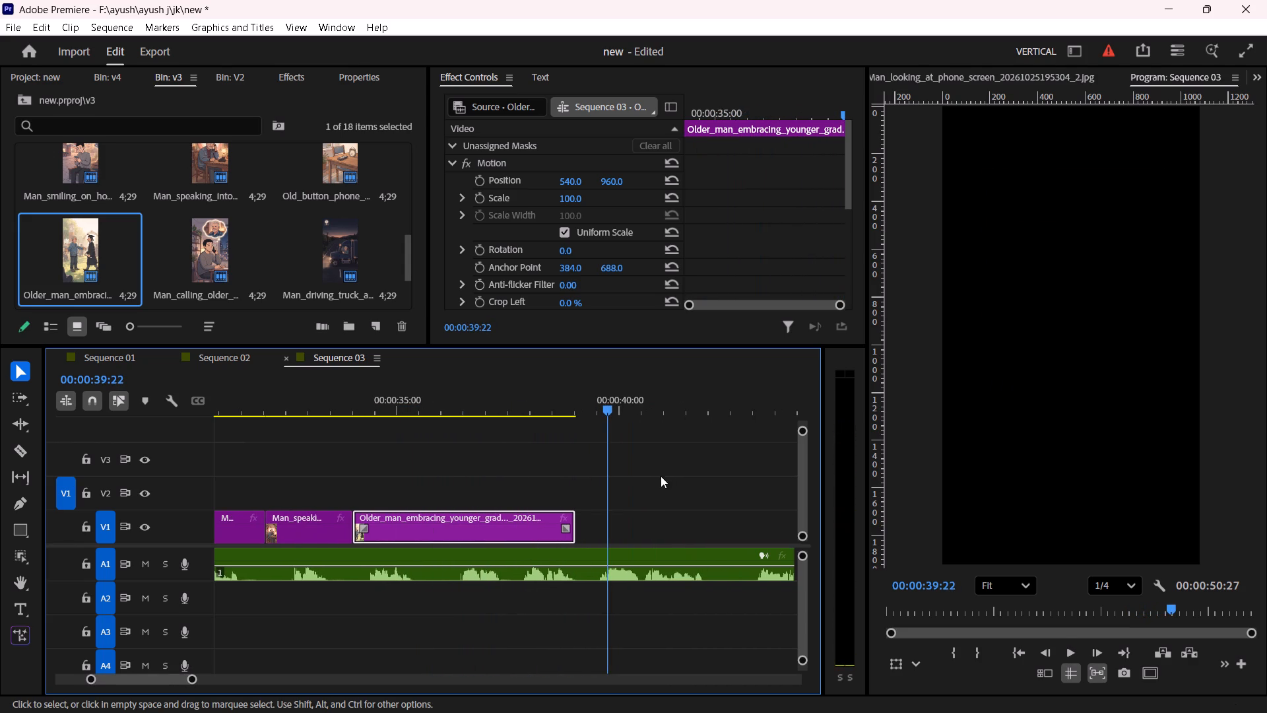
pyautogui.press('space')
pyautogui.scroll(-1, 577, 490)
pyautogui.press('space')
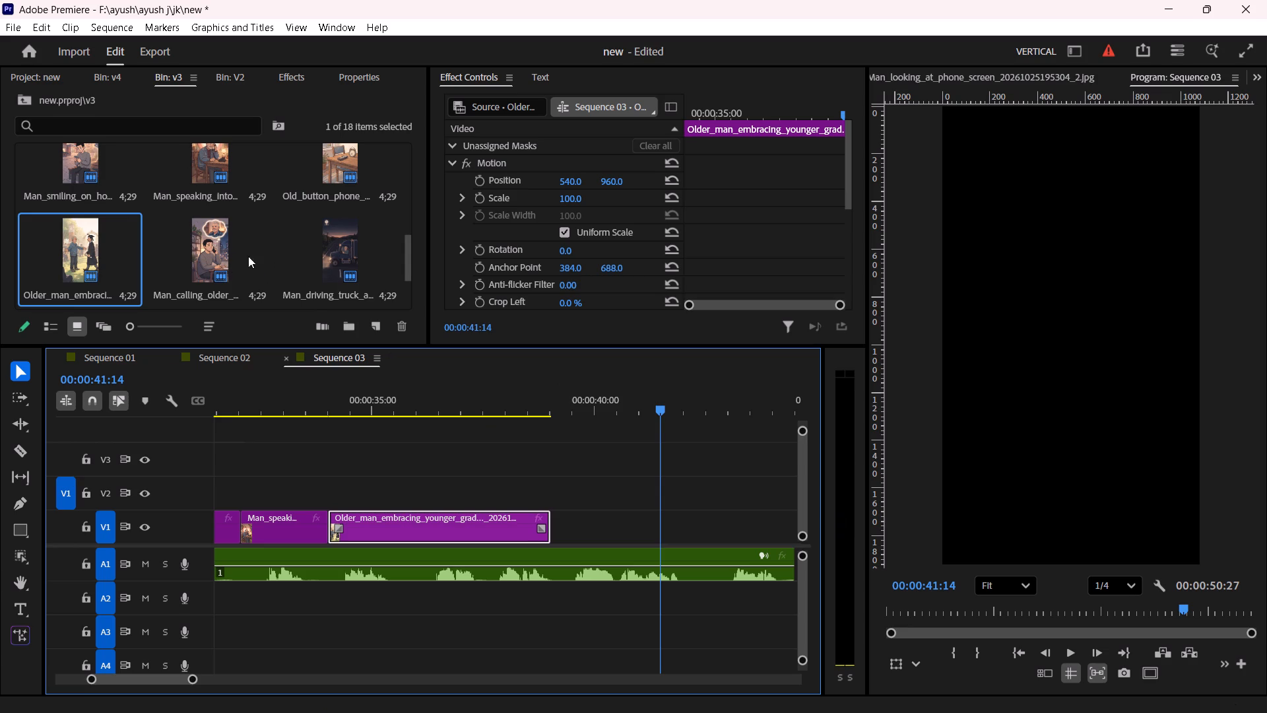
pyautogui.scroll(-1, 115, 255)
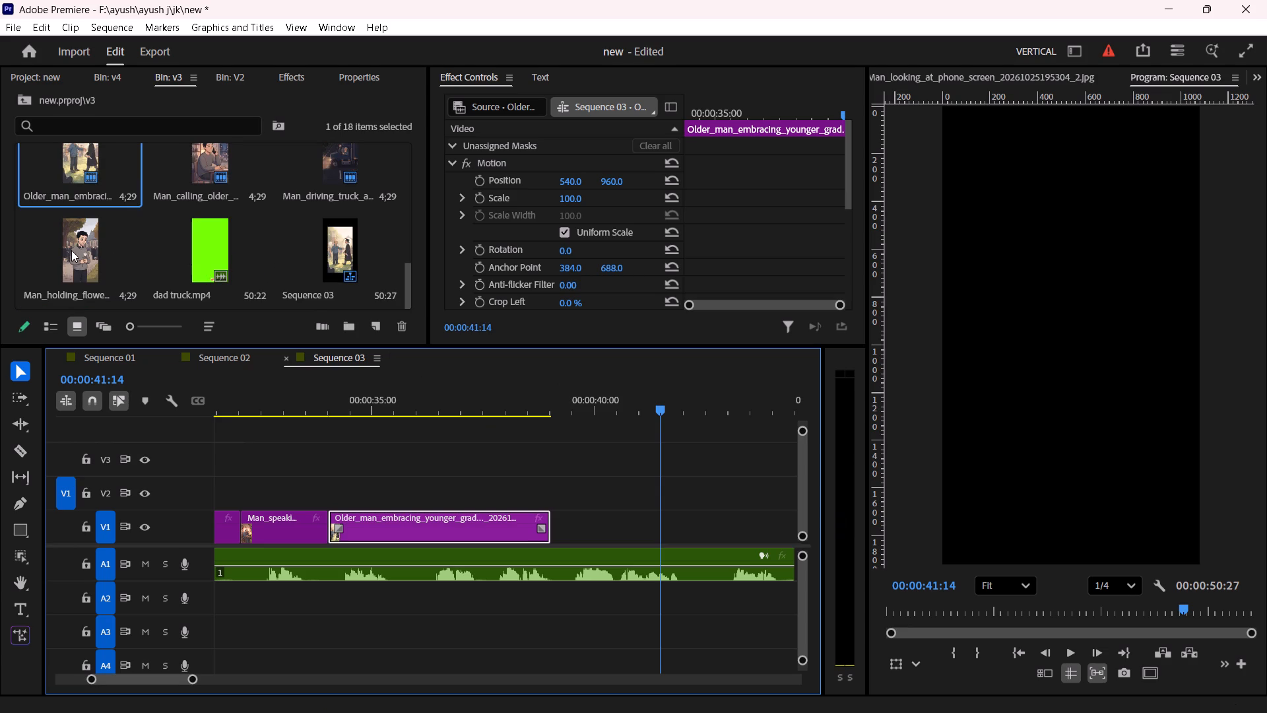
pyautogui.press('space')
pyautogui.scroll(-5, 612, 515)
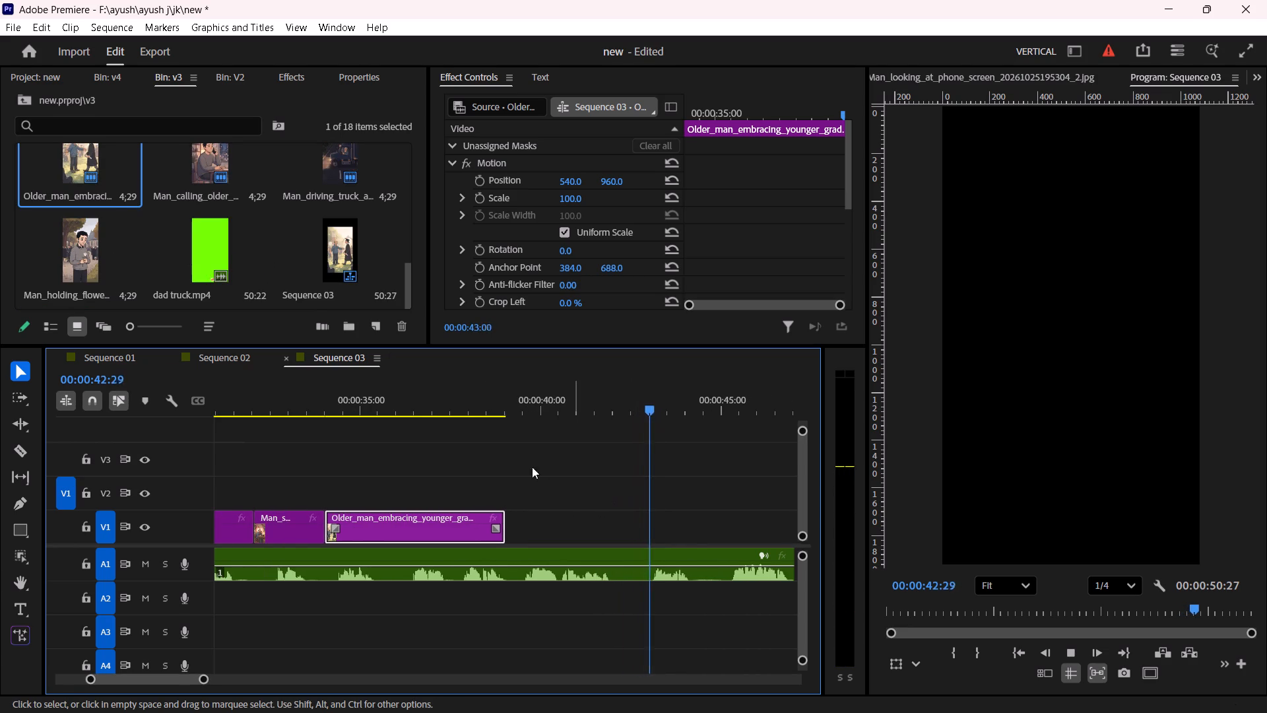
pyautogui.press('space')
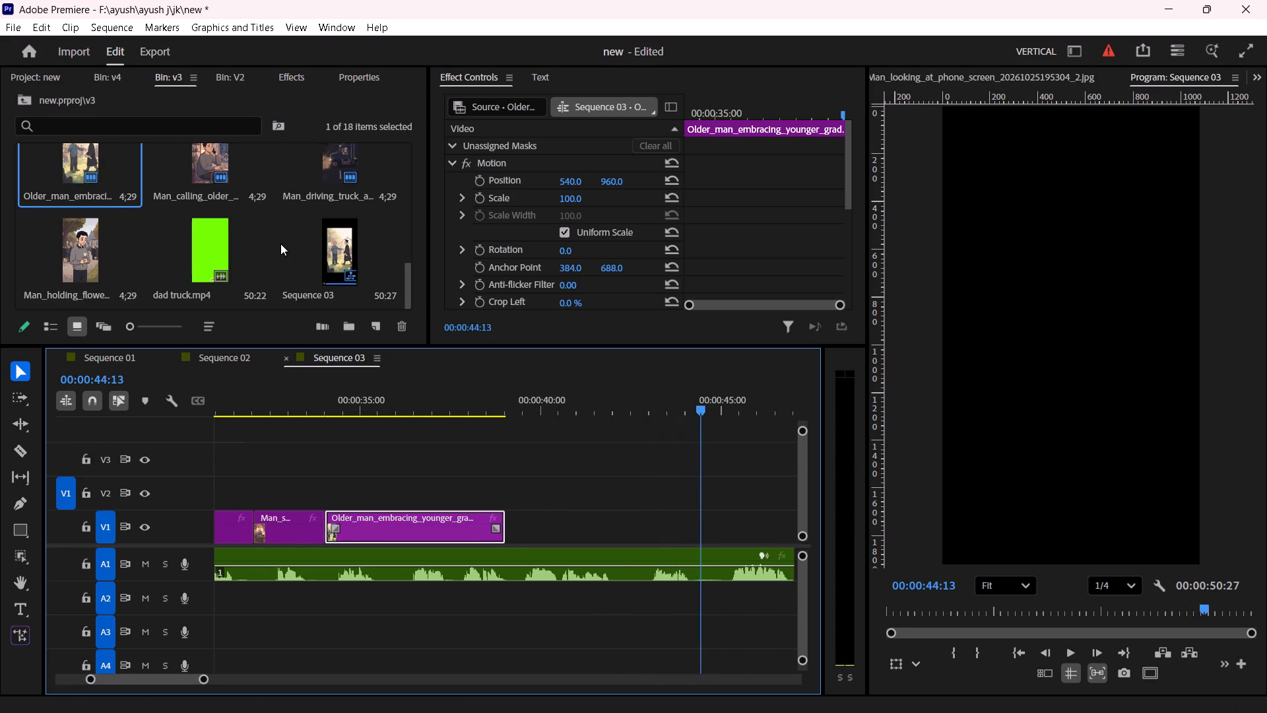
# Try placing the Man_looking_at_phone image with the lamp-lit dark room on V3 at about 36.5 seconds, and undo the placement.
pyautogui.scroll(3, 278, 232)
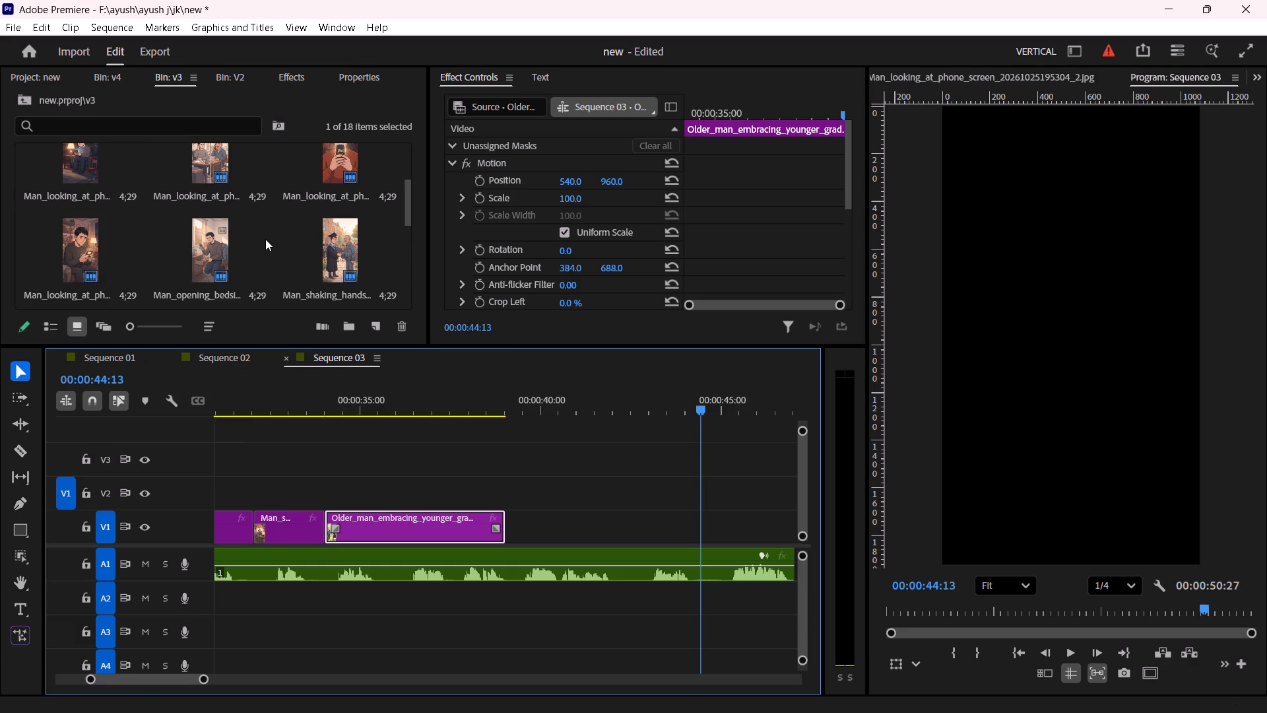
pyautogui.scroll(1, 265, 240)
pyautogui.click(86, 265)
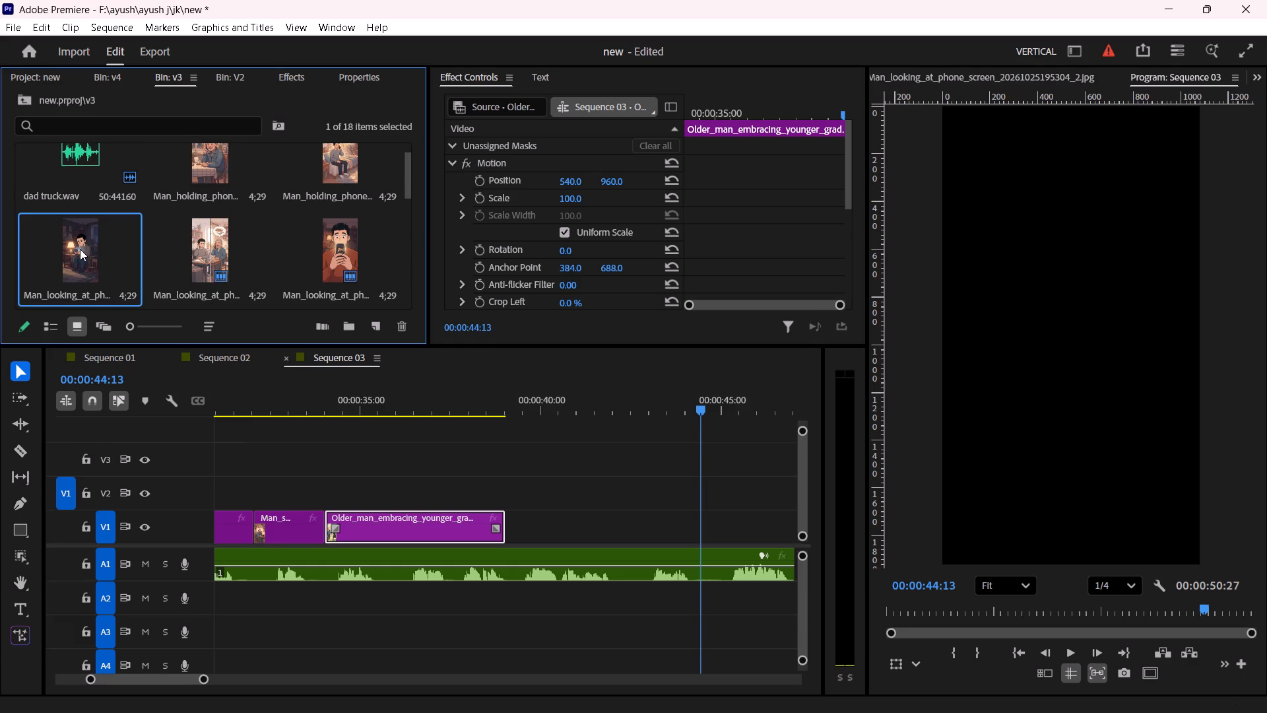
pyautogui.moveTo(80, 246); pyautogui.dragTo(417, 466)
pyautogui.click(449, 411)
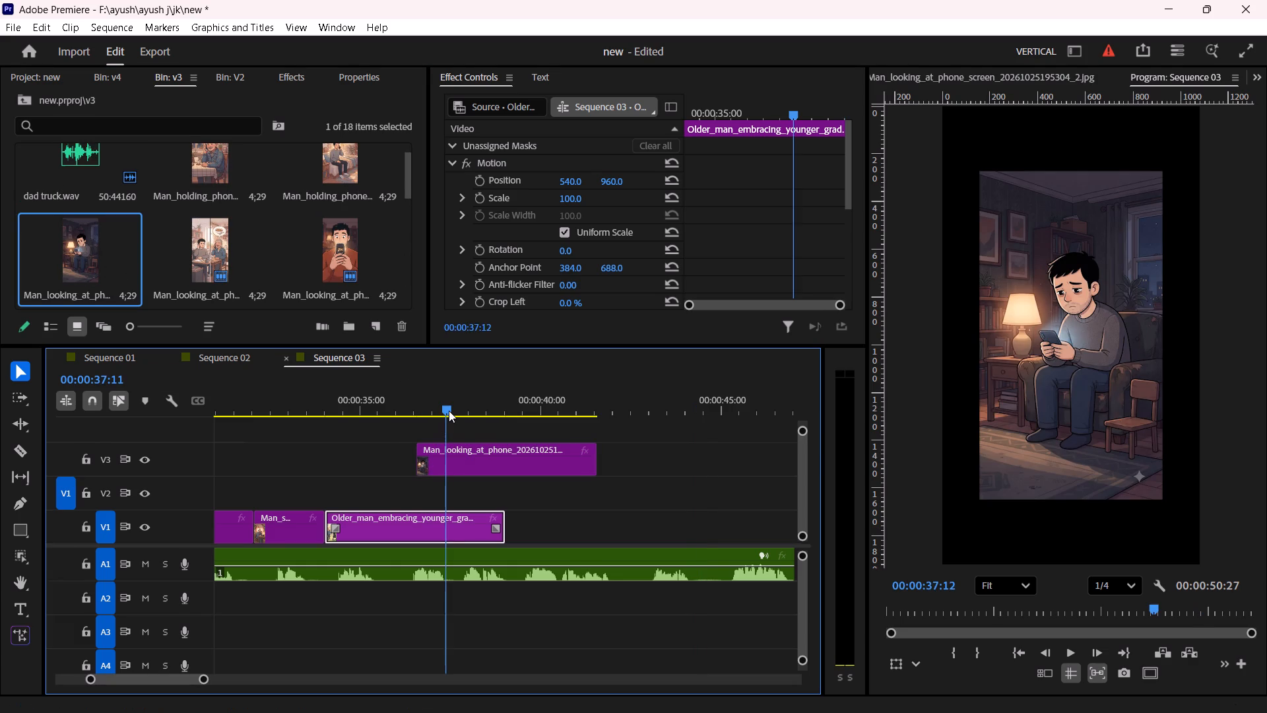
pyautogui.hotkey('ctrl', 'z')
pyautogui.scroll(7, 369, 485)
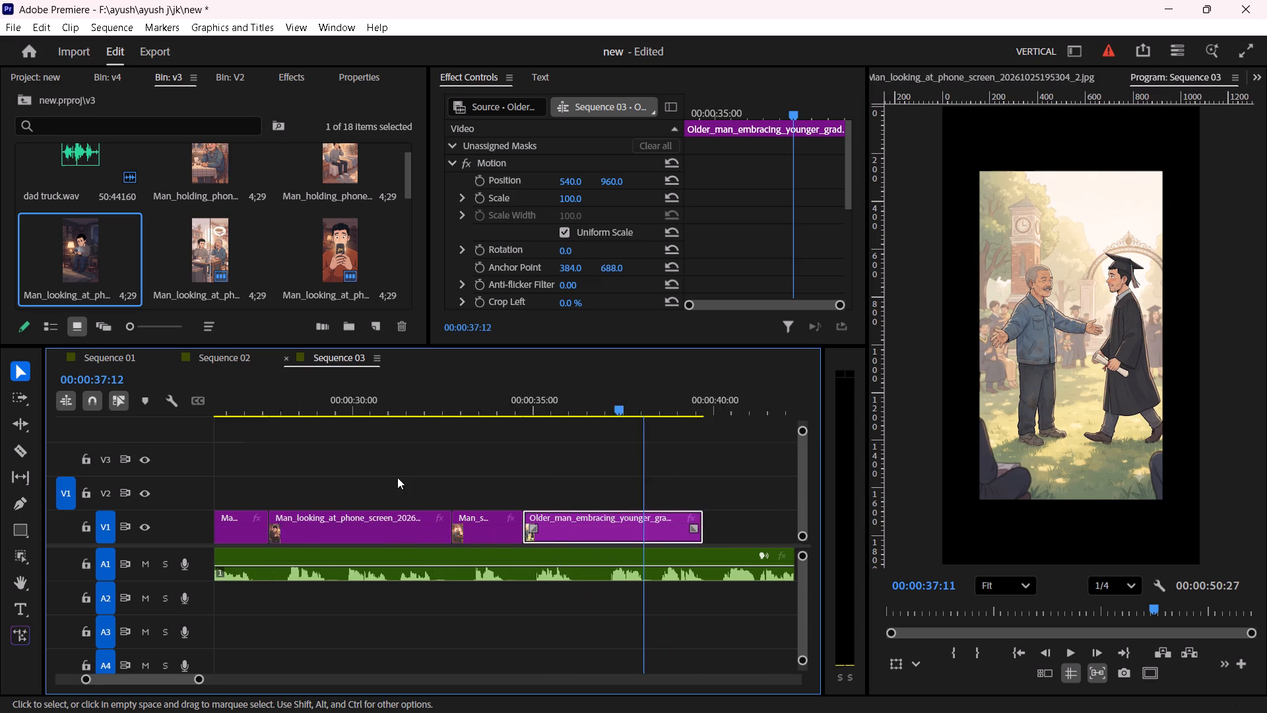
# Replace the Man_smiling_on_hospital_bench clip on V1 at about 22 seconds with the Man_looking_at_phone image in the lamp-lit dark room.
pyautogui.scroll(4, 397, 477)
pyautogui.moveTo(288, 410); pyautogui.dragTo(236, 426)
pyautogui.press('space')
pyautogui.scroll(1, 368, 444)
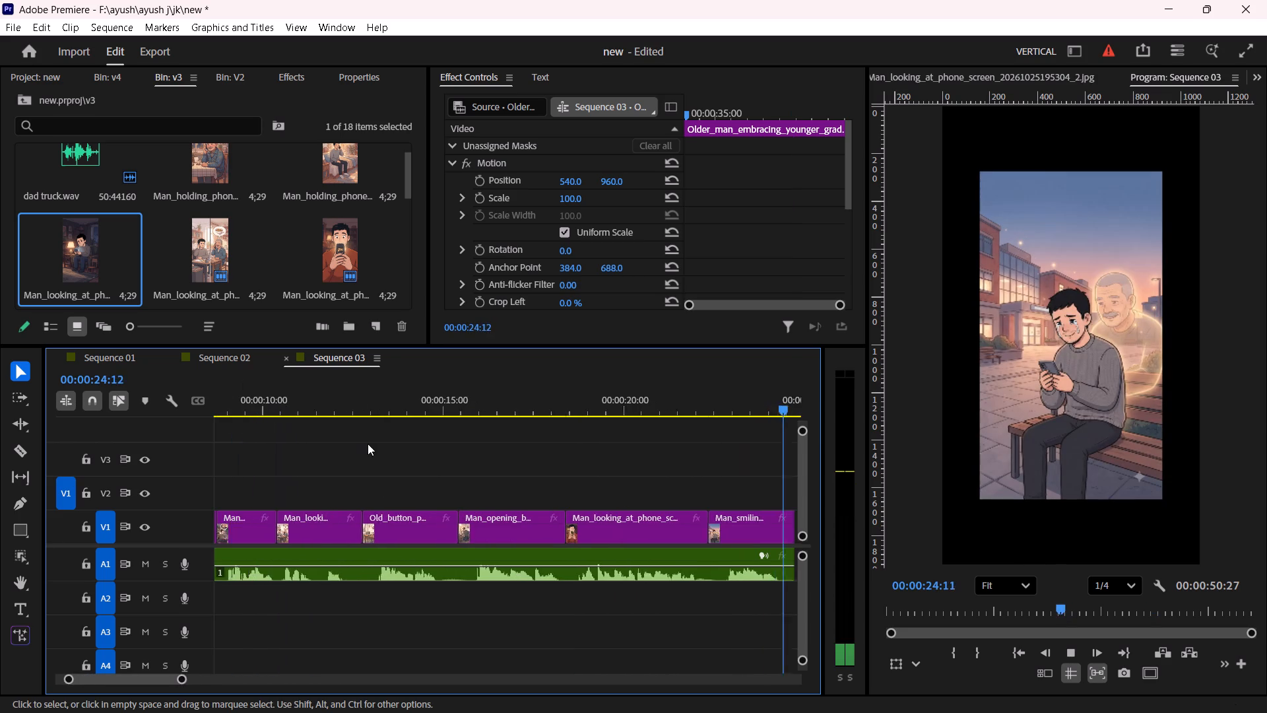
pyautogui.scroll(4, 368, 444)
pyautogui.press('space')
pyautogui.click(343, 529)
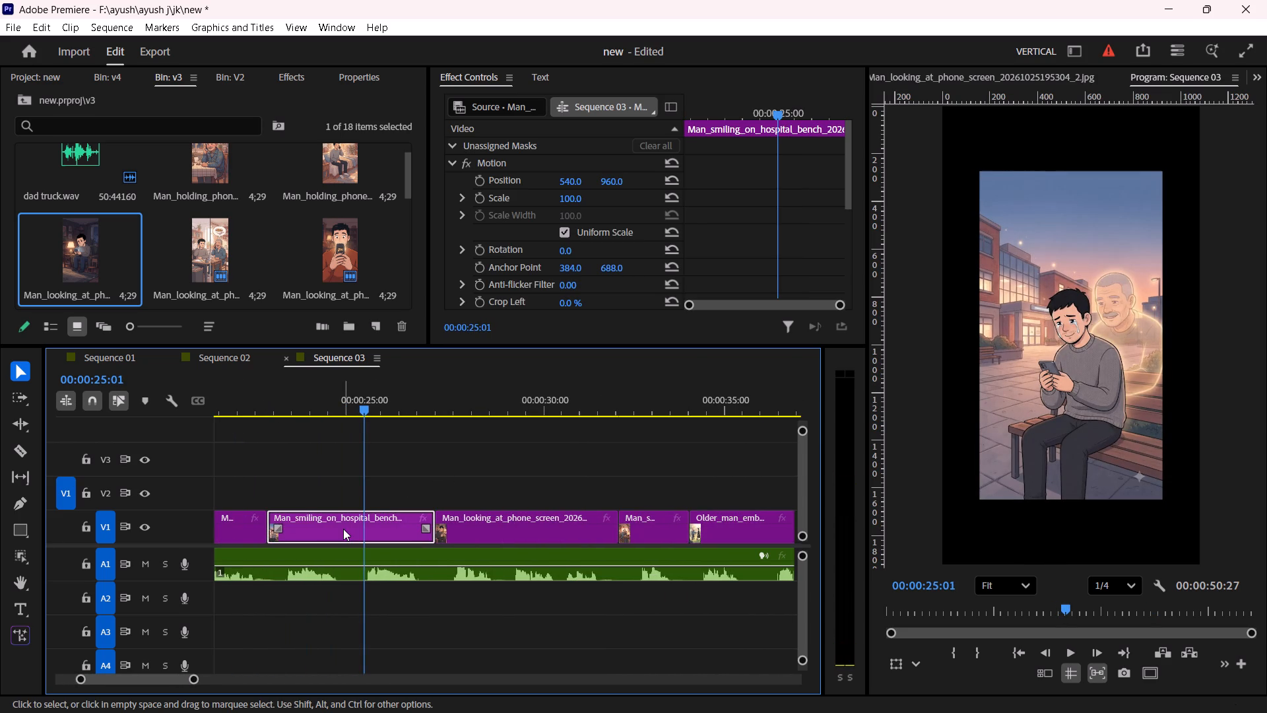
pyautogui.moveTo(88, 257); pyautogui.dragTo(992, 489)
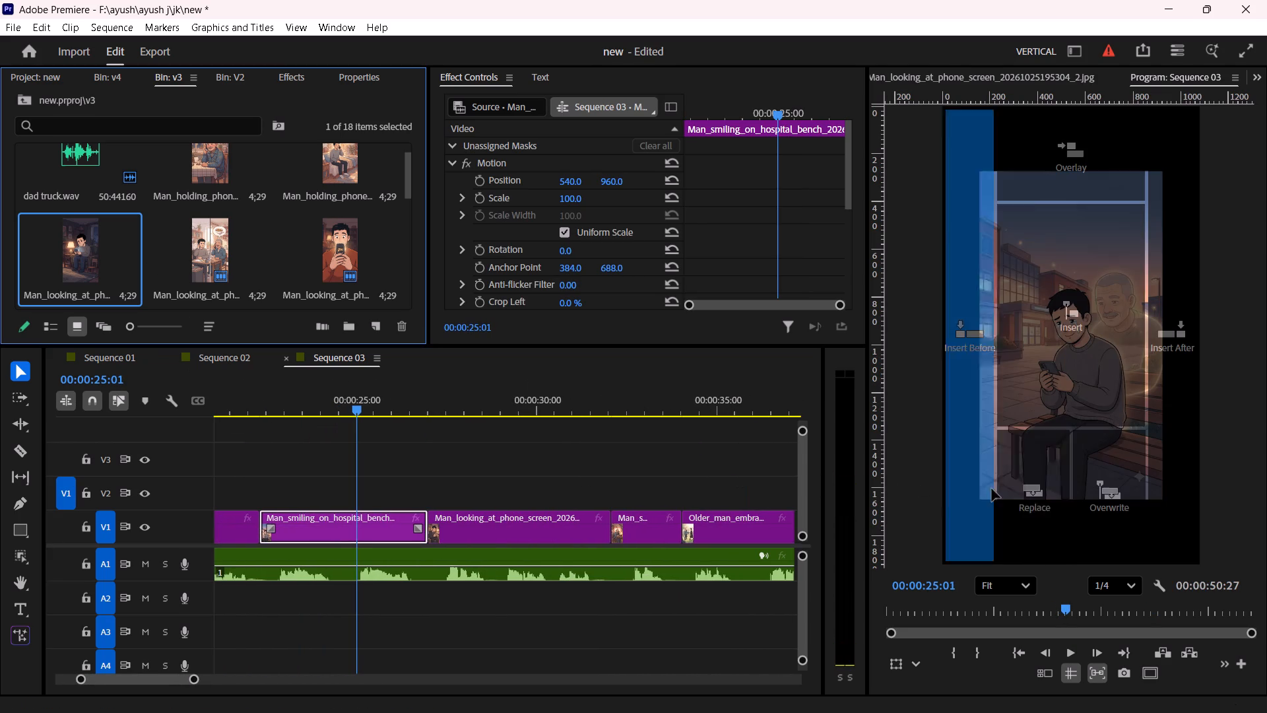
pyautogui.moveTo(992, 489); pyautogui.dragTo(1012, 485)
# Play the sequence from about 22 to 34 seconds to check how the images fit the voice-over.
pyautogui.click(262, 416)
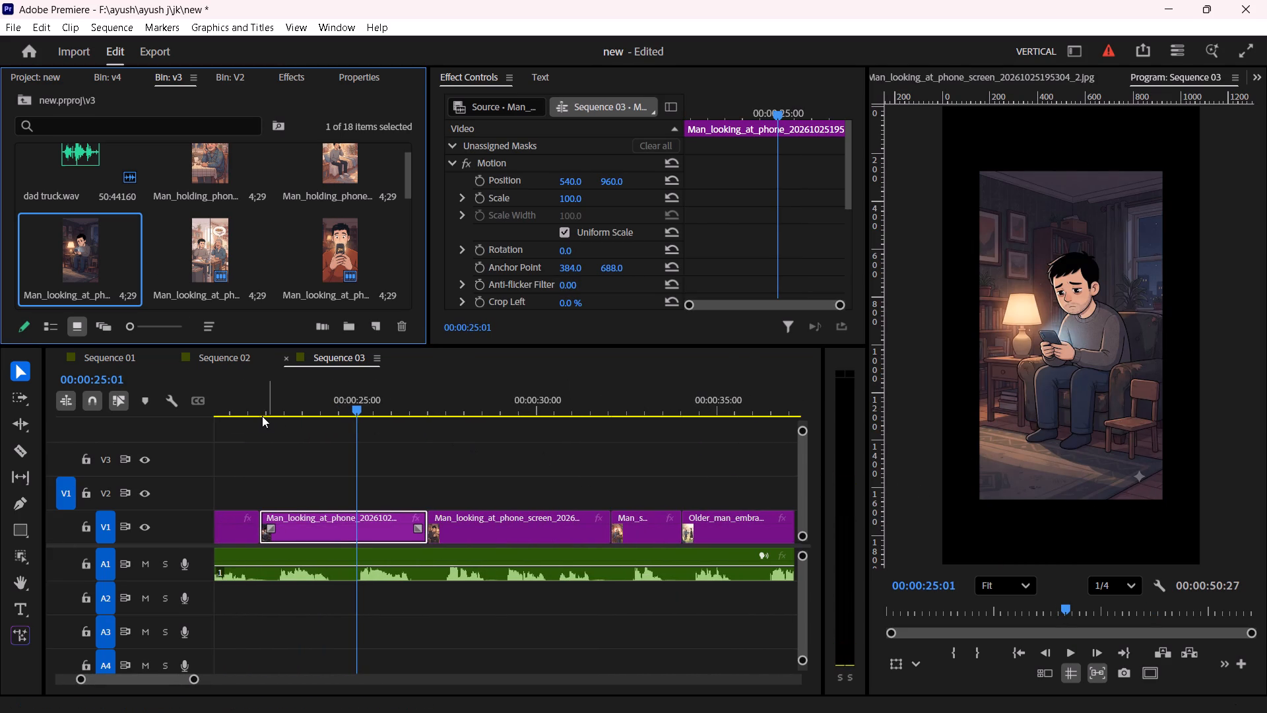
pyautogui.click(260, 414)
pyautogui.press('space')
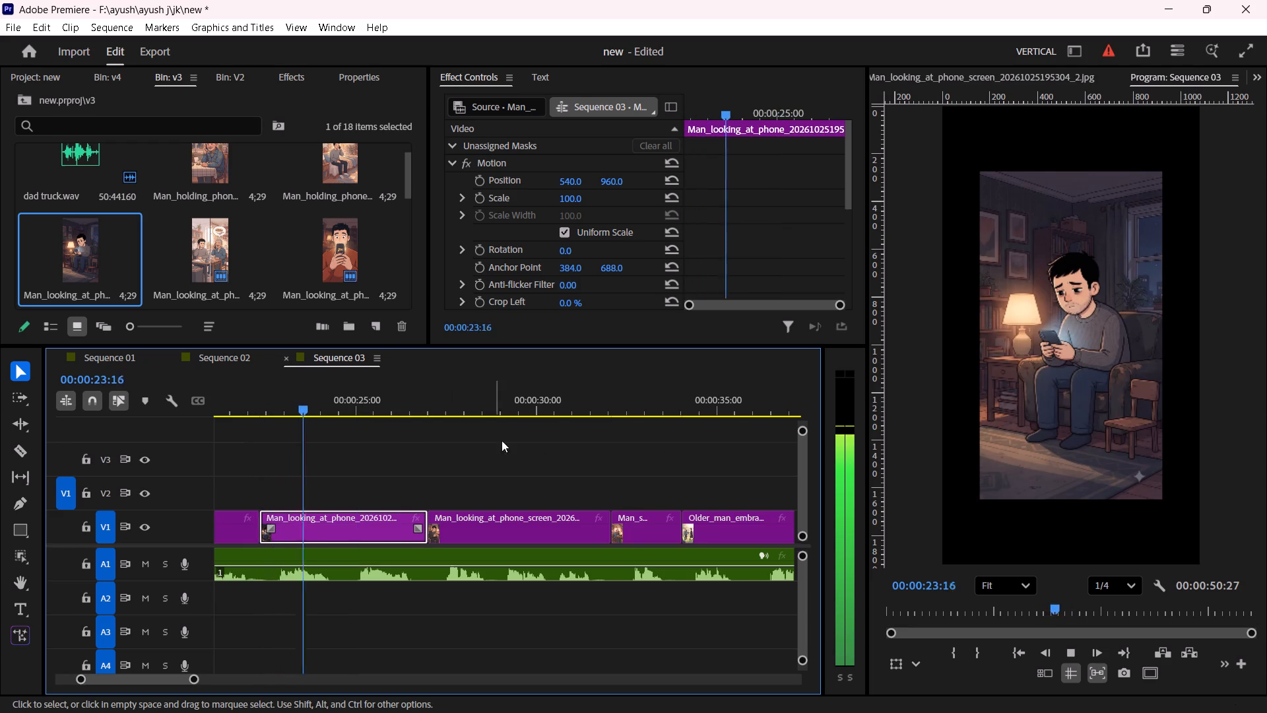
pyautogui.scroll(-1, 537, 444)
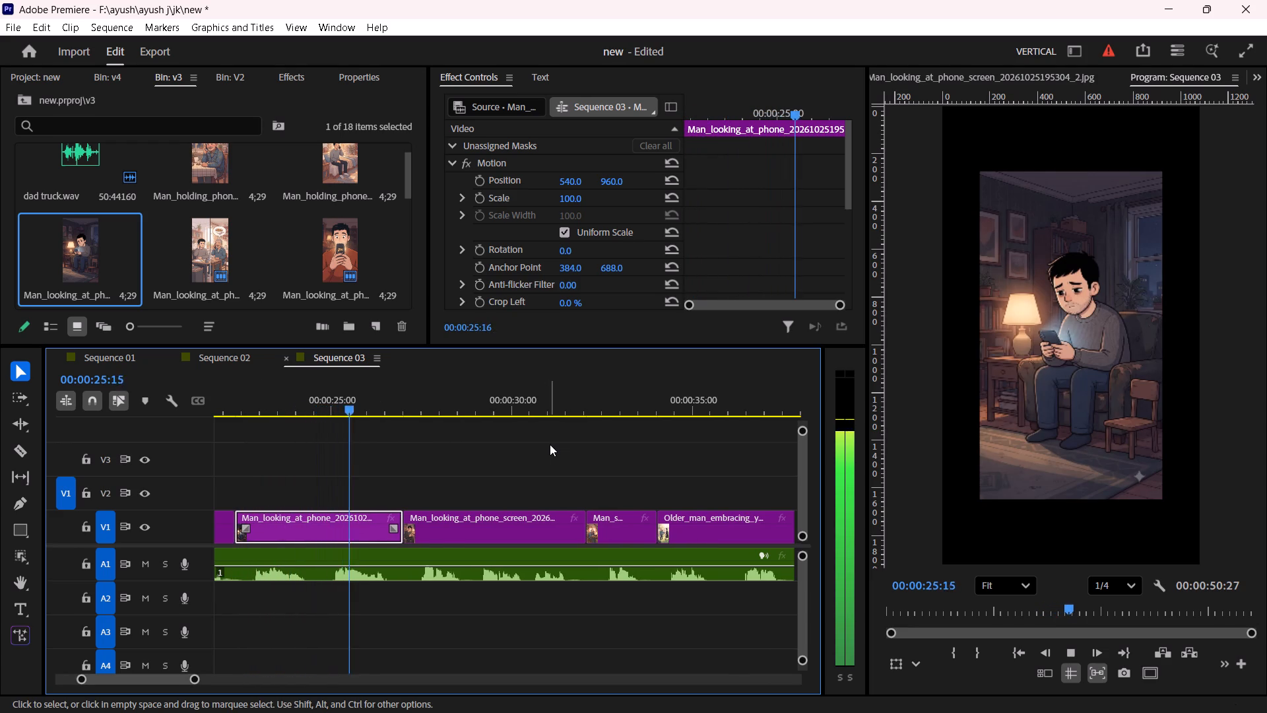
pyautogui.scroll(-1, 553, 444)
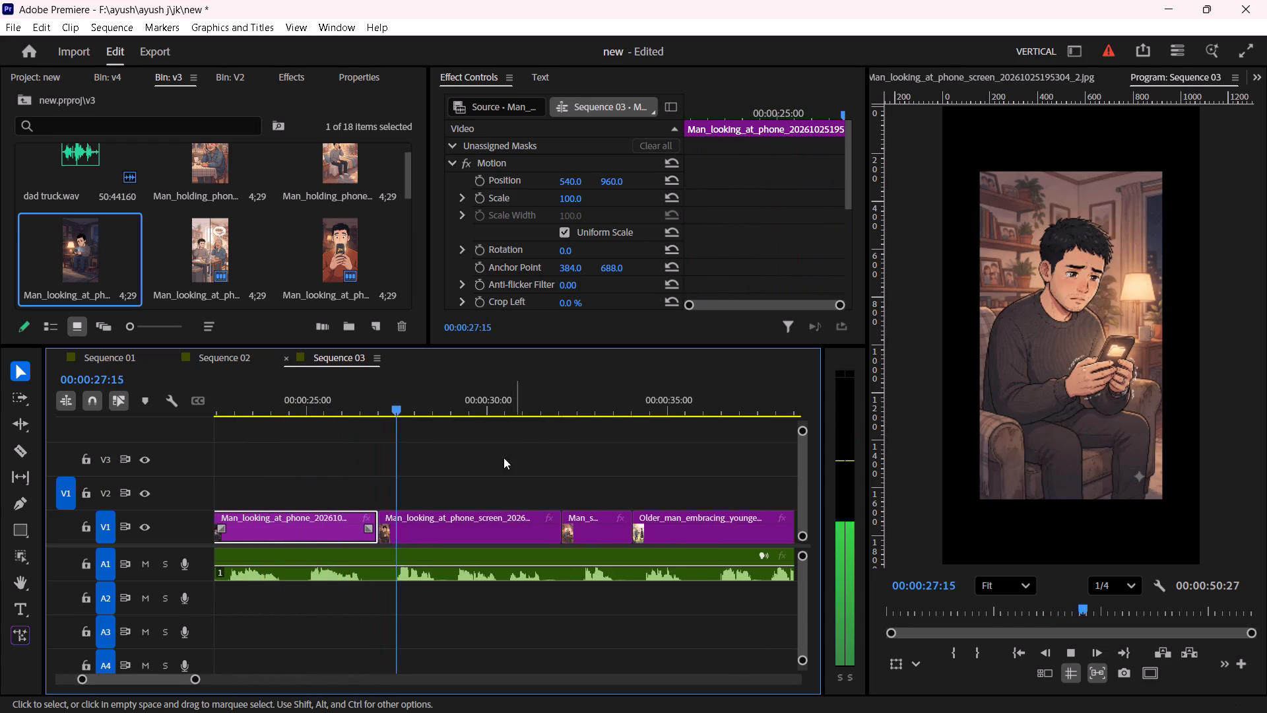
pyautogui.scroll(-6, 471, 465)
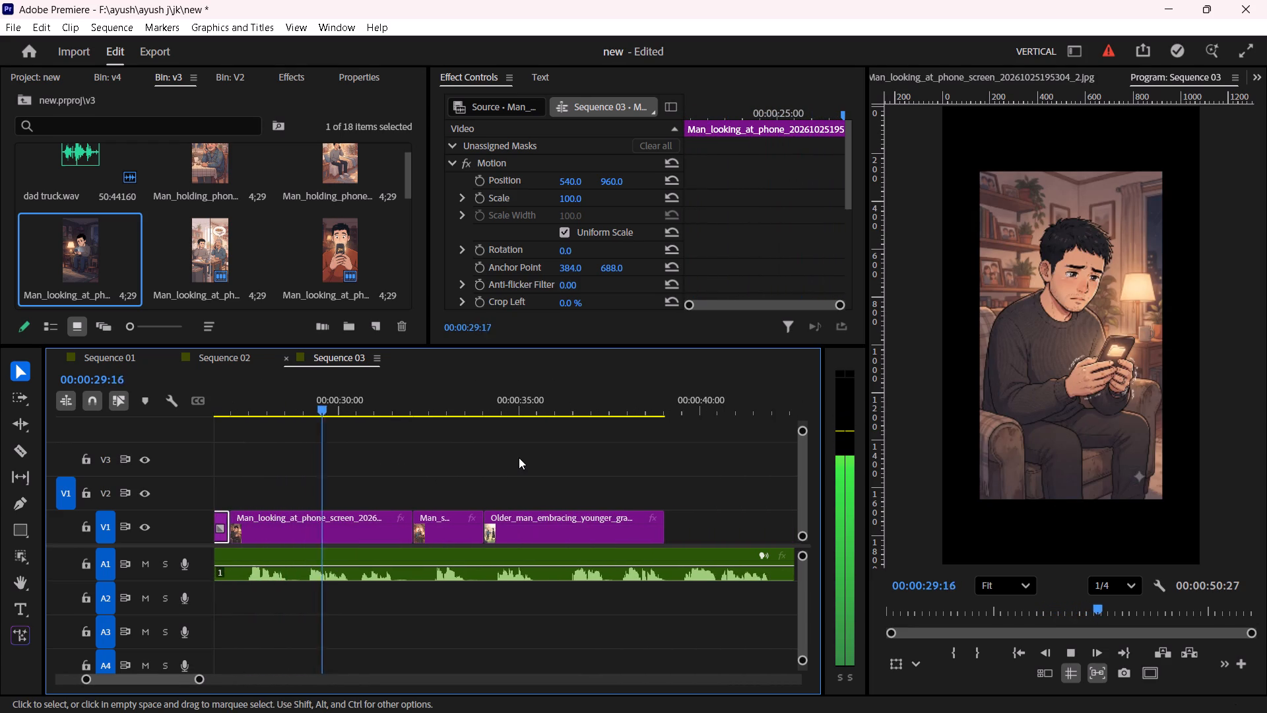
pyautogui.scroll(-1, 519, 458)
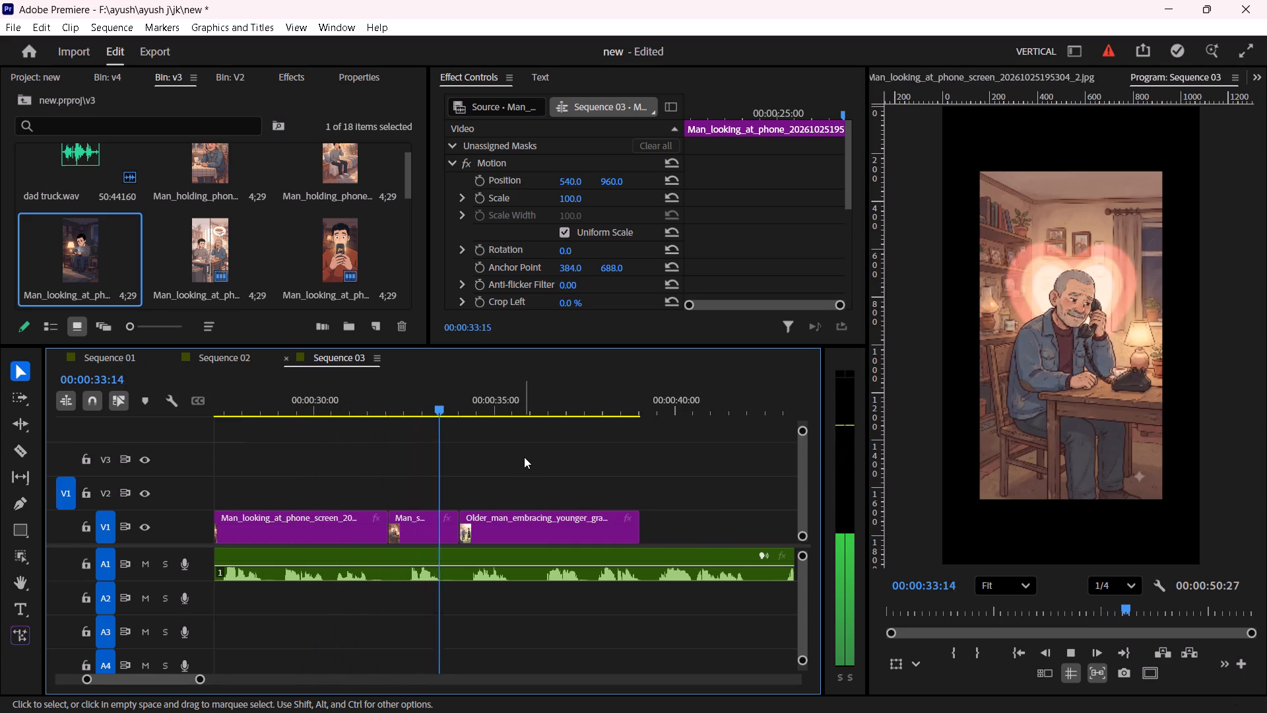
pyautogui.press('space')
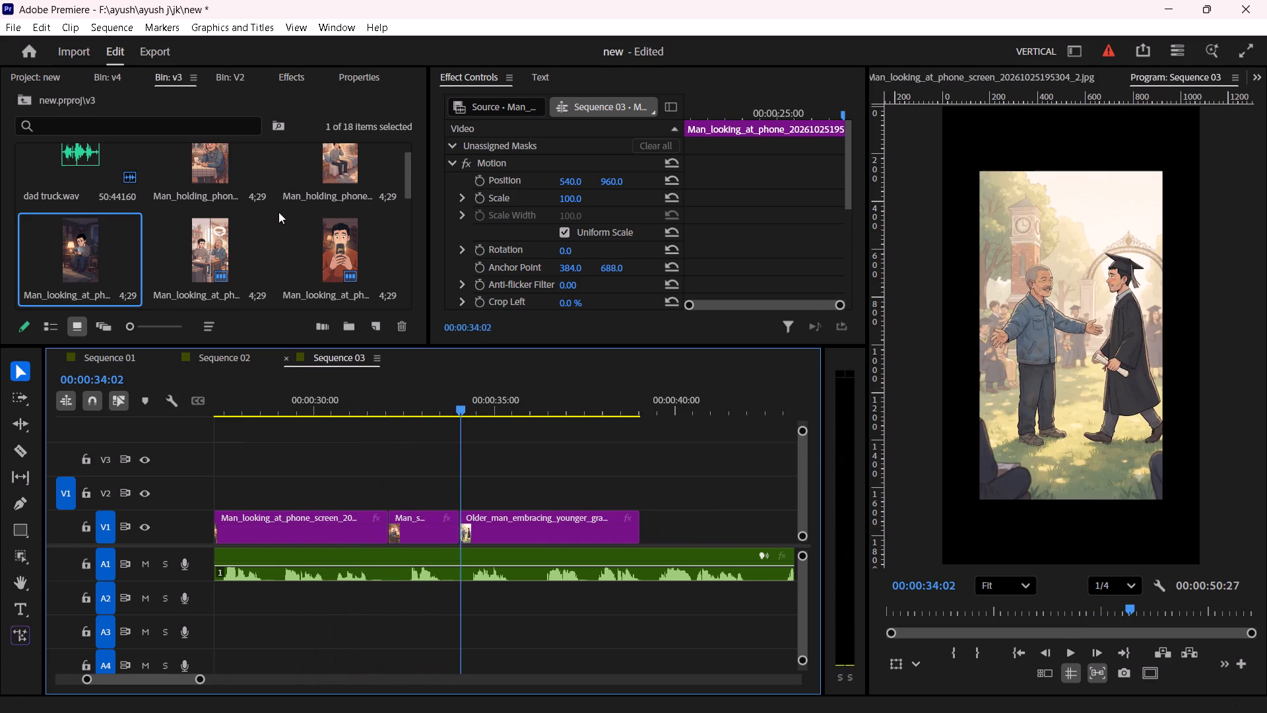
# Replace the Man_speaking_into_phone clip before the Older_man_embracing clip, at about 32 seconds on V1, with the Man_calling_older_man image.
pyautogui.scroll(-3, 278, 222)
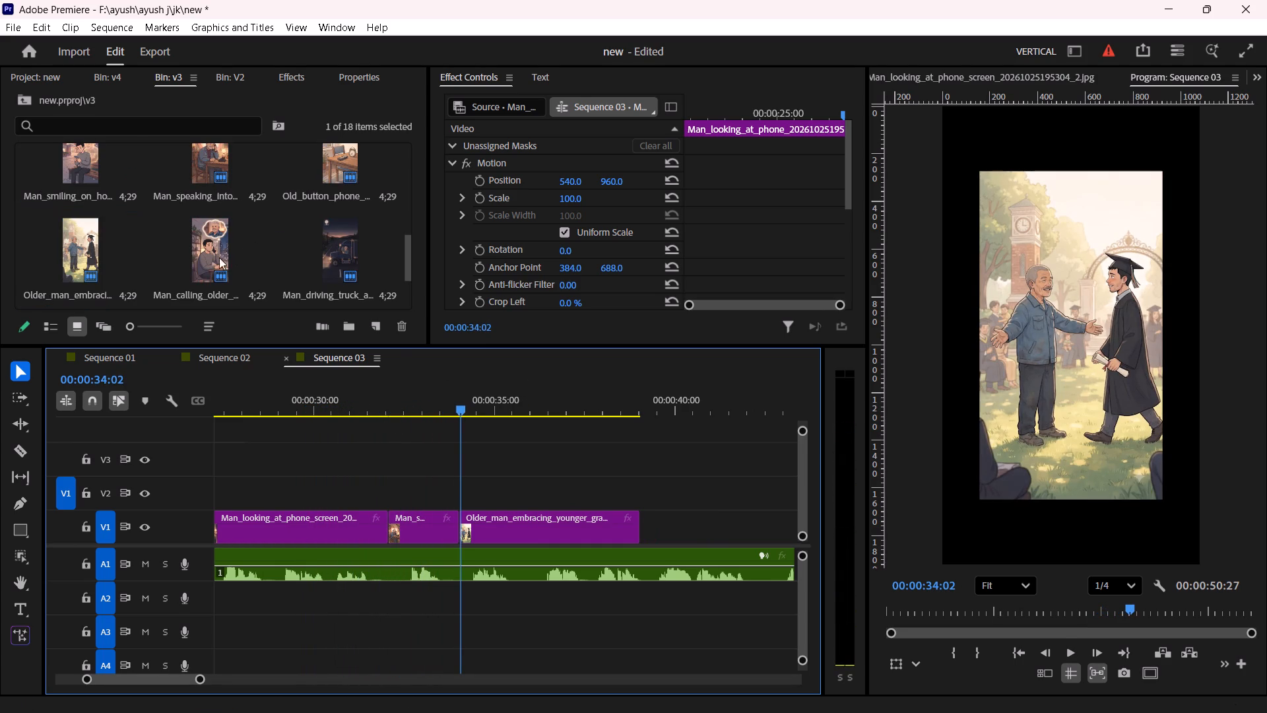
pyautogui.click(207, 255)
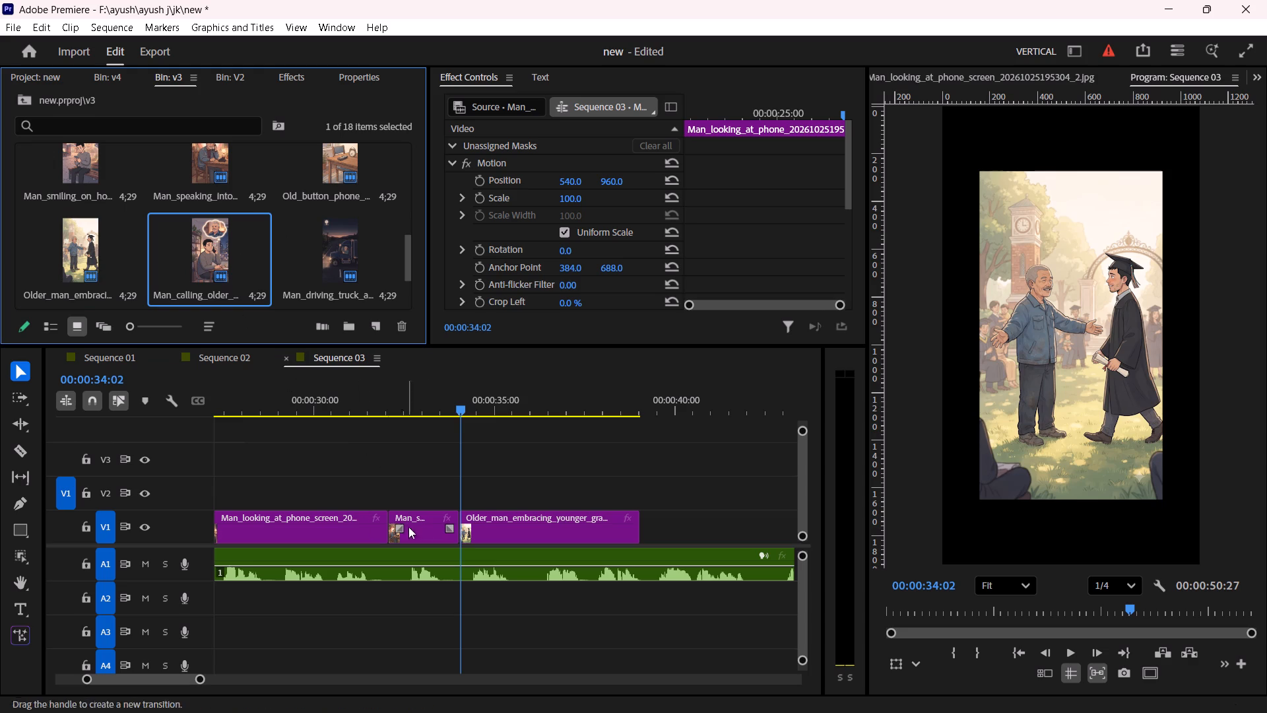
pyautogui.click(424, 528)
pyautogui.moveTo(205, 239); pyautogui.dragTo(1016, 446)
# Play the voice-over from about 31 to 44 seconds while browsing the v3 bin for the image that follows the graduation clip.
pyautogui.click(420, 395)
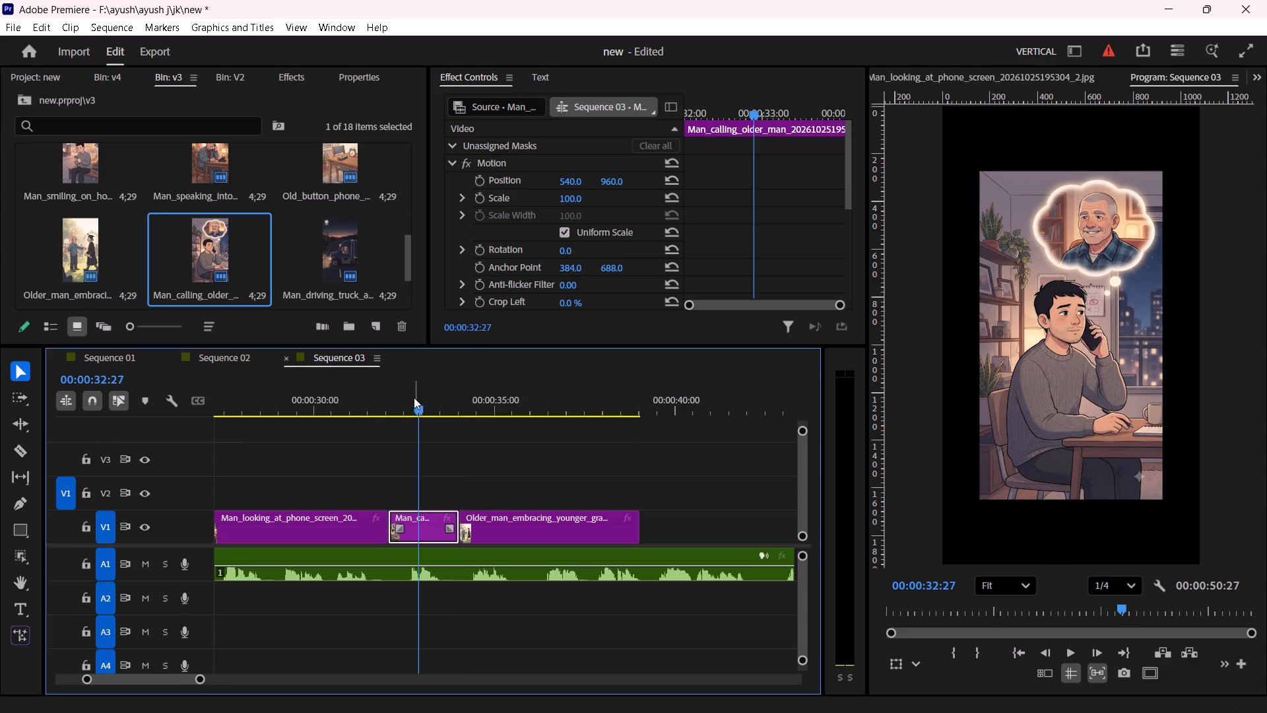
pyautogui.moveTo(385, 403); pyautogui.dragTo(354, 409)
pyautogui.press('space')
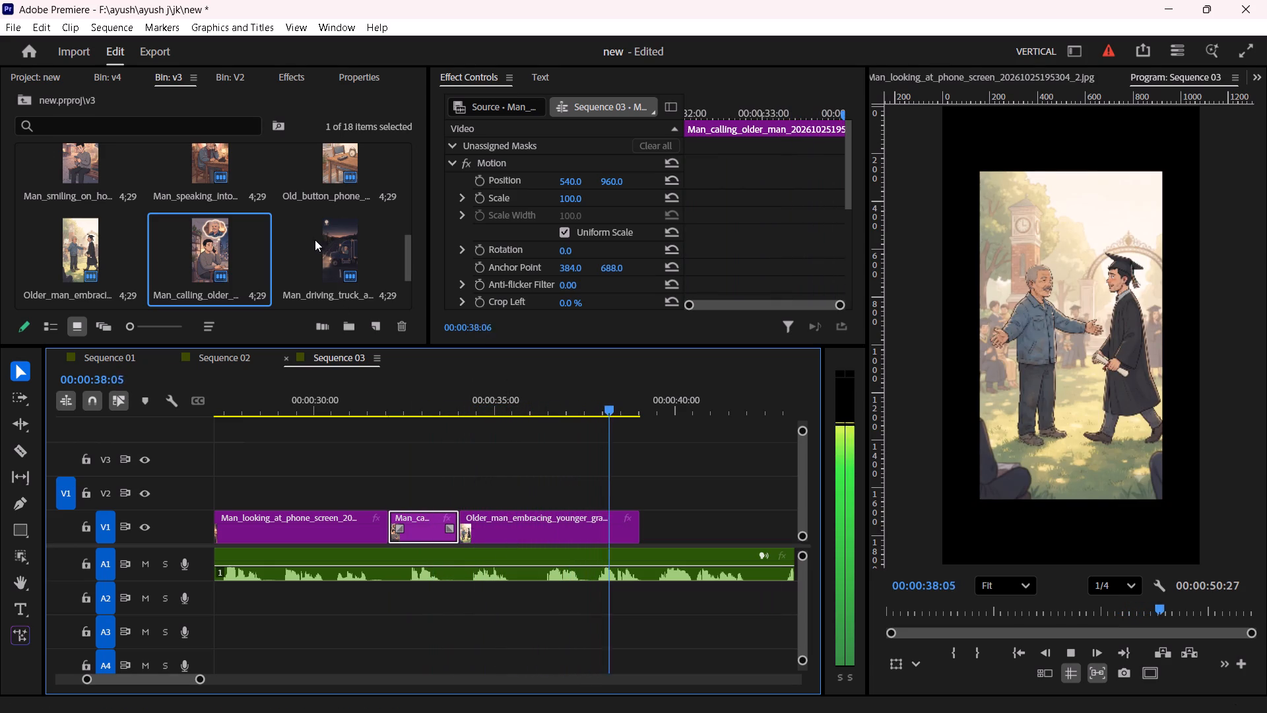
pyautogui.scroll(-2, 730, 477)
pyautogui.press('space')
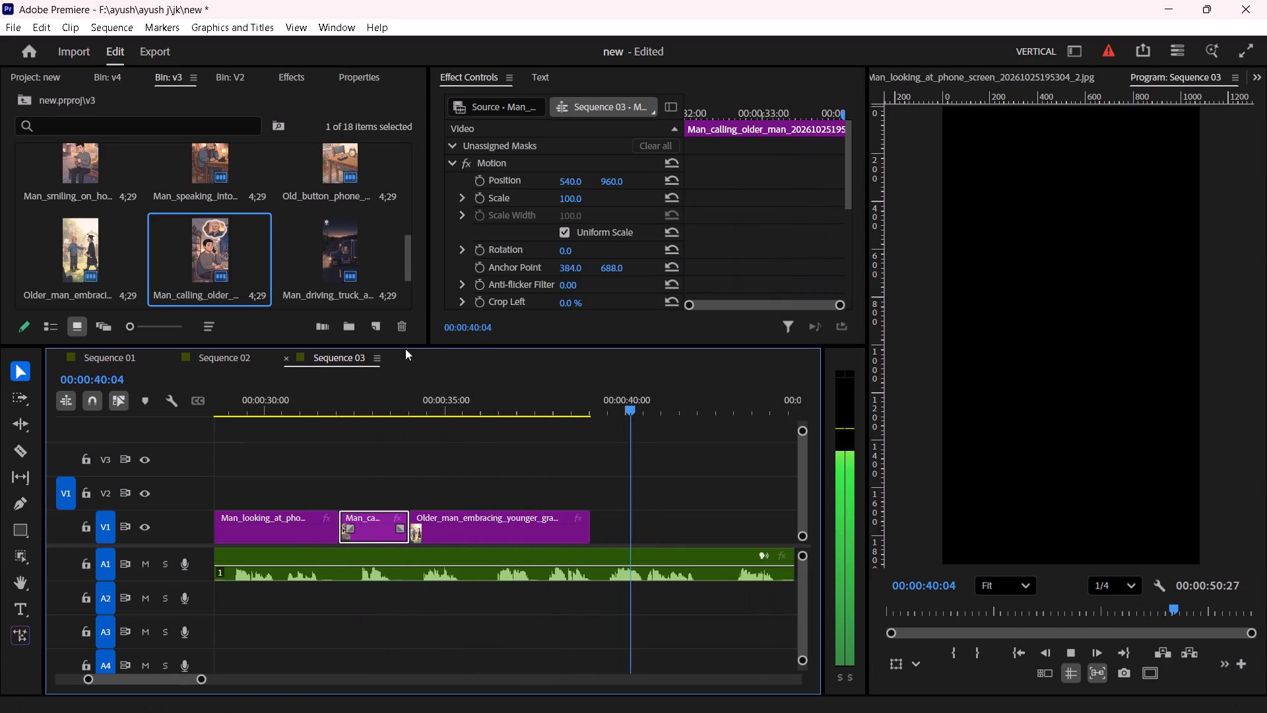
pyautogui.scroll(1, 296, 261)
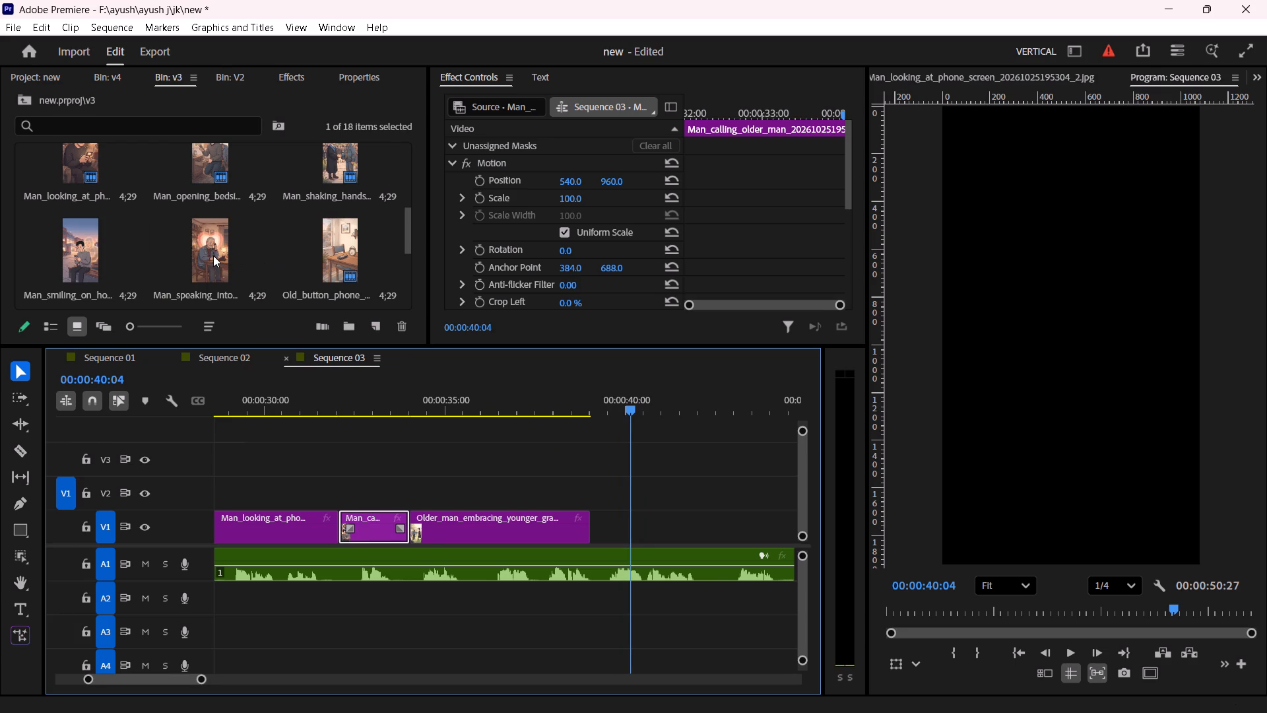
pyautogui.press('space')
pyautogui.scroll(1, 228, 257)
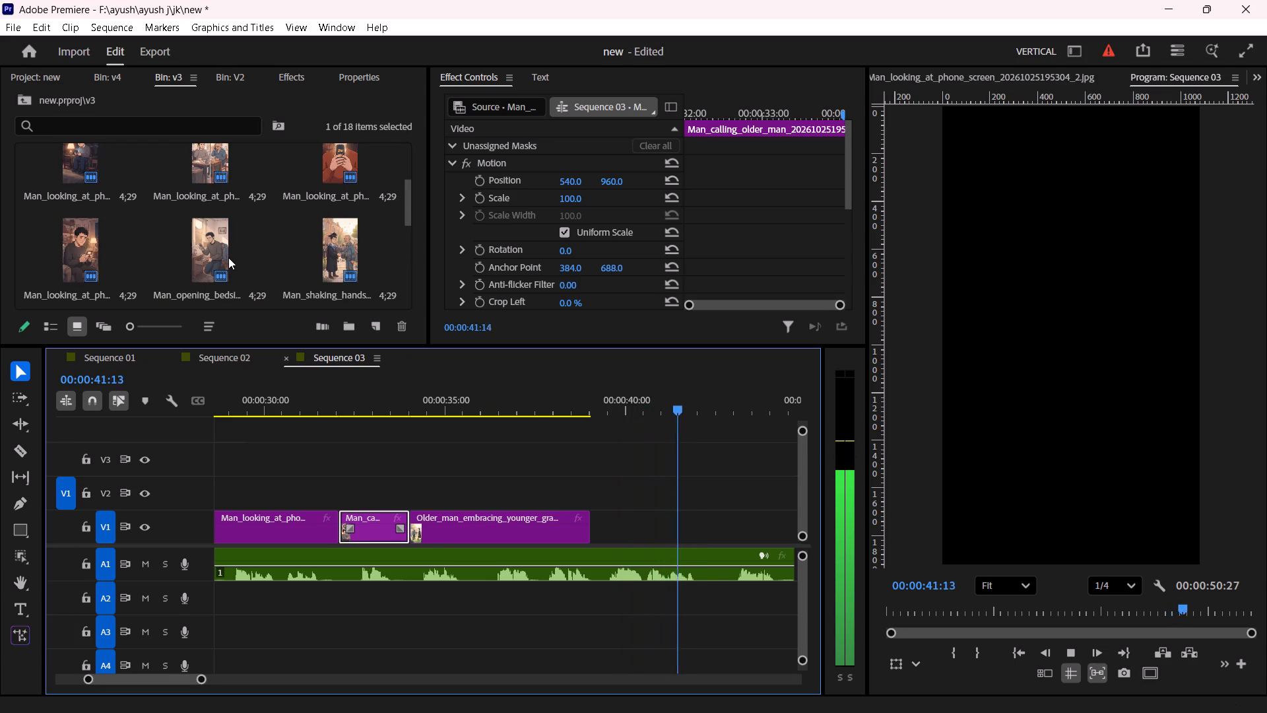
pyautogui.scroll(2, 228, 257)
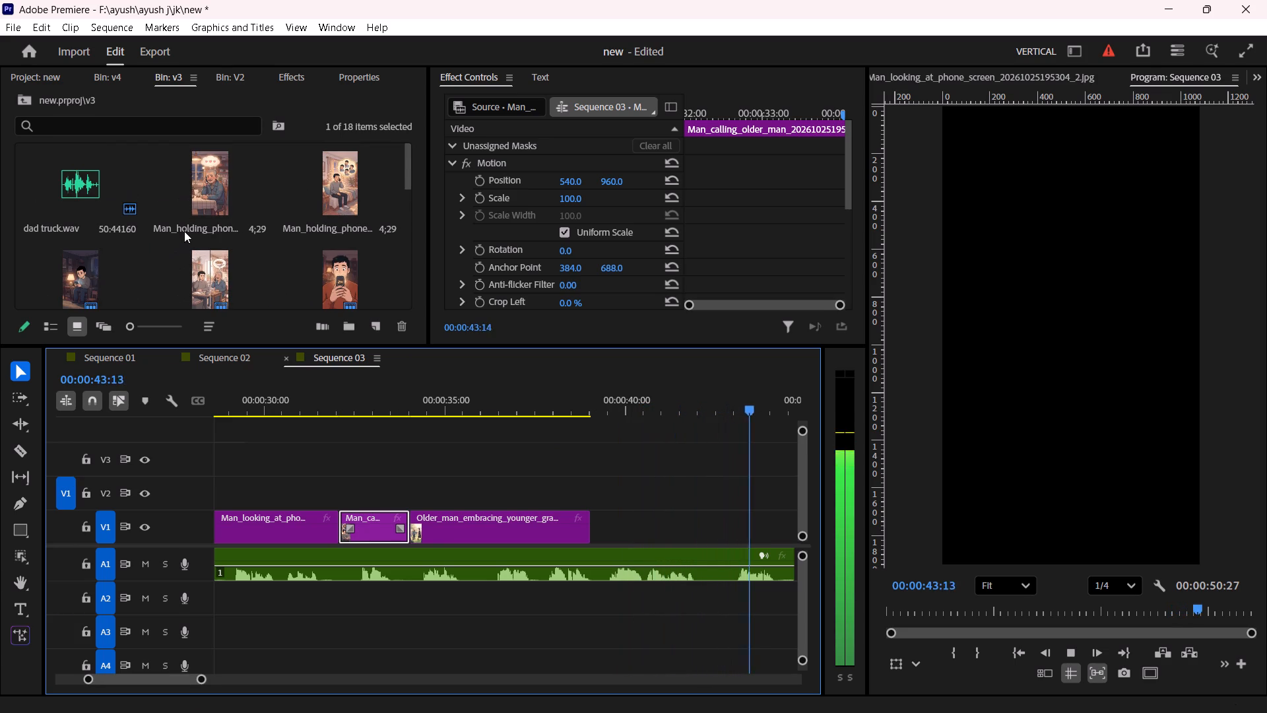
# Place the Man_holding_phone_nervously image on V1 directly after the Older_man_embracing clip, at about 39 seconds.
pyautogui.click(199, 206)
pyautogui.press('space')
pyautogui.scroll(2, 224, 341)
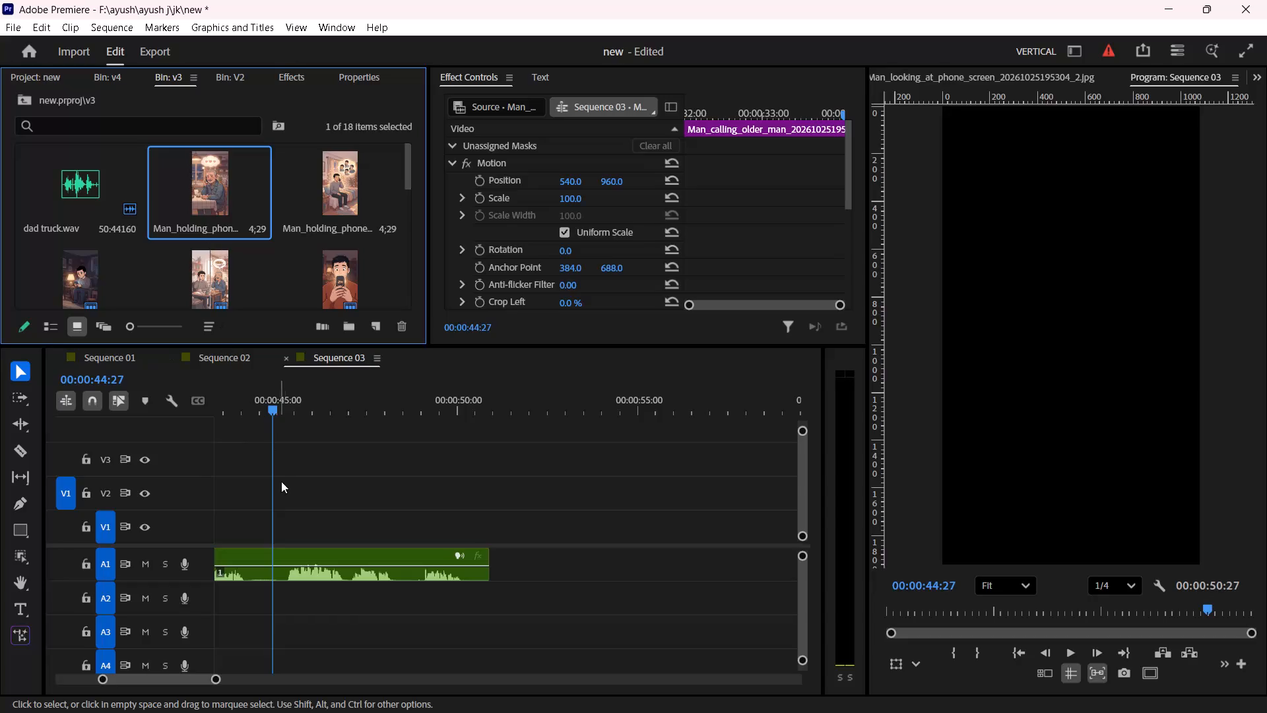
pyautogui.scroll(13, 282, 483)
pyautogui.moveTo(205, 203); pyautogui.dragTo(282, 359)
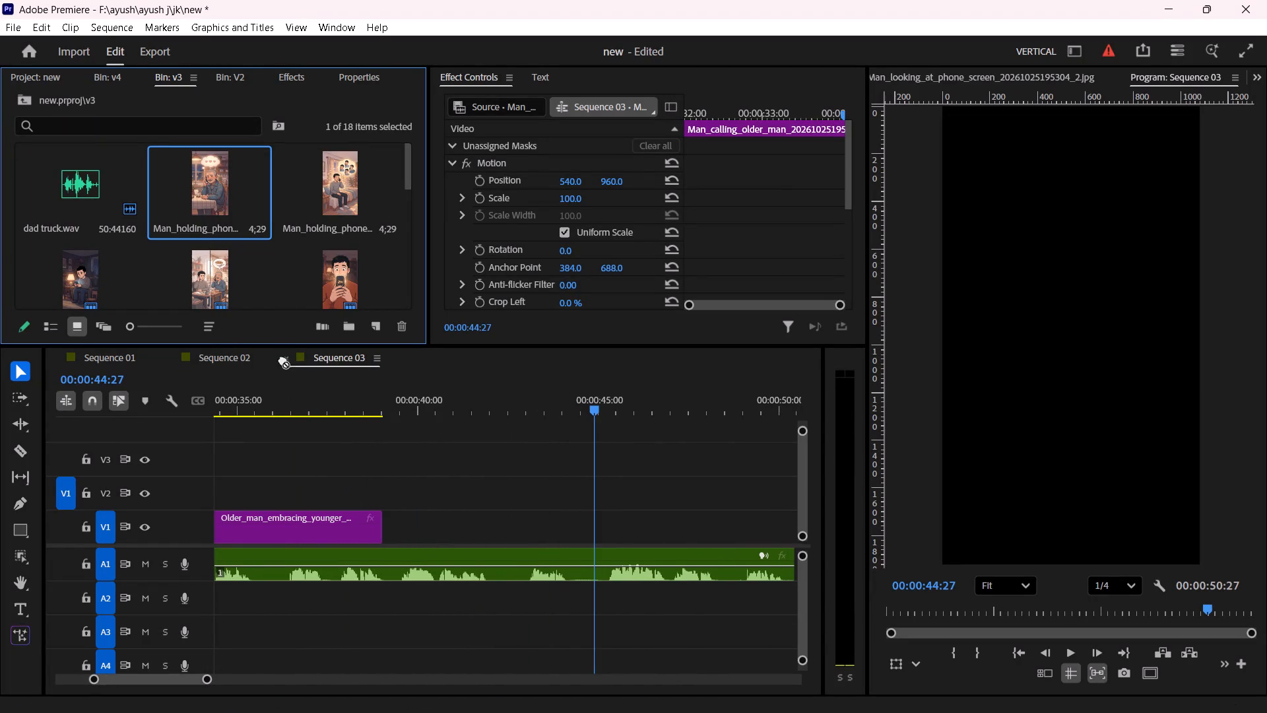
pyautogui.moveTo(282, 359); pyautogui.dragTo(391, 522)
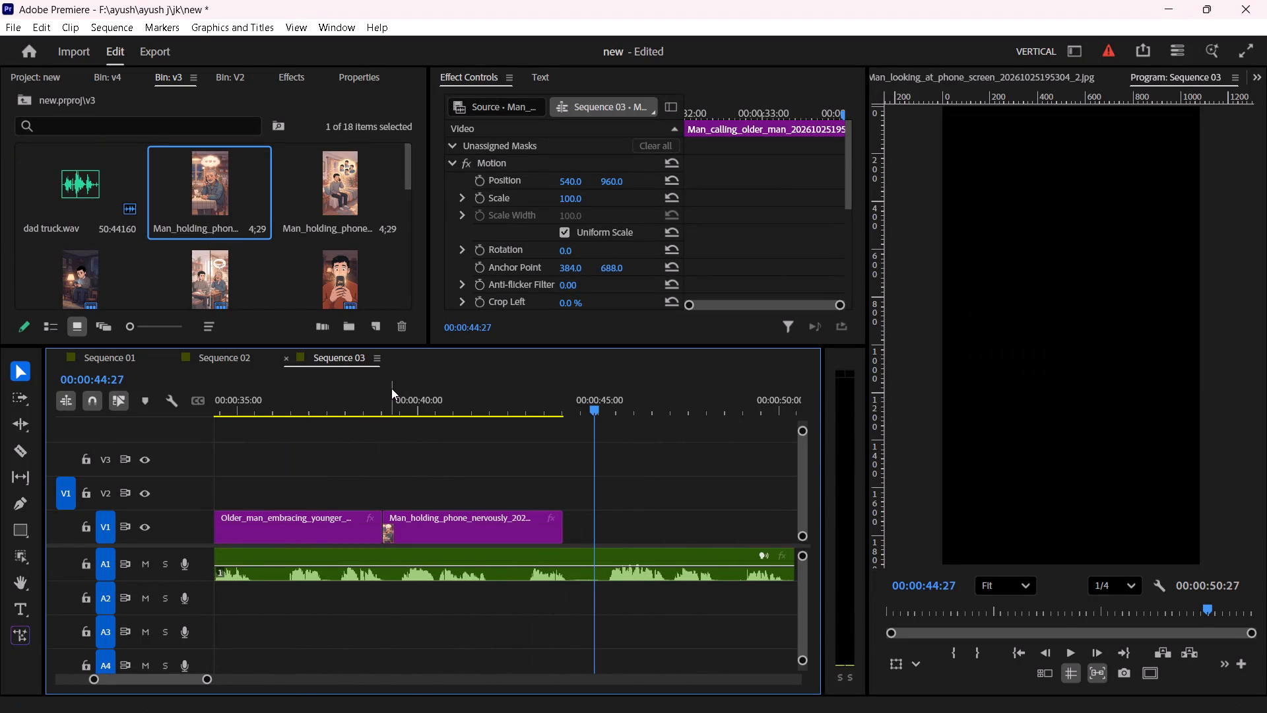
# Play through the Man_holding_phone_nervously clip and extend its end to about 44.5 seconds.
pyautogui.click(391, 388)
pyautogui.press('space')
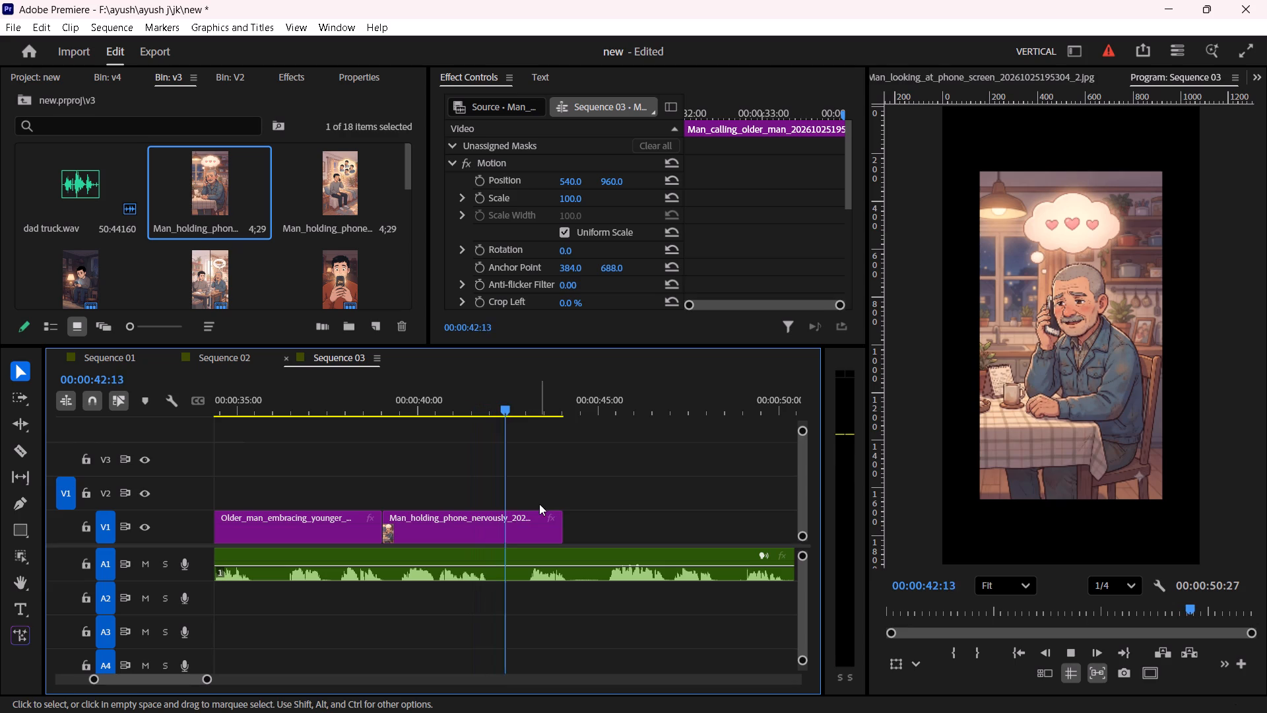
pyautogui.press('space')
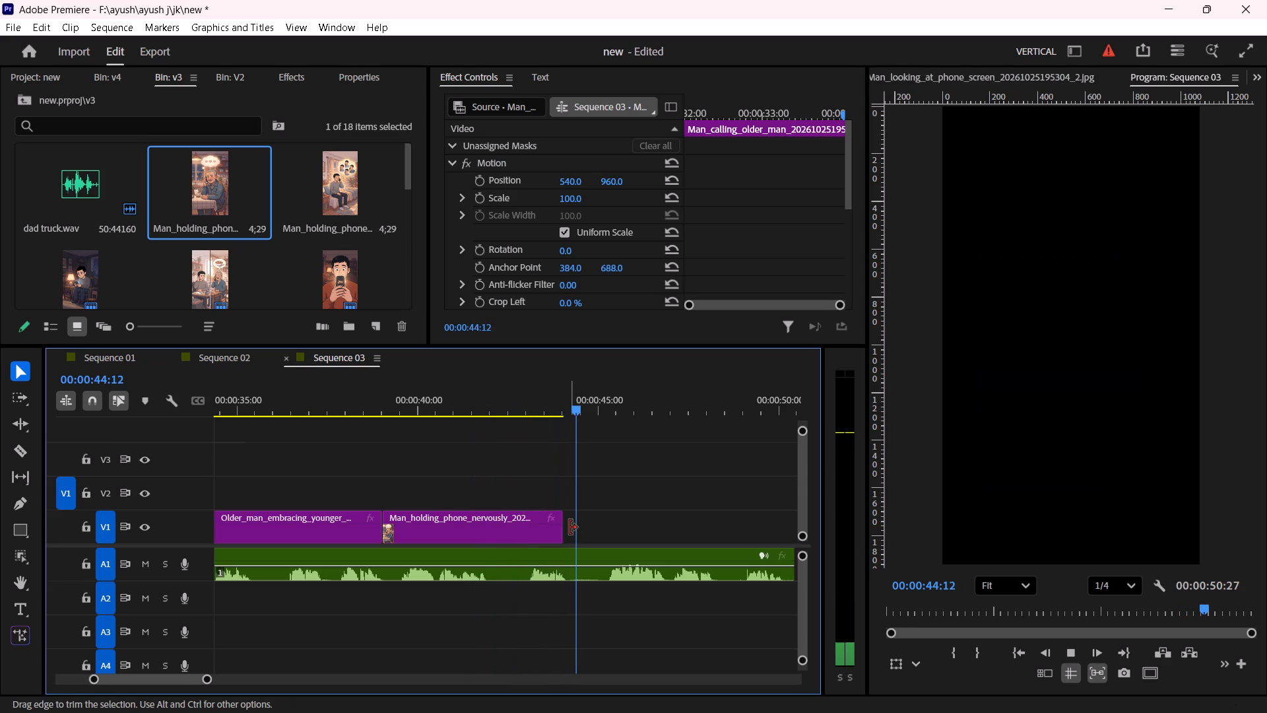
pyautogui.scroll(-2, 294, 248)
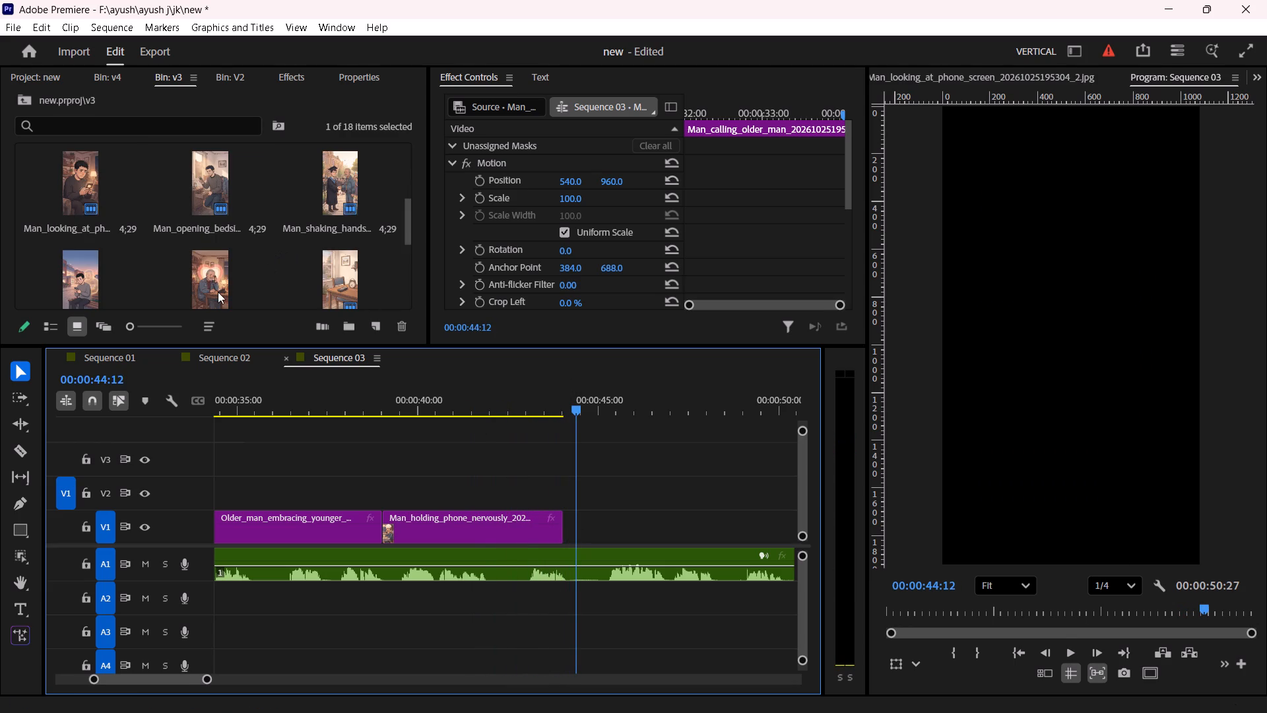
pyautogui.click(217, 292)
pyautogui.press('space')
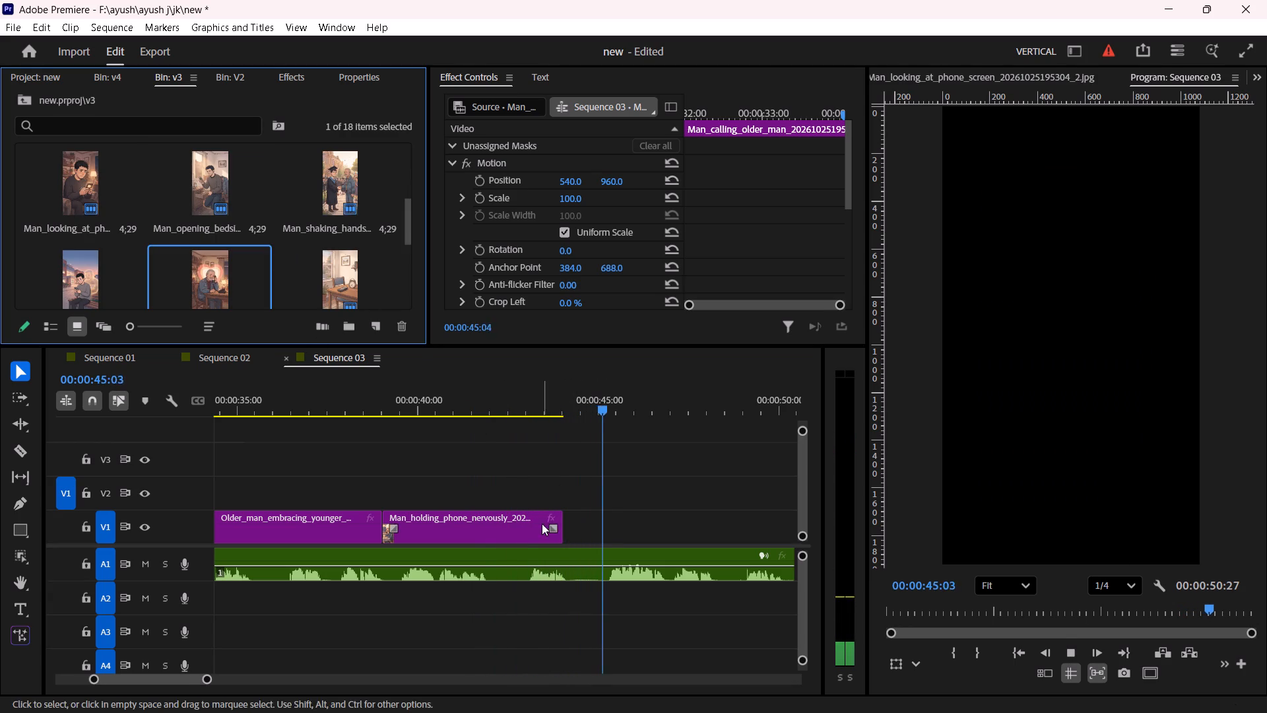
pyautogui.moveTo(562, 529); pyautogui.dragTo(582, 528)
# Place the Man_holding_flower_at_gathering image on V1 directly after the Man_holding_phone_nervously clip, at about 44.5 seconds.
pyautogui.scroll(-1, 621, 495)
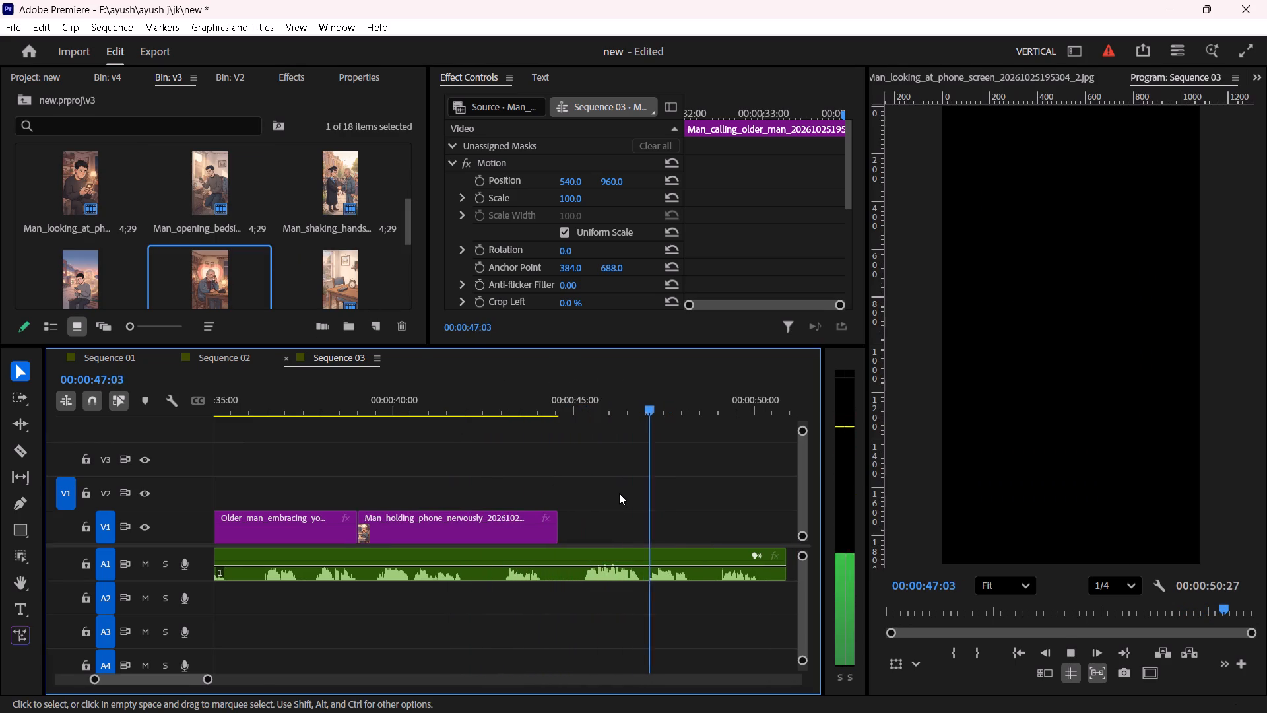
pyautogui.press('space')
pyautogui.scroll(-2, 202, 225)
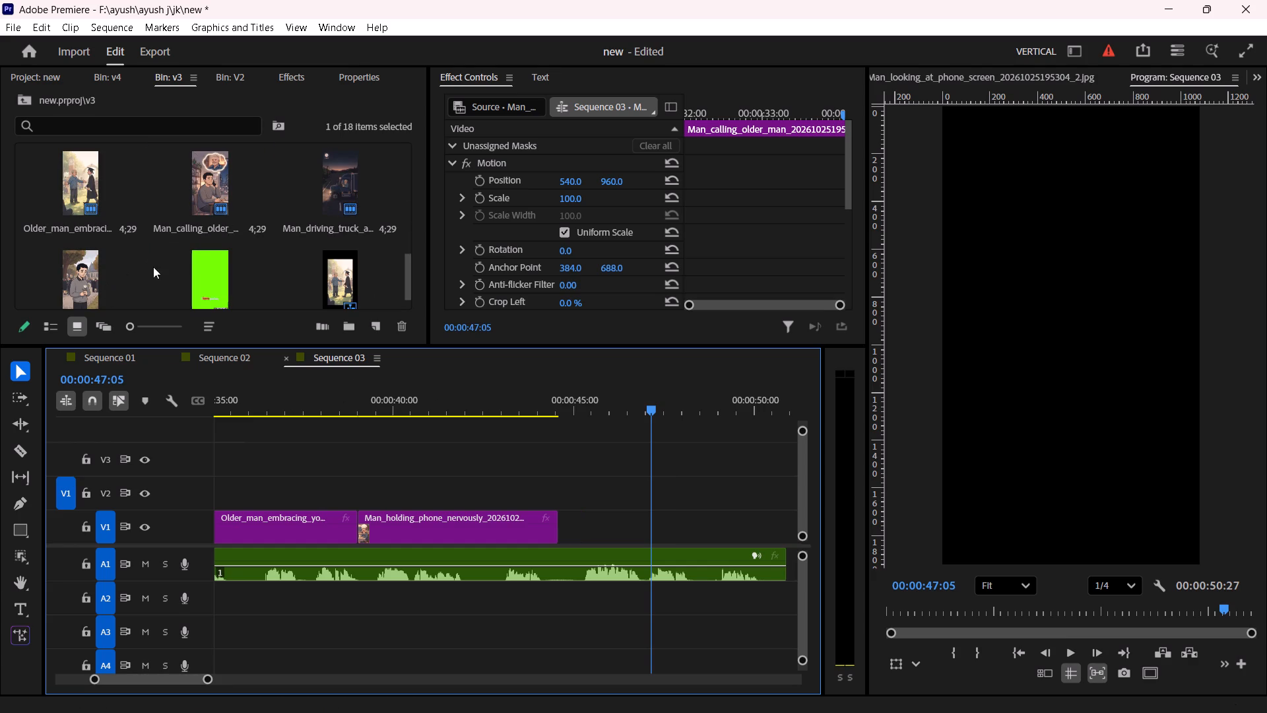
pyautogui.moveTo(84, 285); pyautogui.dragTo(567, 523)
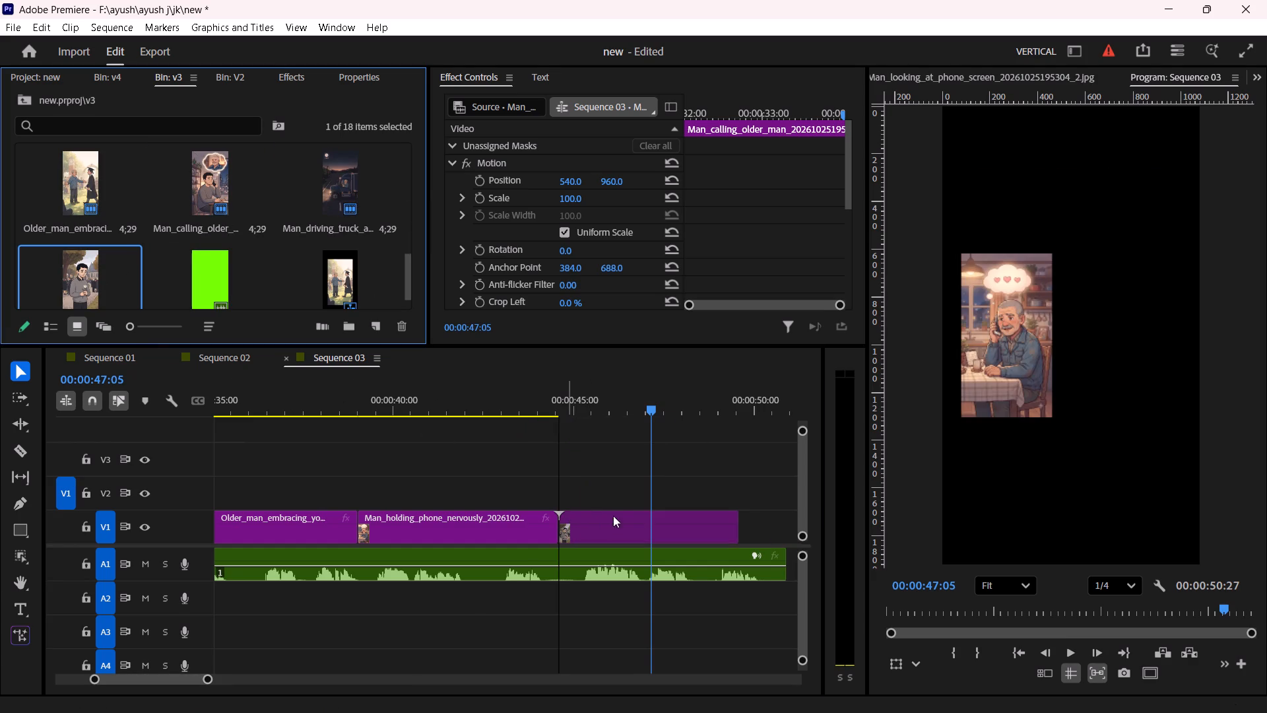
# Extend the Man_holding_flower_at_gathering clip to the end of the voice-over and play back the transition into it.
pyautogui.press('space')
pyautogui.scroll(-2, 645, 513)
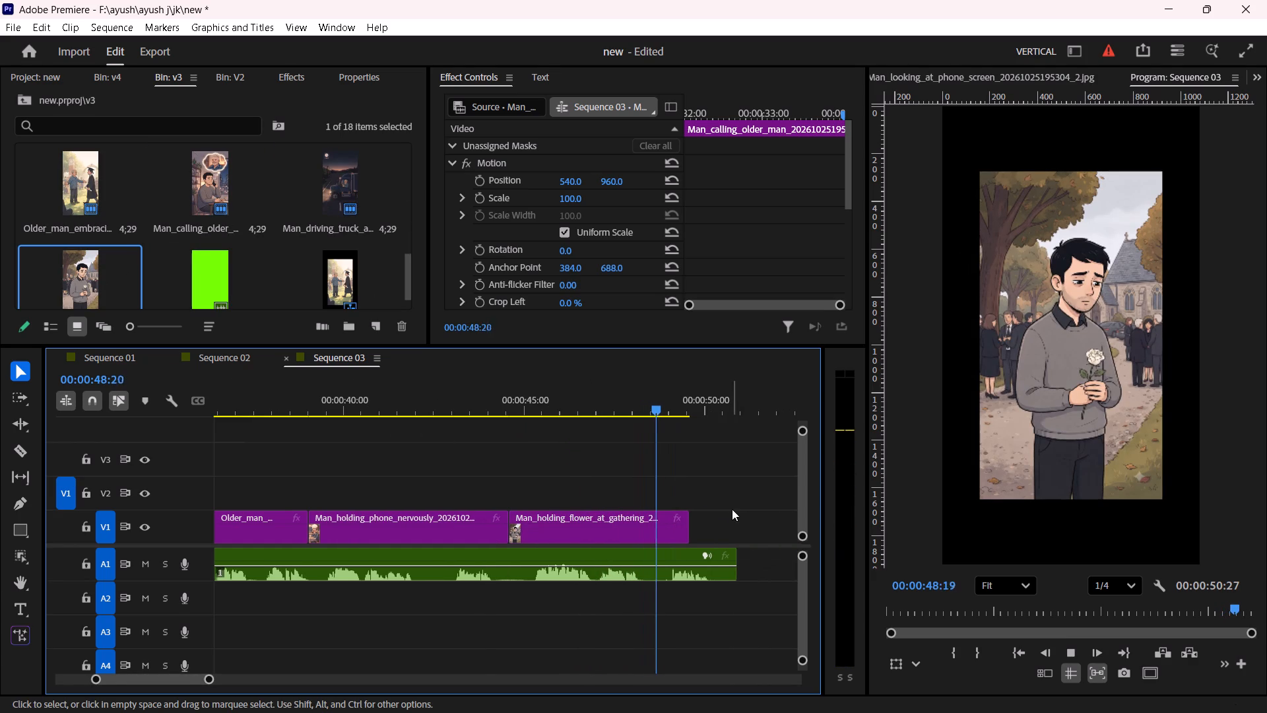
pyautogui.moveTo(699, 522); pyautogui.dragTo(741, 518)
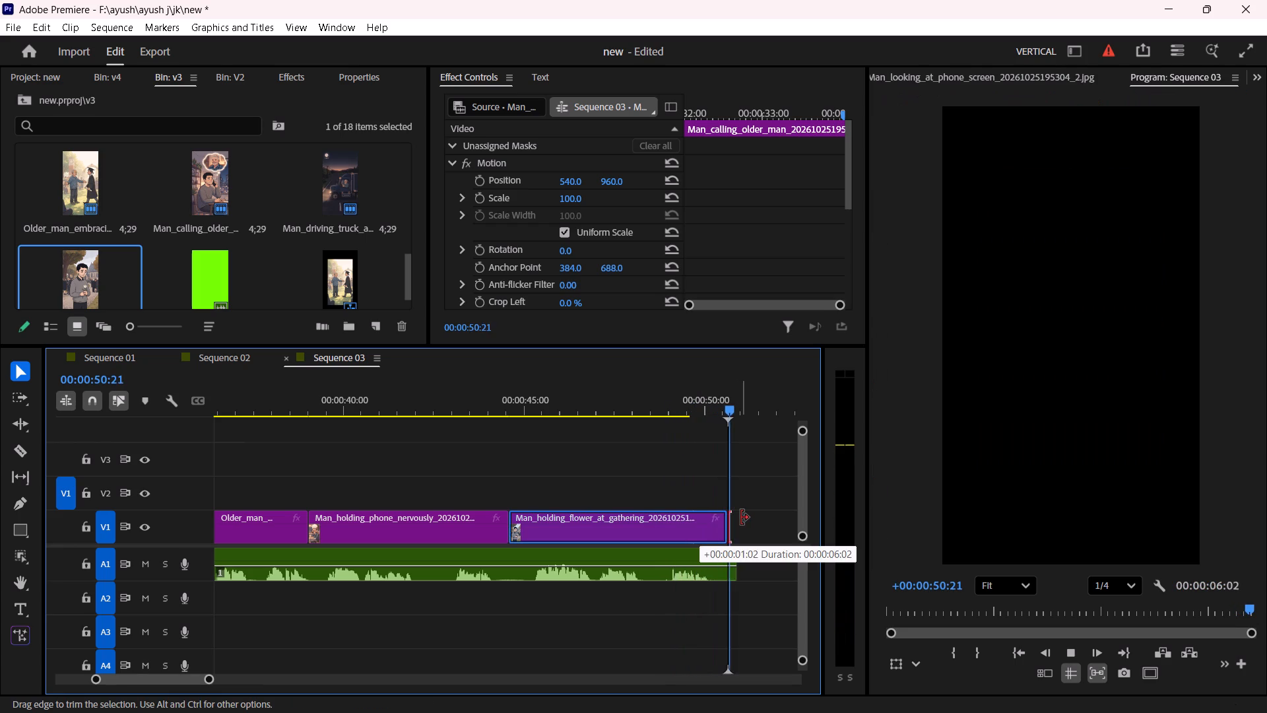
pyautogui.moveTo(741, 518); pyautogui.dragTo(746, 518)
pyautogui.click(469, 406)
pyautogui.press('space')
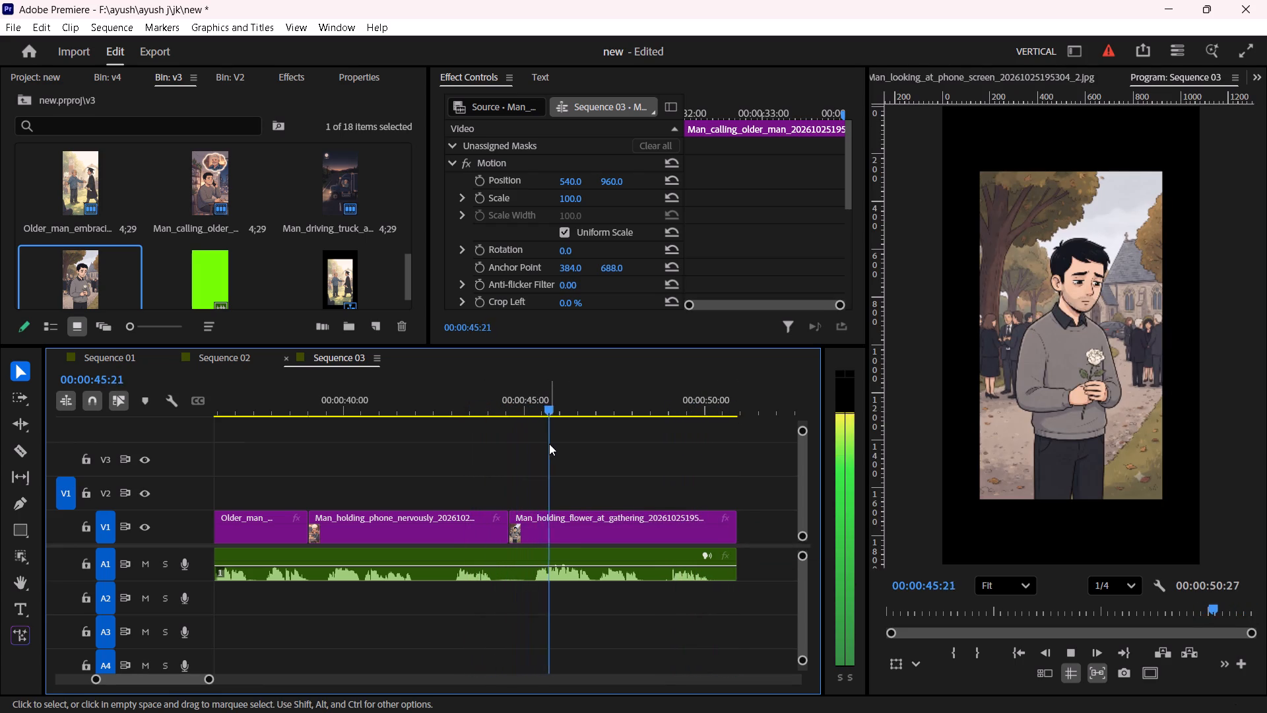
pyautogui.press('space')
# Return to the start of the sequence and set the first Older_man_embracing_younger_grad clip's Scale to 141.
pyautogui.keyDown('alt'); pyautogui.scroll(-6, 419, 439); pyautogui.keyUp('alt')
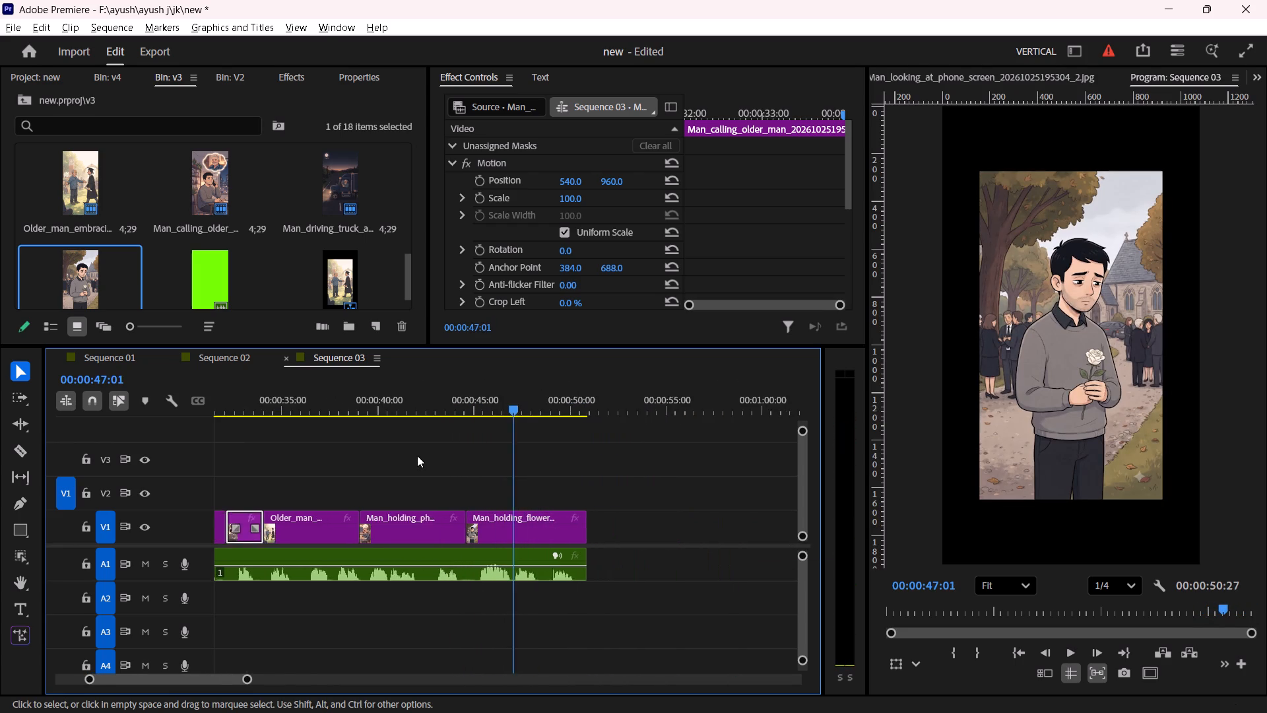
pyautogui.keyDown('alt'); pyautogui.scroll(-4, 417, 456); pyautogui.keyUp('alt')
pyautogui.scroll(20, 376, 502)
pyautogui.moveTo(364, 411); pyautogui.dragTo(244, 423)
pyautogui.click(245, 419)
pyautogui.moveTo(245, 409); pyautogui.dragTo(238, 409)
pyautogui.keyDown('alt'); pyautogui.scroll(20, 232, 481); pyautogui.keyUp('alt')
pyautogui.keyDown('alt'); pyautogui.scroll(8, 232, 481); pyautogui.keyUp('alt')
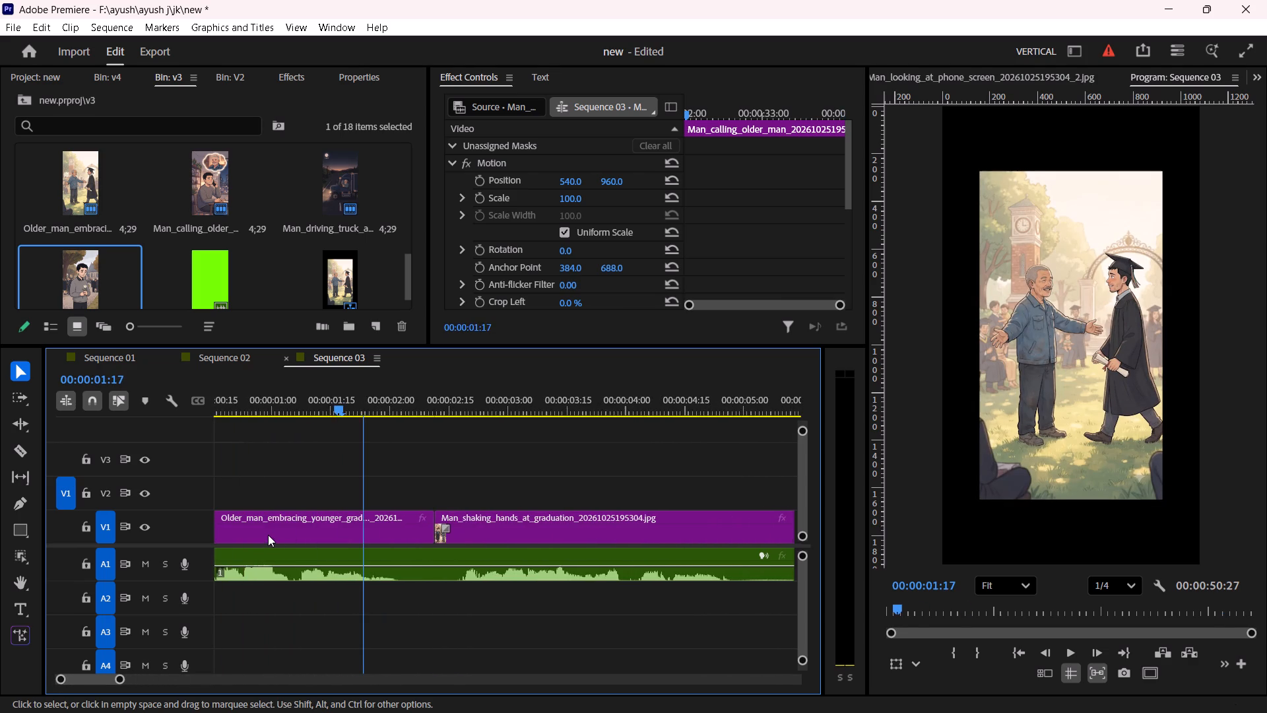
pyautogui.click(268, 535)
pyautogui.click(263, 535)
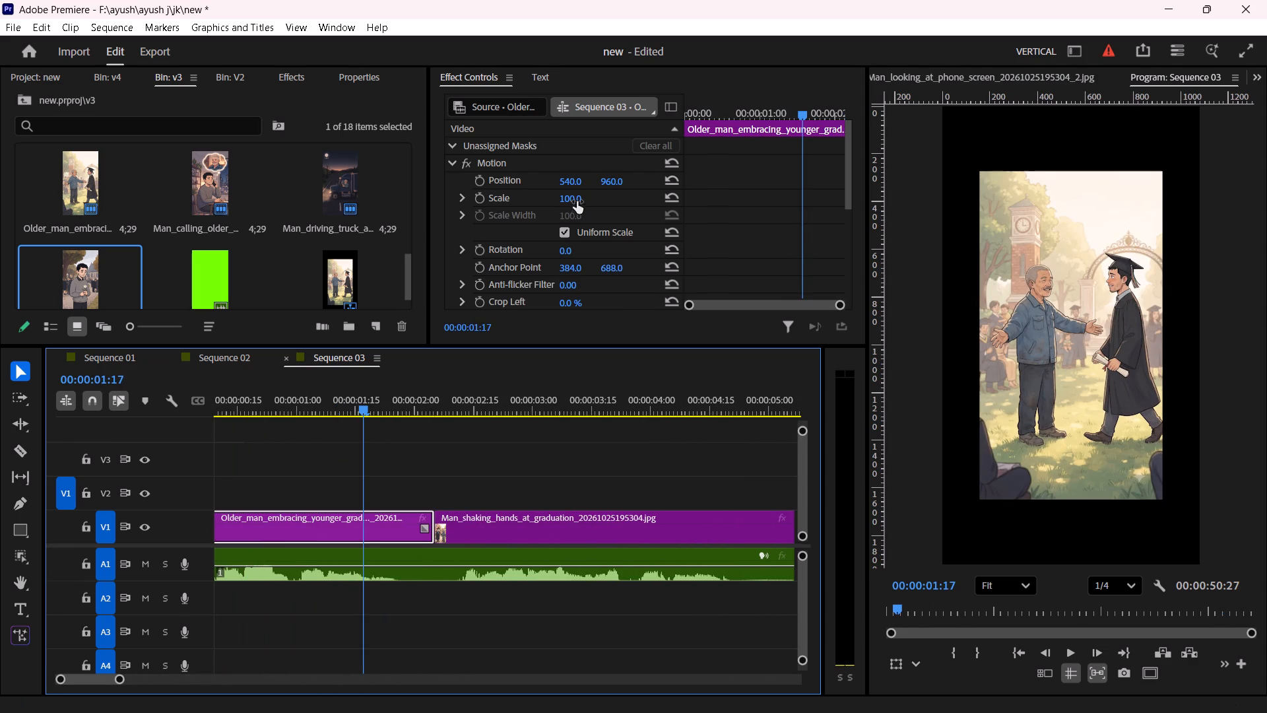
pyautogui.moveTo(577, 201); pyautogui.dragTo(611, 193)
pyautogui.scroll(-3, 1018, 343)
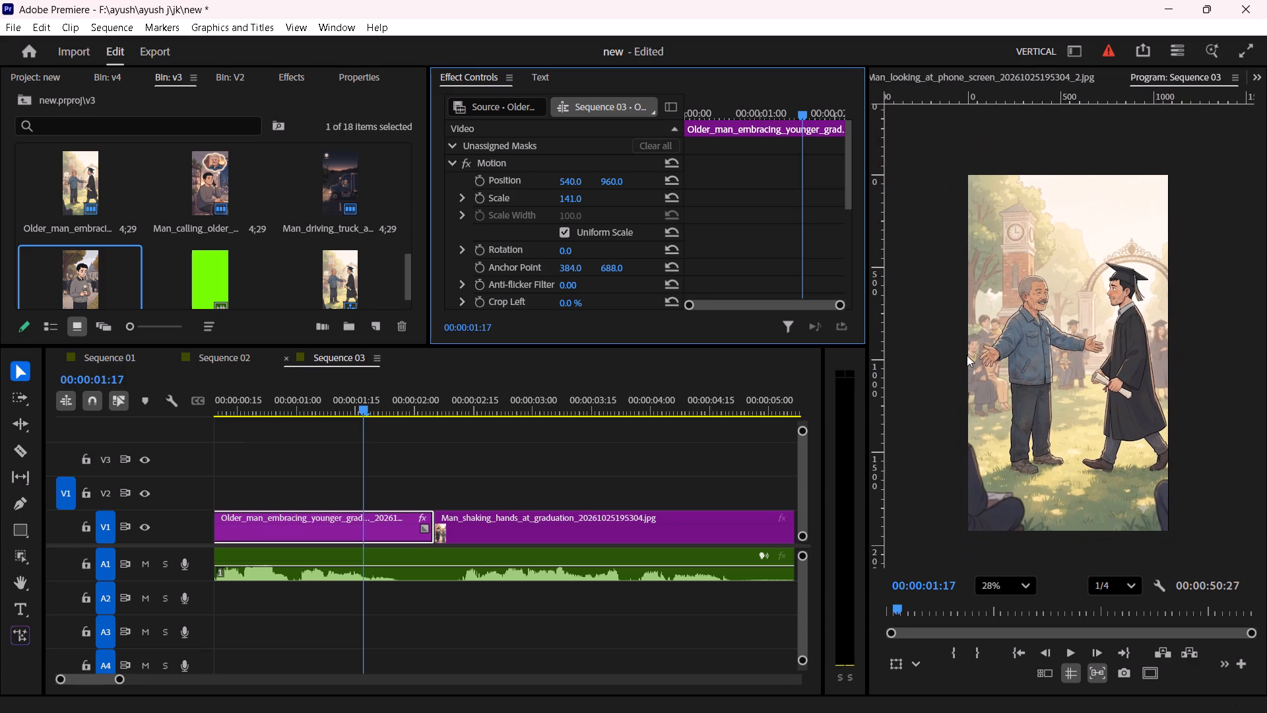
# Copy the first Older_man_embracing_younger_grad clip's attributes and paste them onto all the following clips on V1.
pyautogui.rightClick(378, 518)
pyautogui.click(432, 44)
pyautogui.keyDown('alt'); pyautogui.scroll(-2, 462, 443); pyautogui.keyUp('alt')
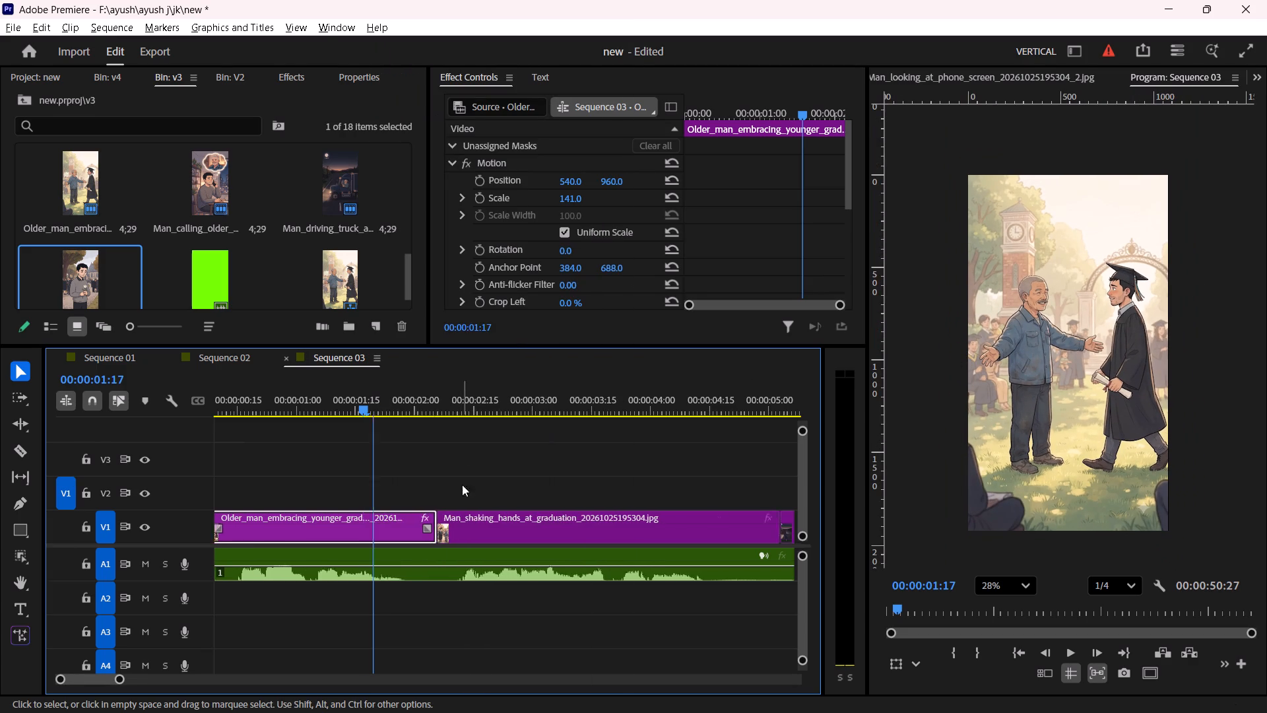
pyautogui.keyDown('alt'); pyautogui.scroll(-17, 462, 485); pyautogui.keyUp('alt')
pyautogui.keyDown('alt'); pyautogui.scroll(-5, 361, 514); pyautogui.keyUp('alt')
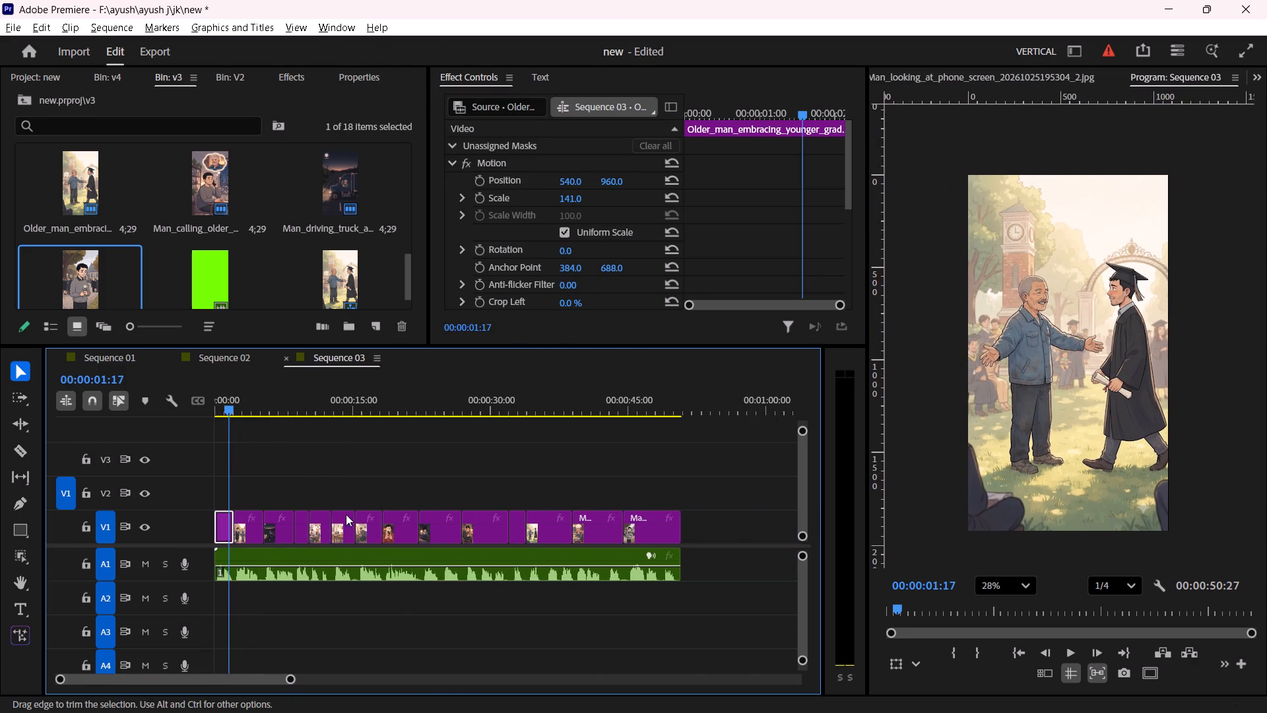
pyautogui.moveTo(246, 487); pyautogui.dragTo(749, 505)
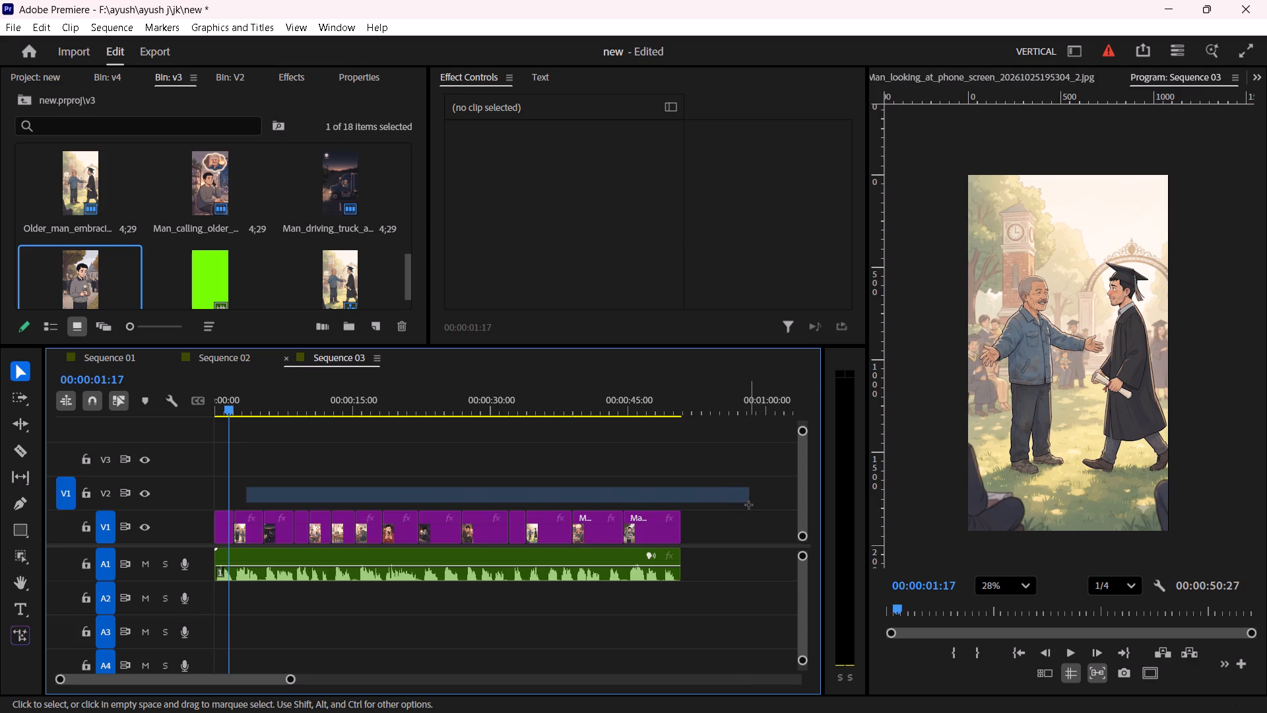
pyautogui.moveTo(749, 505); pyautogui.dragTo(738, 530)
pyautogui.rightClick(651, 529)
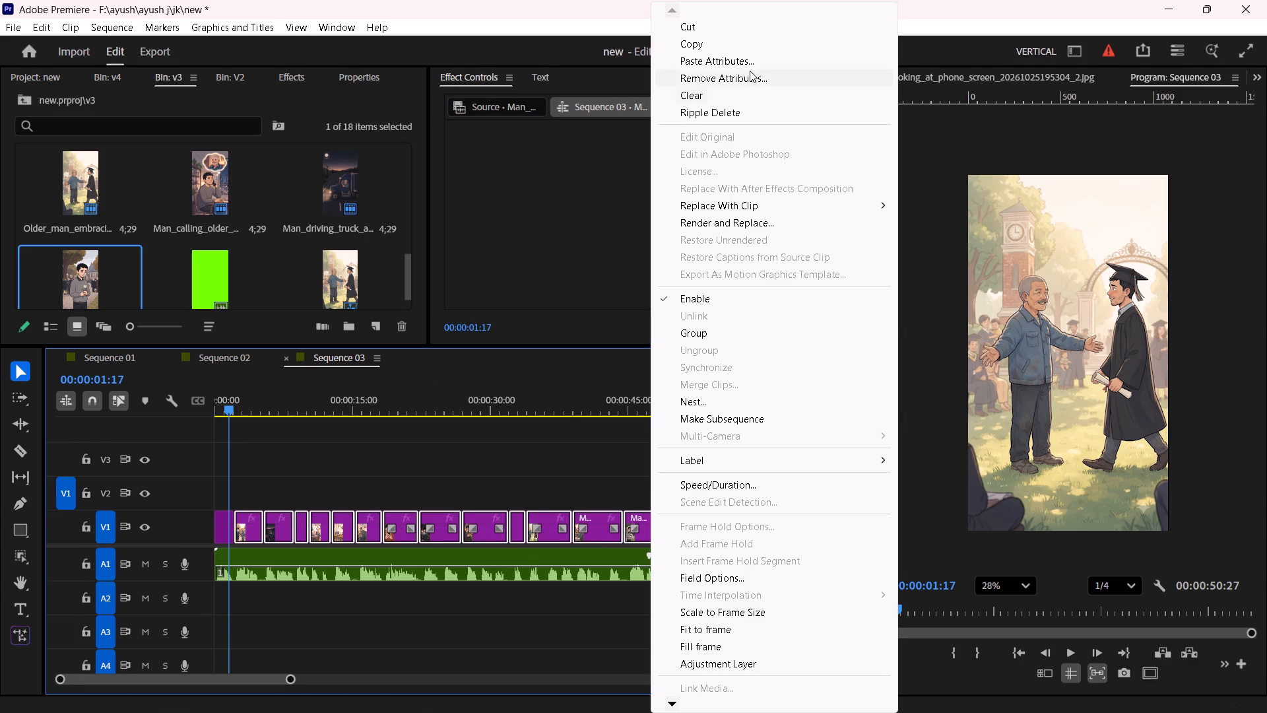
pyautogui.click(727, 57)
pyautogui.click(699, 646)
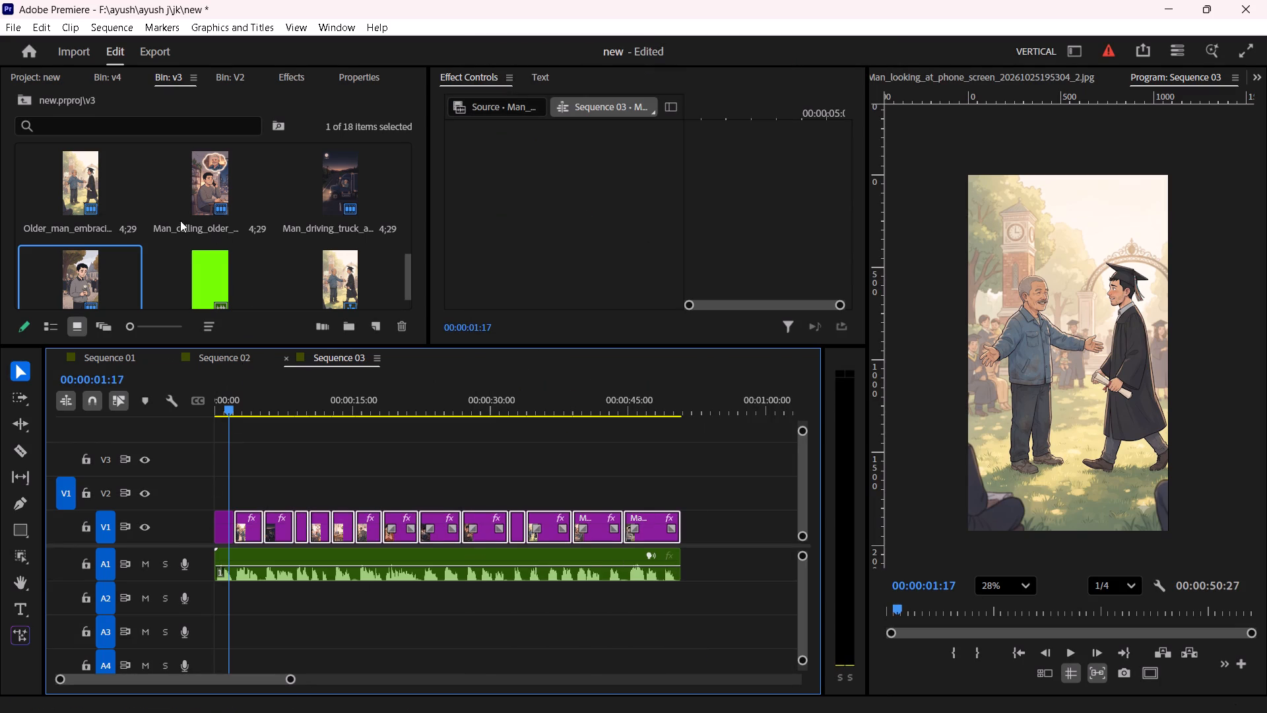
# Place Nested Sequence 01 from the new project's root on V3, starting at the Man_shaking_hands_at_graduation clip, about 2 seconds in.
pyautogui.click(46, 73)
pyautogui.scroll(-3, 230, 220)
pyautogui.scroll(4, 129, 243)
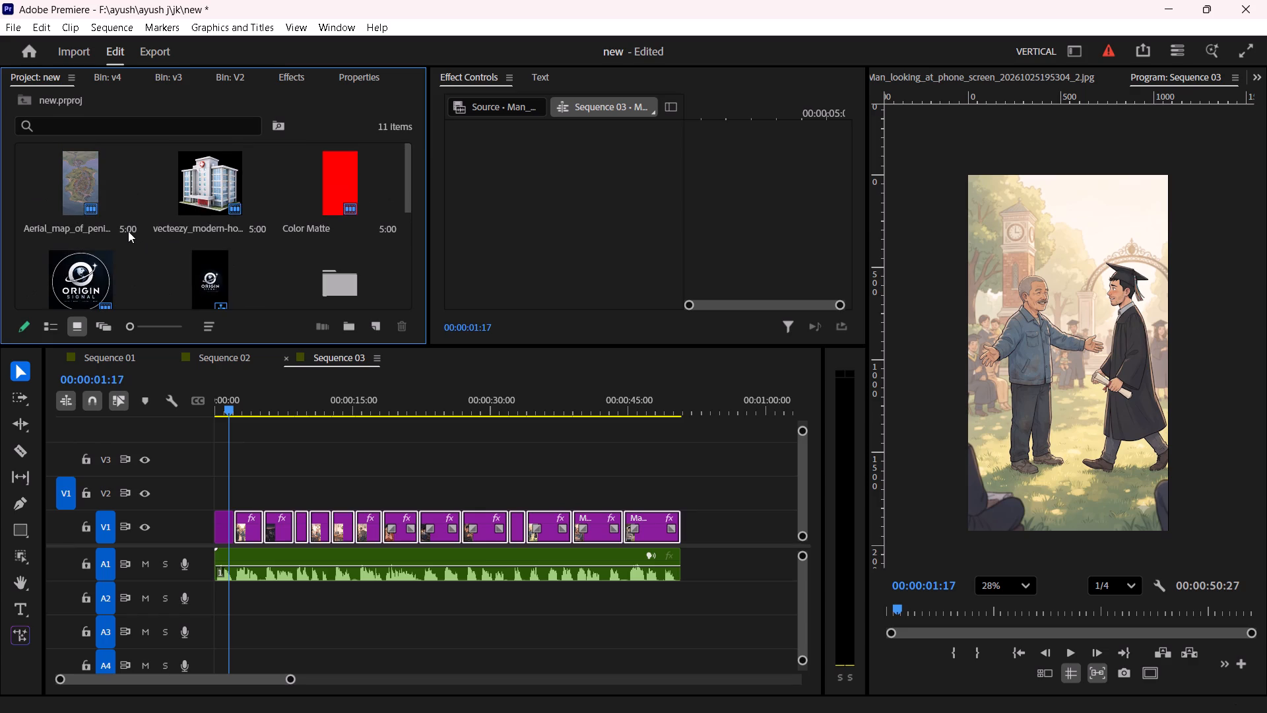
pyautogui.keyDown('alt'); pyautogui.scroll(9, 242, 492); pyautogui.keyUp('alt')
pyautogui.keyDown('alt'); pyautogui.scroll(-1, 263, 490); pyautogui.keyUp('alt')
pyautogui.keyDown('alt'); pyautogui.scroll(5, 267, 487); pyautogui.keyUp('alt')
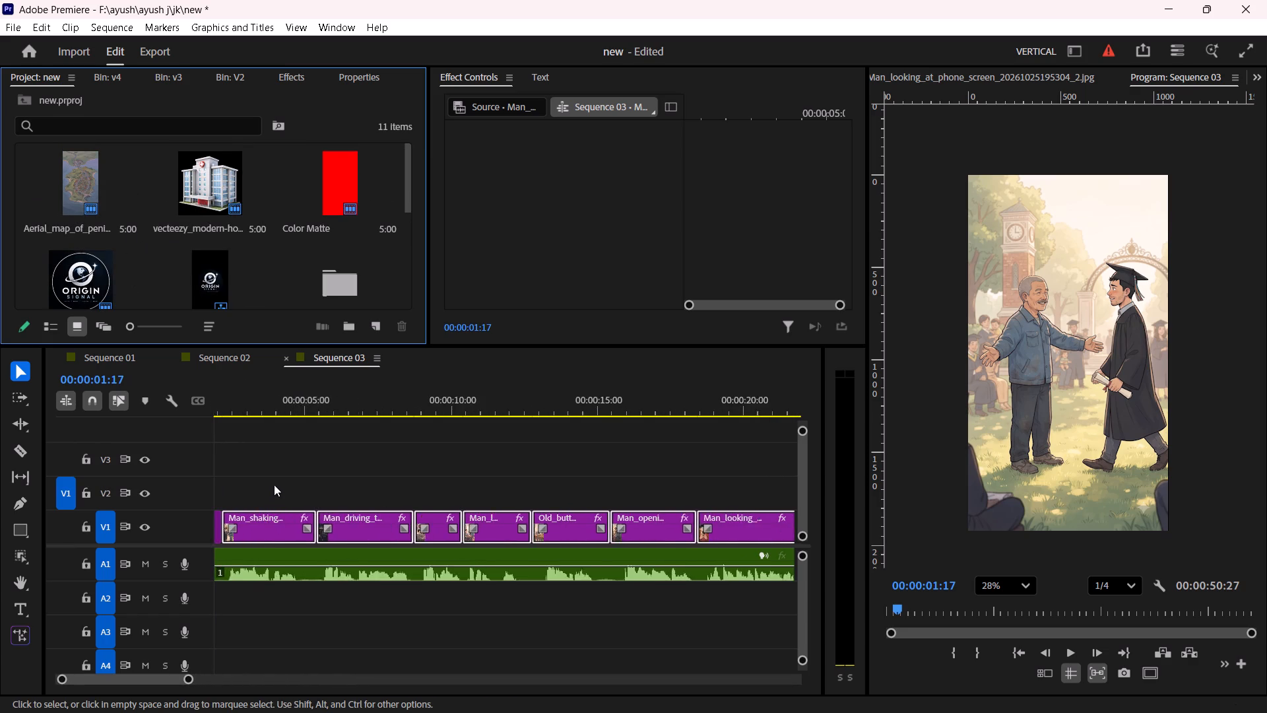
pyautogui.keyDown('alt'); pyautogui.scroll(7, 274, 485); pyautogui.keyUp('alt')
pyautogui.click(180, 282)
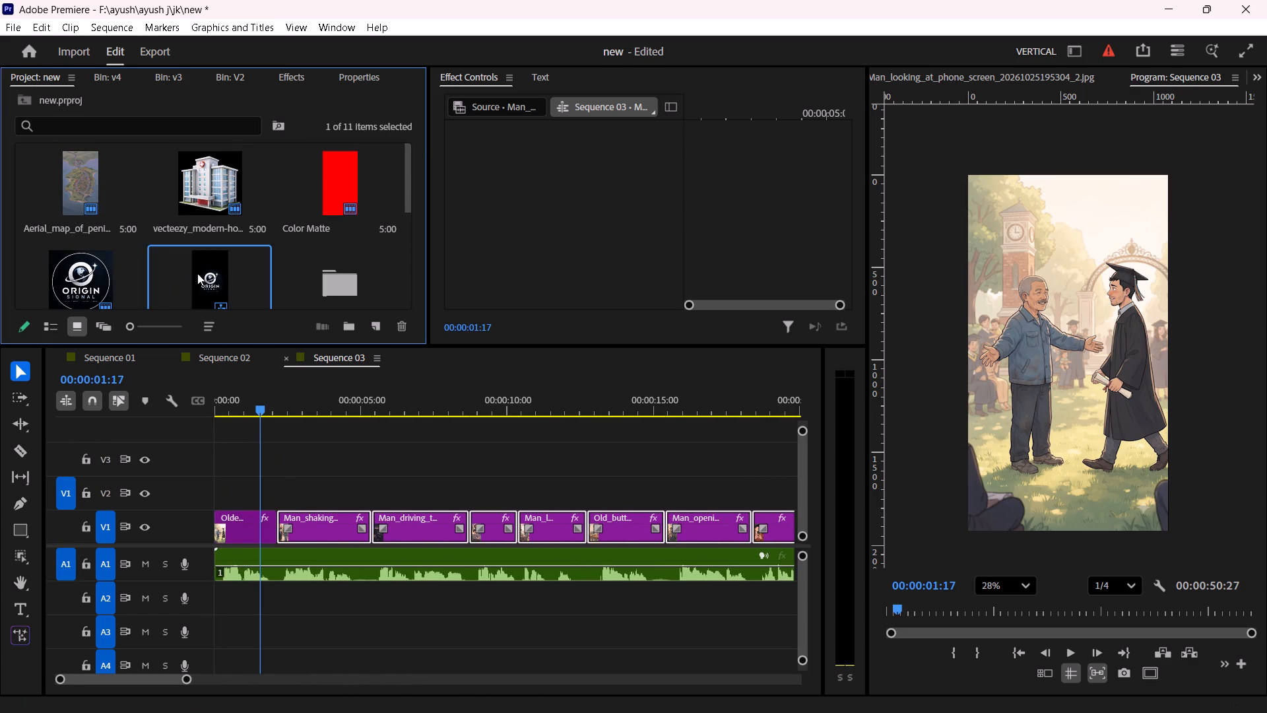
pyautogui.scroll(-1, 197, 273)
pyautogui.moveTo(214, 190); pyautogui.dragTo(236, 492)
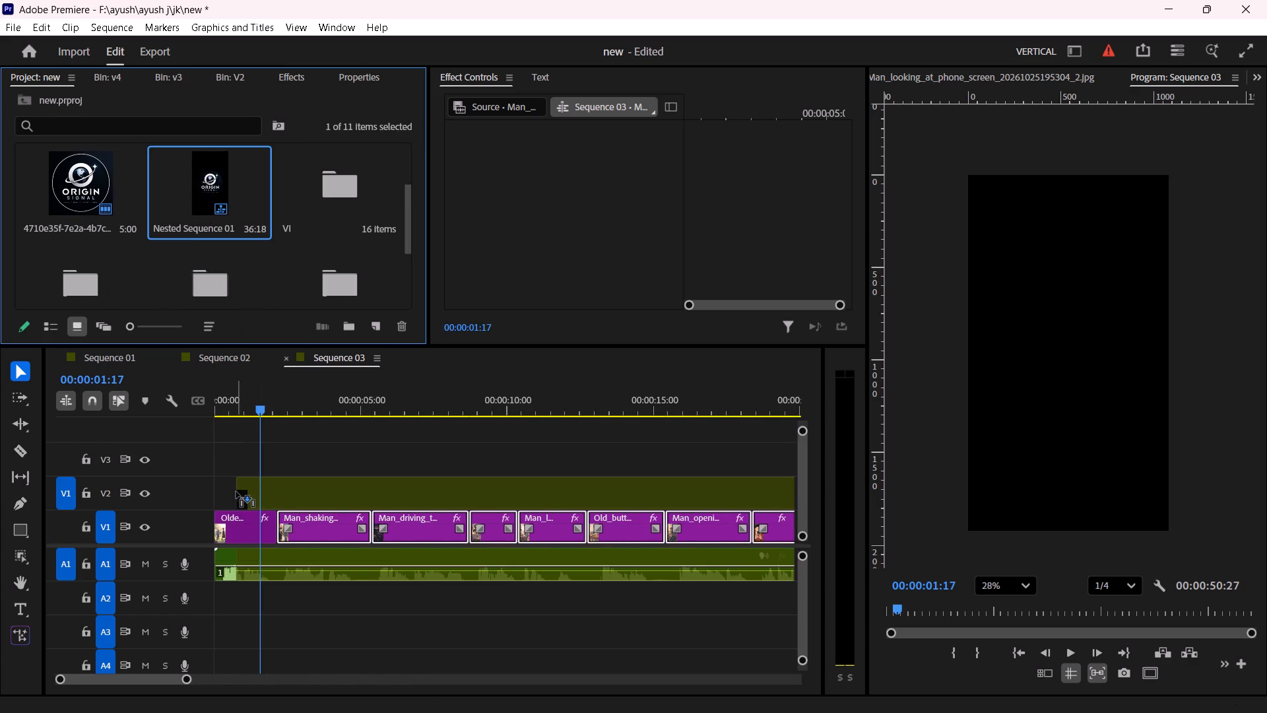
pyautogui.moveTo(236, 492); pyautogui.dragTo(278, 459)
# Unlink the Nested Sequence 01 clip's audio from its video and delete the audio on A2.
pyautogui.click(317, 605)
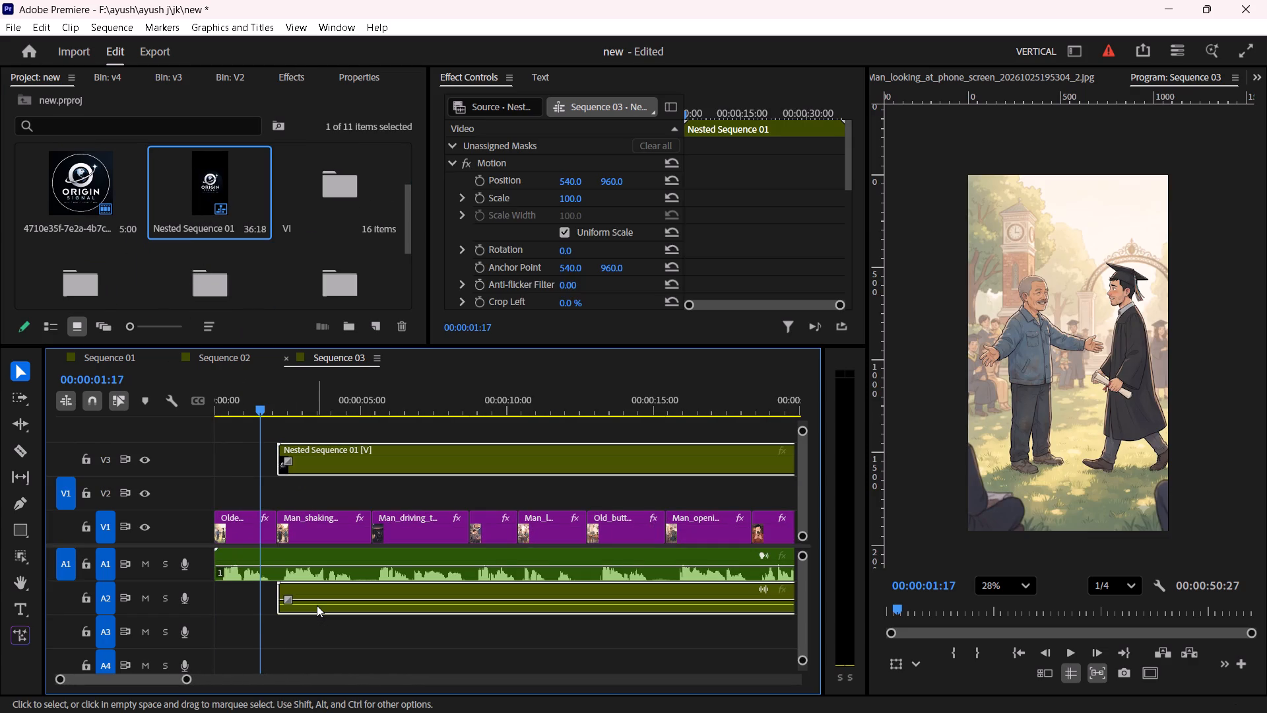
pyautogui.rightClick(323, 596)
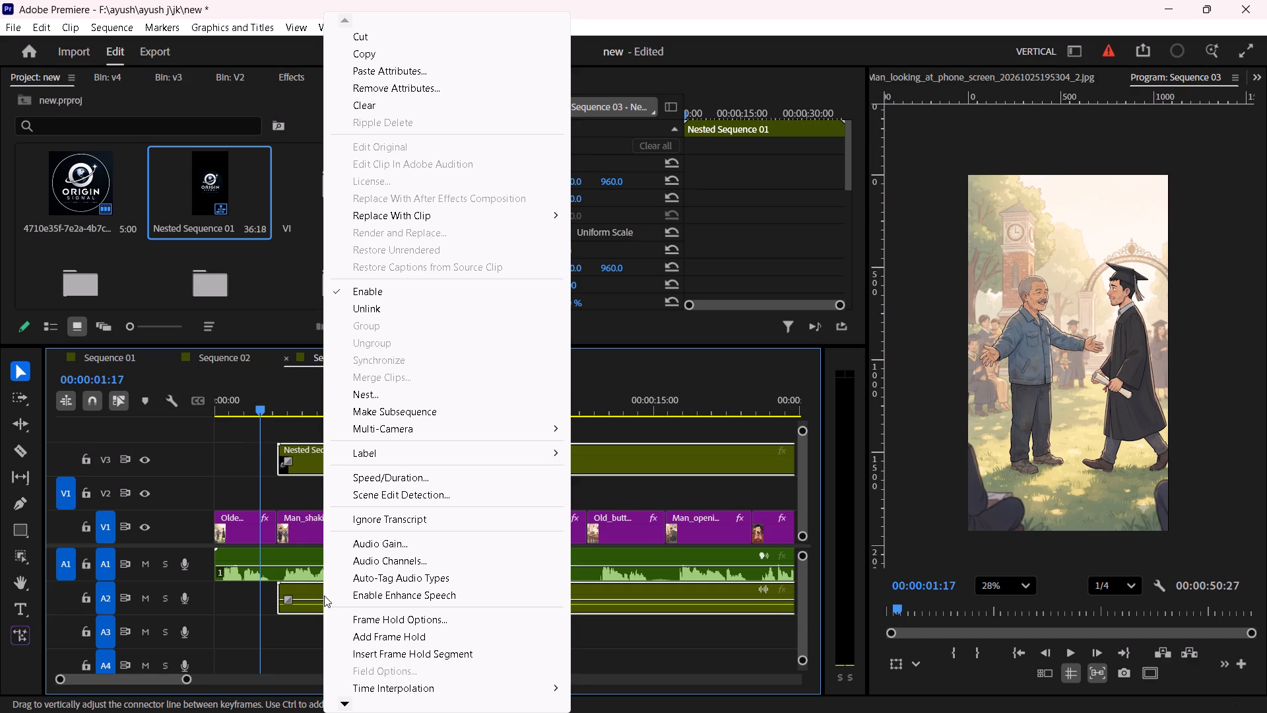
pyautogui.click(383, 318)
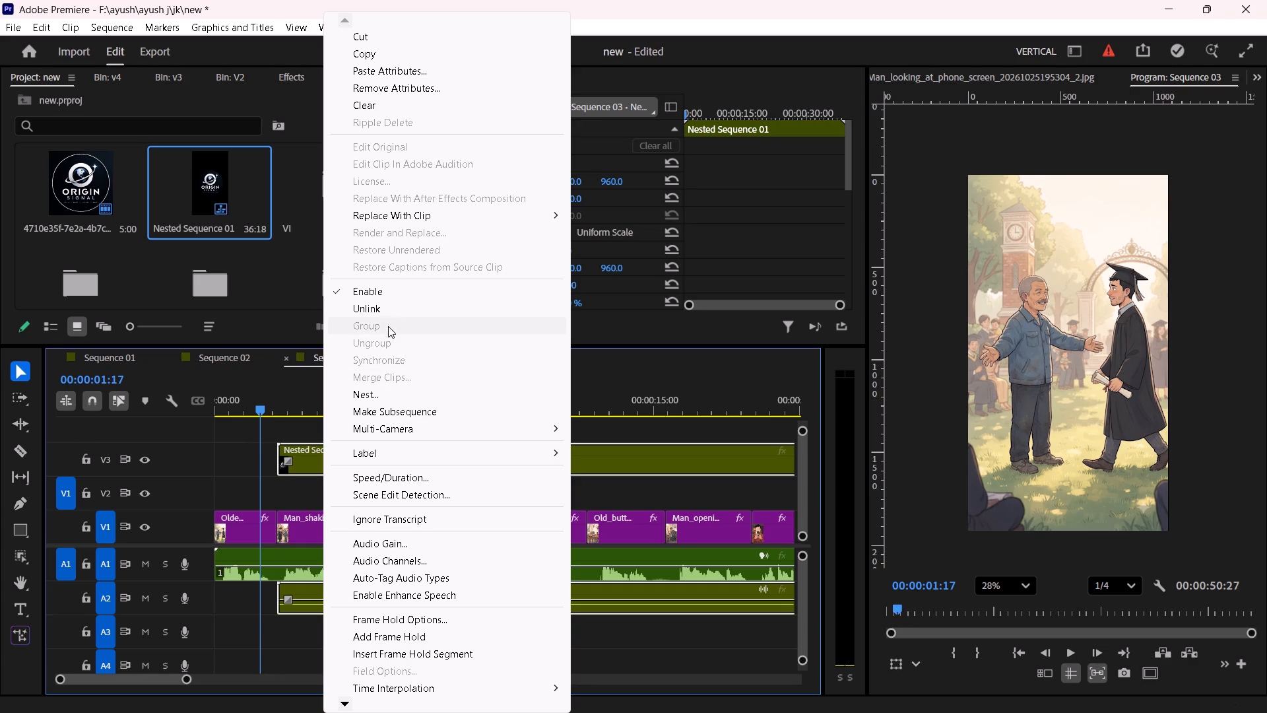
pyautogui.click(389, 313)
pyautogui.click(403, 594)
pyautogui.press('Delete')
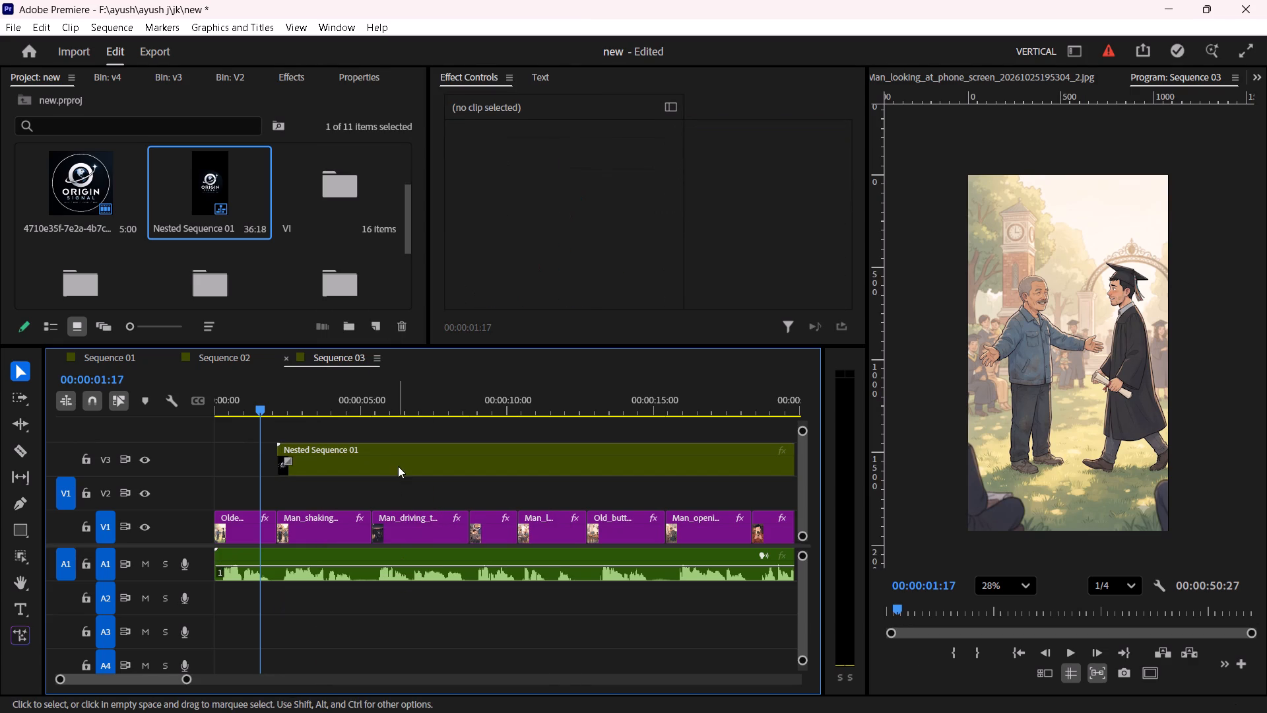
# Move the Nested Sequence 01 clip down to V2 at the start of the sequence.
pyautogui.moveTo(397, 459); pyautogui.dragTo(285, 502)
pyautogui.click(288, 492)
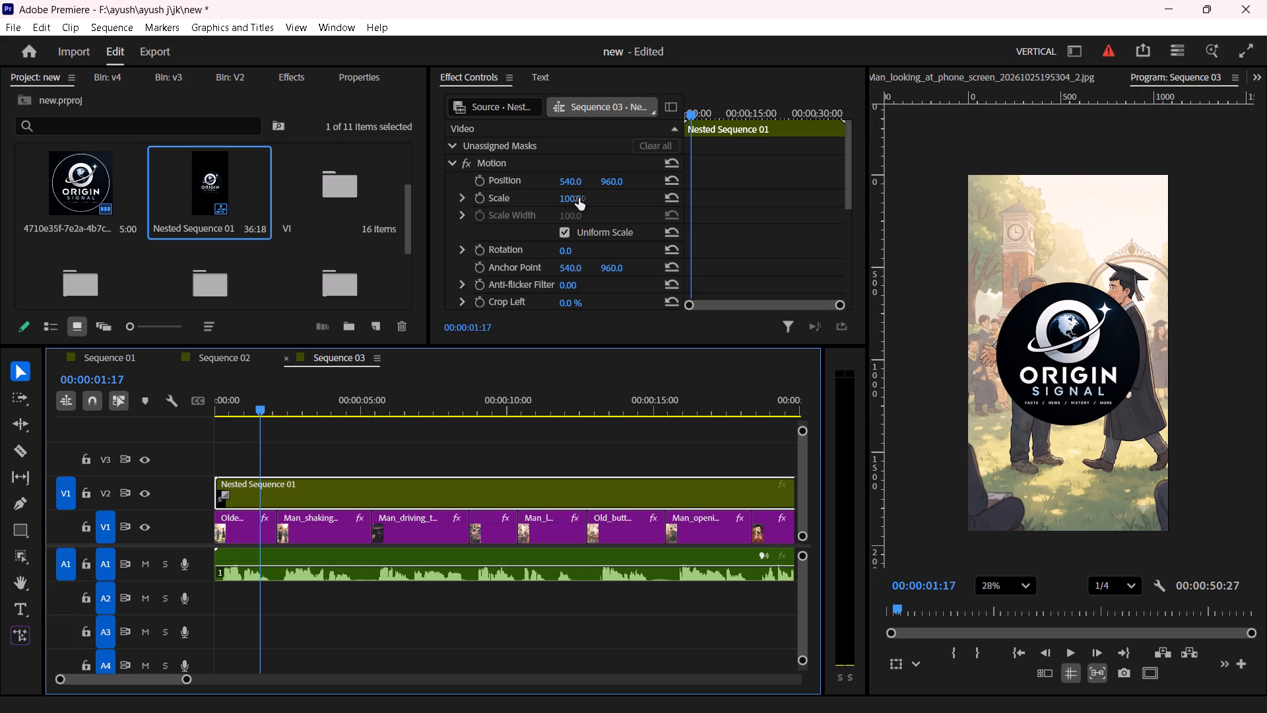
# Set the Nested Sequence 01 logo's Scale to 16 and its Position to 952, 1792, in the frame's lower corner.
pyautogui.moveTo(579, 198); pyautogui.dragTo(531, 211)
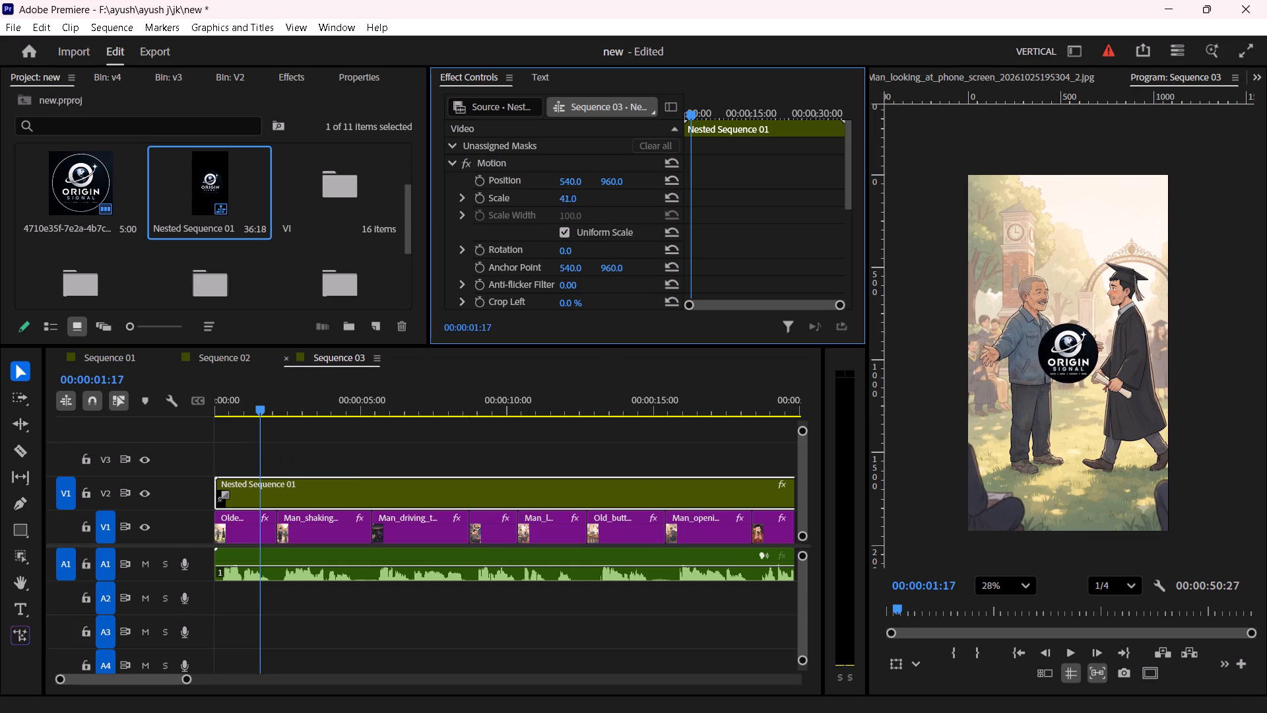
pyautogui.moveTo(531, 211); pyautogui.dragTo(511, 221)
pyautogui.moveTo(572, 184); pyautogui.dragTo(697, 135)
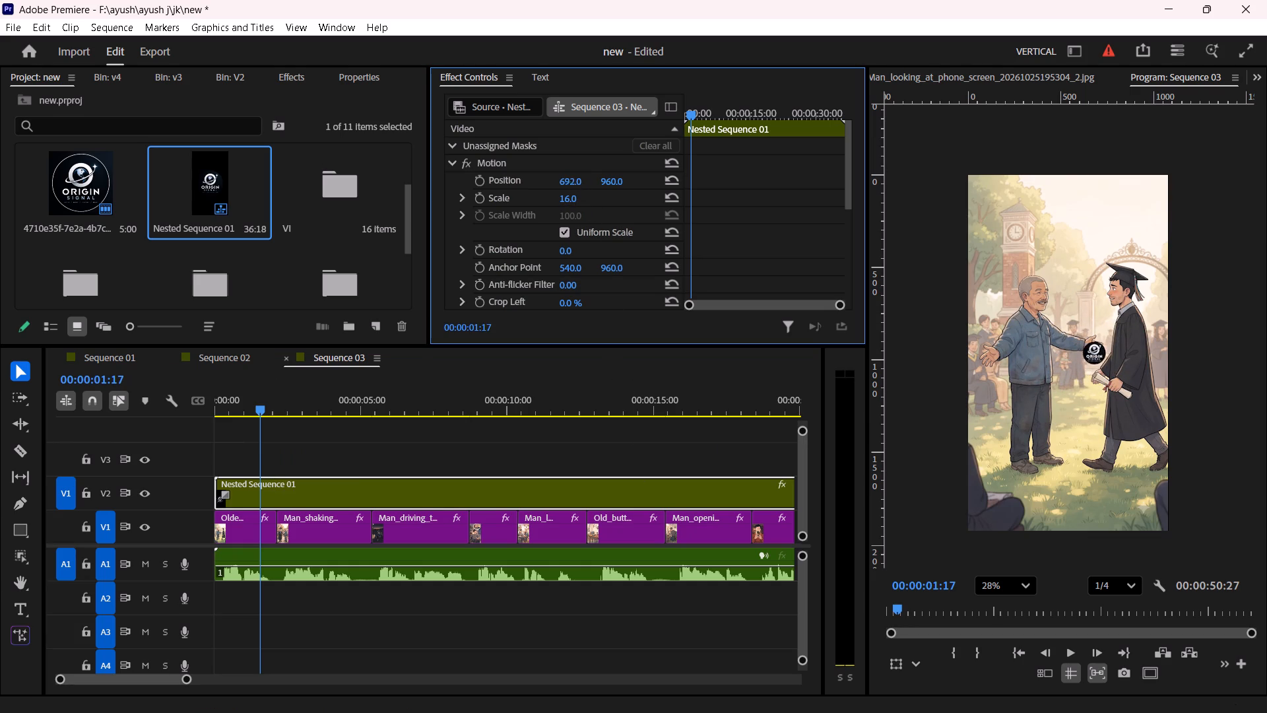
pyautogui.moveTo(697, 135); pyautogui.dragTo(886, 94)
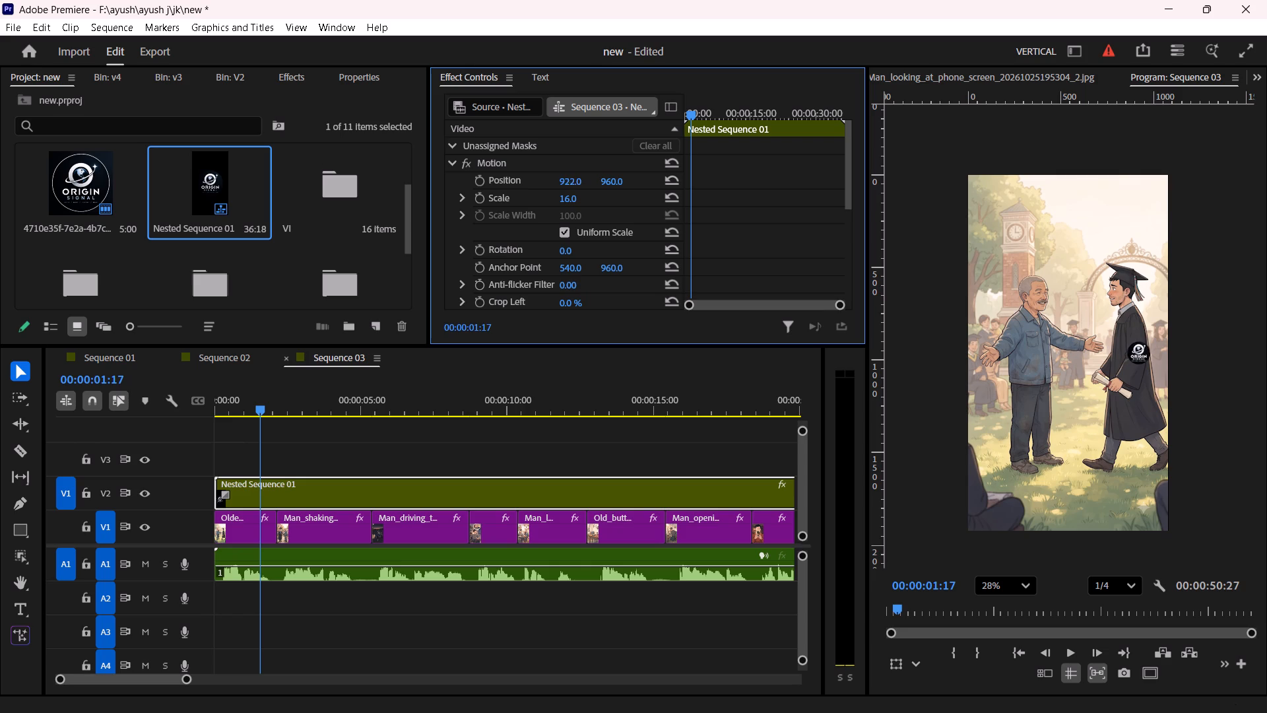
pyautogui.moveTo(886, 94); pyautogui.dragTo(908, 86)
pyautogui.moveTo(616, 180); pyautogui.dragTo(332, 349)
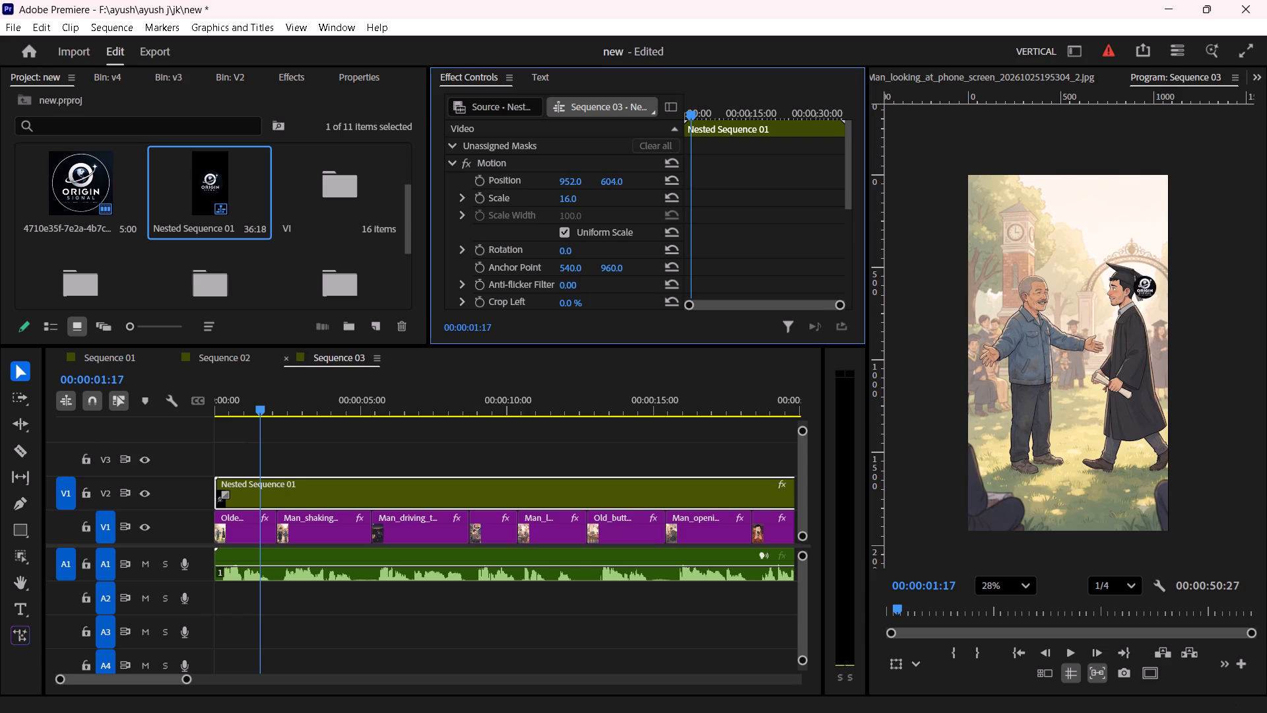
pyautogui.moveTo(332, 349); pyautogui.dragTo(653, 167)
# Inspect the logo's placement up close and set its horizontal Position to 940.
pyautogui.keyDown('alt'); pyautogui.scroll(8, 1198, 487); pyautogui.keyUp('alt')
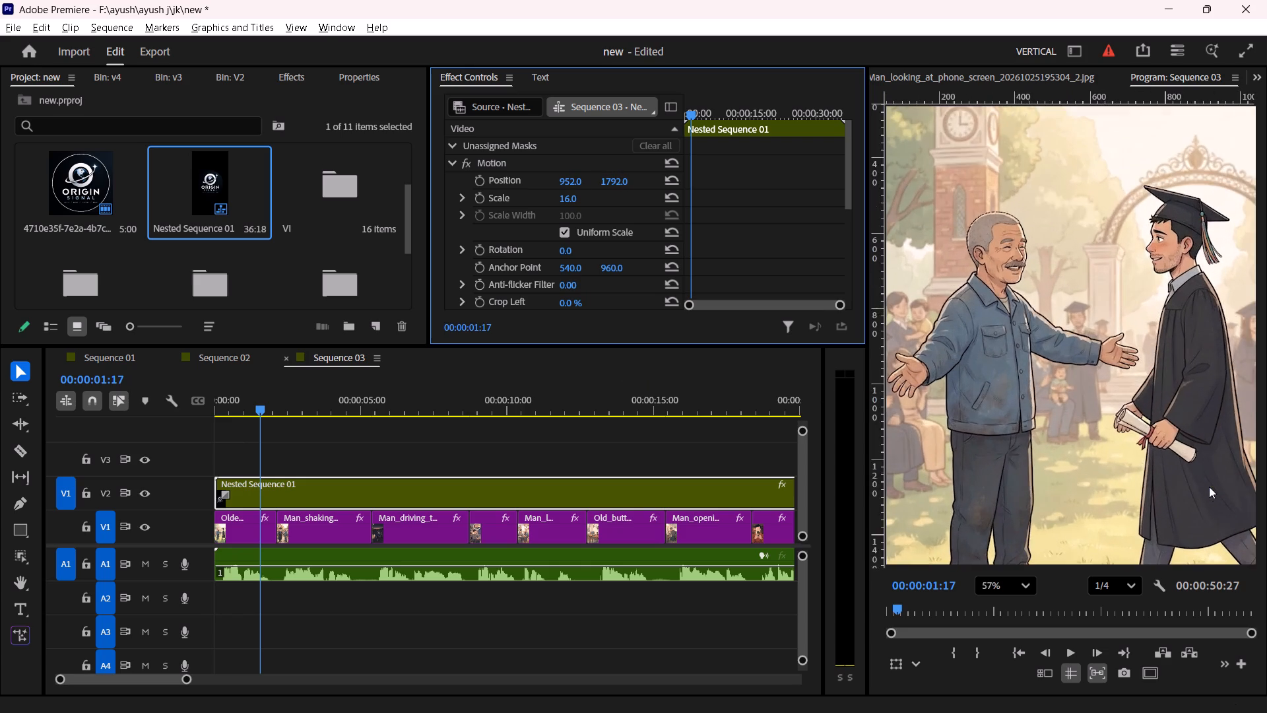
pyautogui.scroll(-5, 1192, 467)
pyautogui.scroll(5, 1207, 458)
pyautogui.moveTo(1157, 452); pyautogui.dragTo(1012, 283, button='middle')
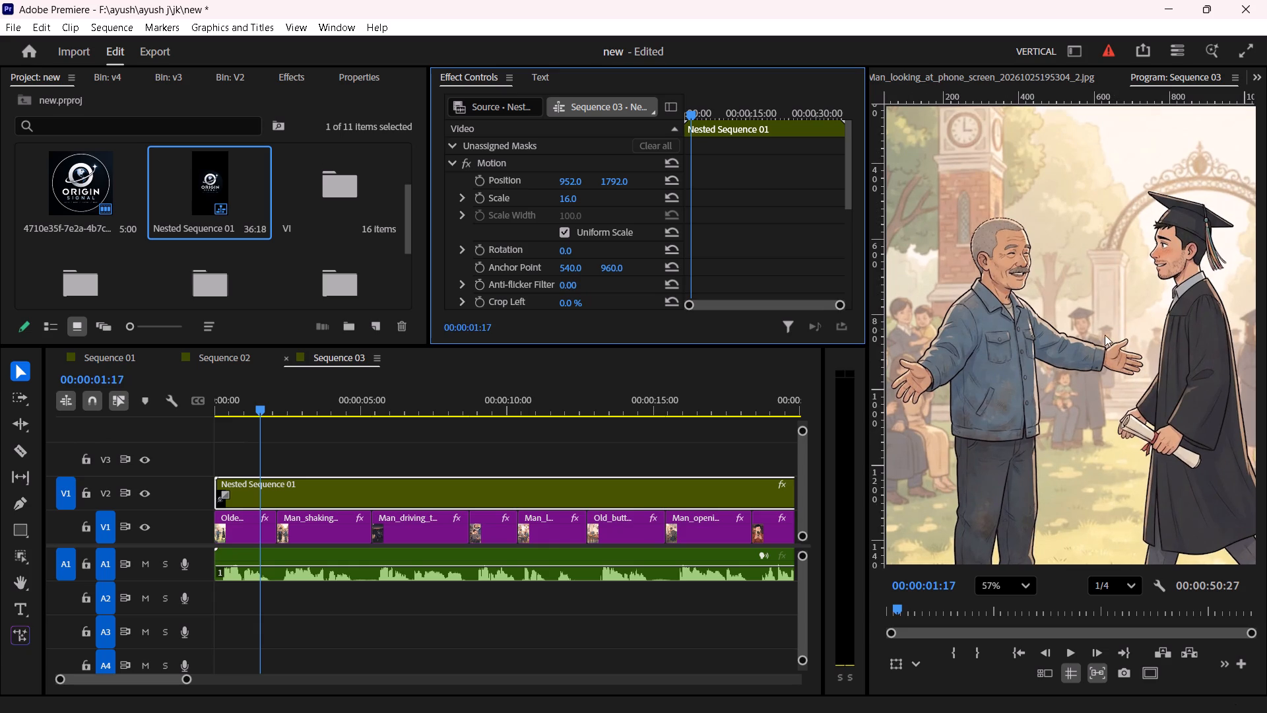
pyautogui.moveTo(1105, 335); pyautogui.dragTo(926, 112, button='middle')
pyautogui.scroll(8, 1000, 334)
pyautogui.moveTo(1036, 470); pyautogui.dragTo(1055, 264, button='middle')
pyautogui.scroll(1, 1036, 470)
pyautogui.scroll(-1, 1055, 264)
pyautogui.keyDown('alt'); pyautogui.scroll(4, 1044, 372); pyautogui.keyUp('alt')
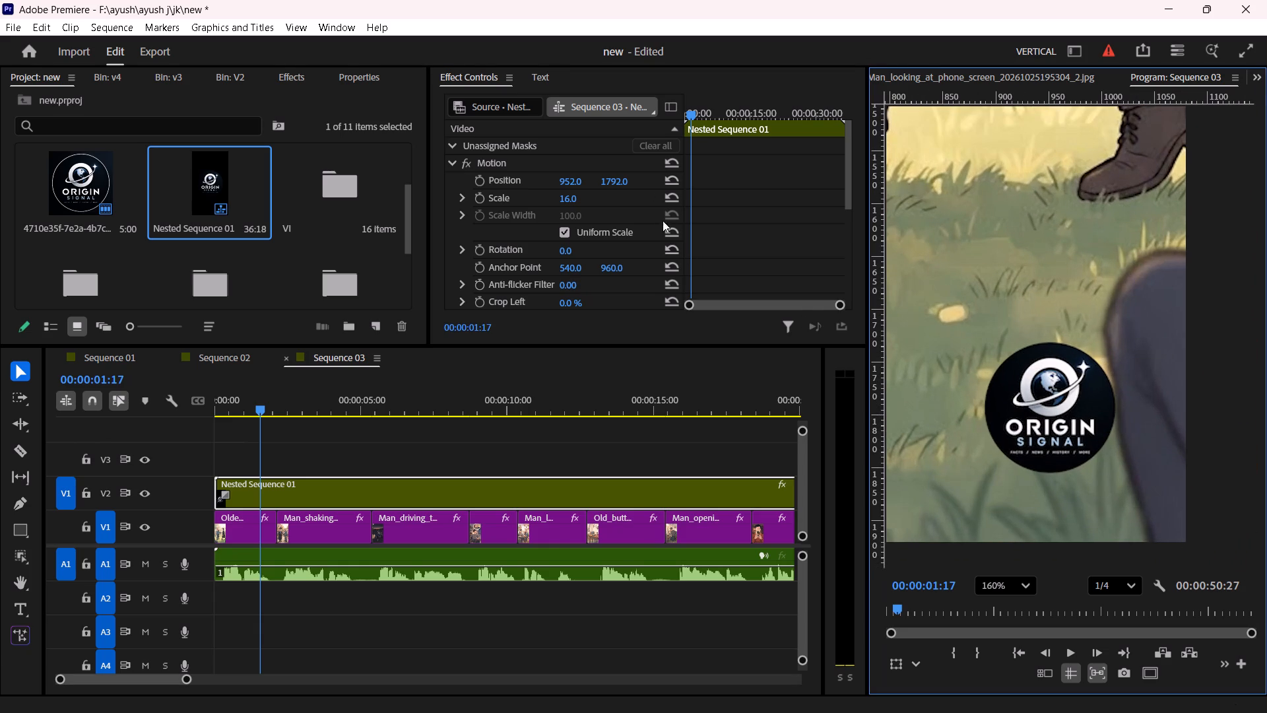
pyautogui.moveTo(581, 181); pyautogui.dragTo(579, 180)
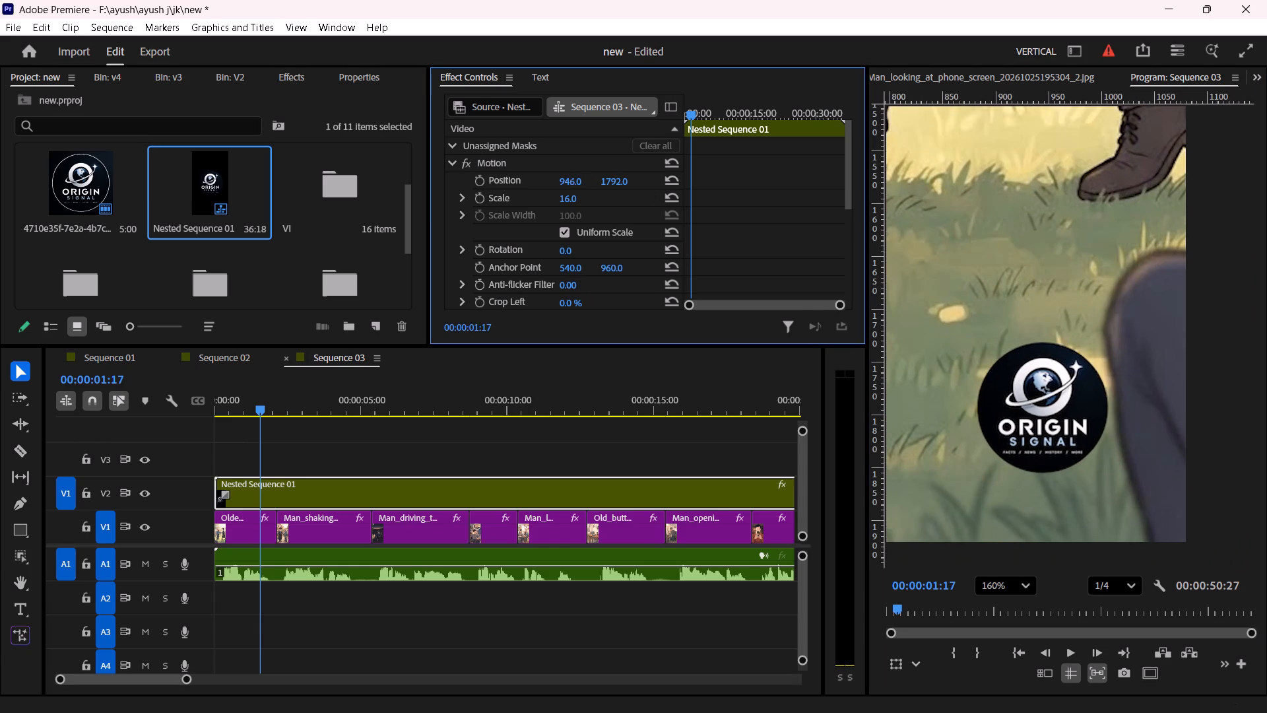
pyautogui.moveTo(579, 180); pyautogui.dragTo(570, 184)
pyautogui.scroll(-18, 1116, 393)
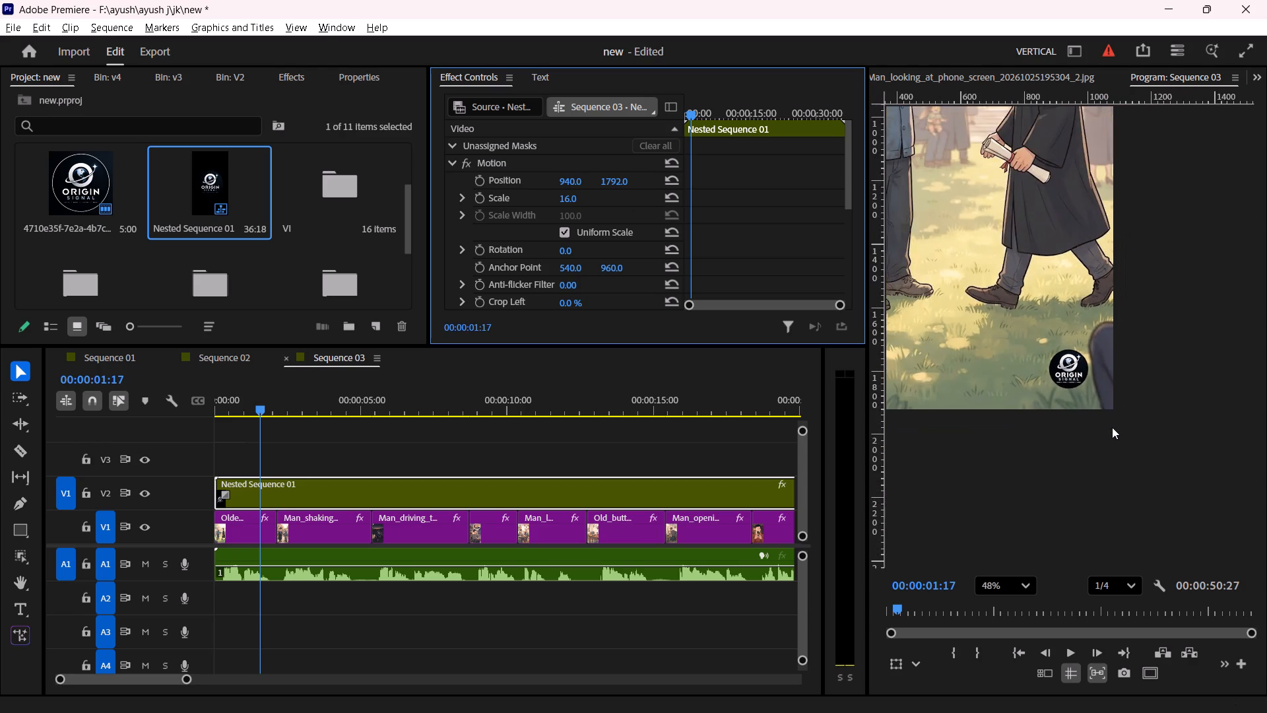
pyautogui.scroll(-3, 1112, 427)
pyautogui.keyDown('alt'); pyautogui.scroll(-8, 1105, 438); pyautogui.keyUp('alt')
pyautogui.click(546, 438)
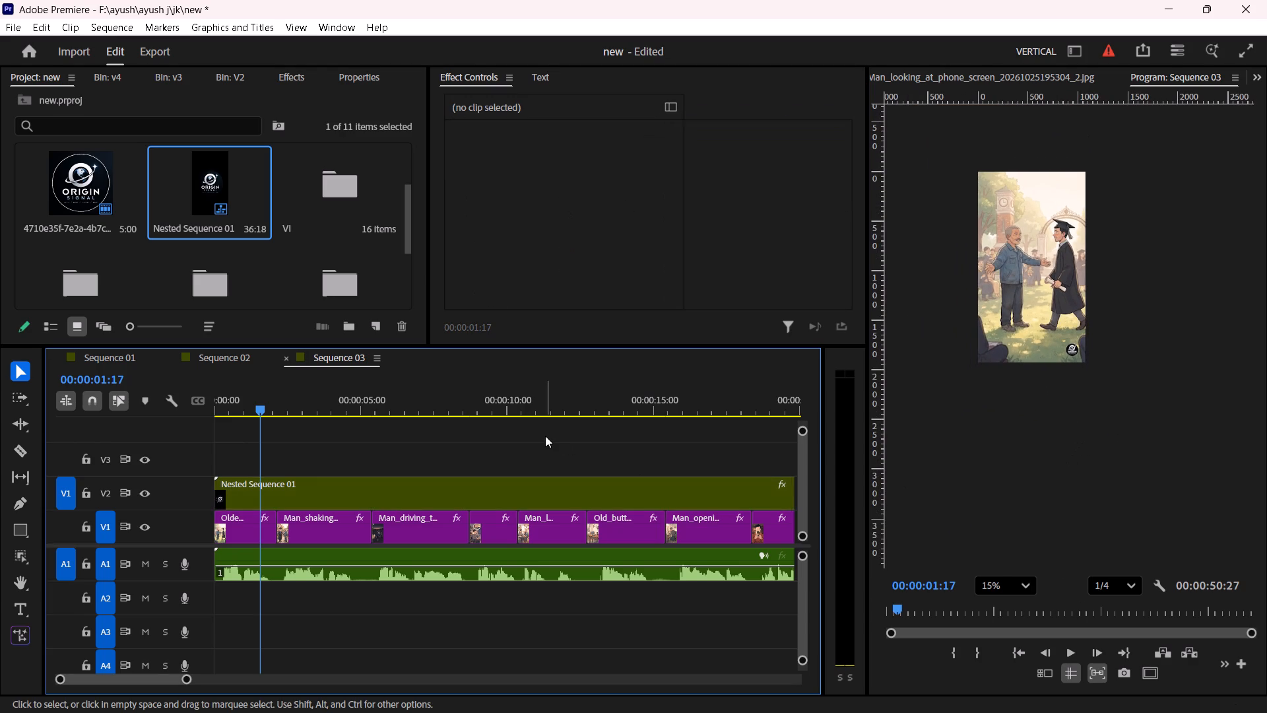
# Return to the start of the sequence and place dad truck.mp4 from the v3 bin on V3, about half a second in.
pyautogui.moveTo(265, 397); pyautogui.dragTo(187, 411)
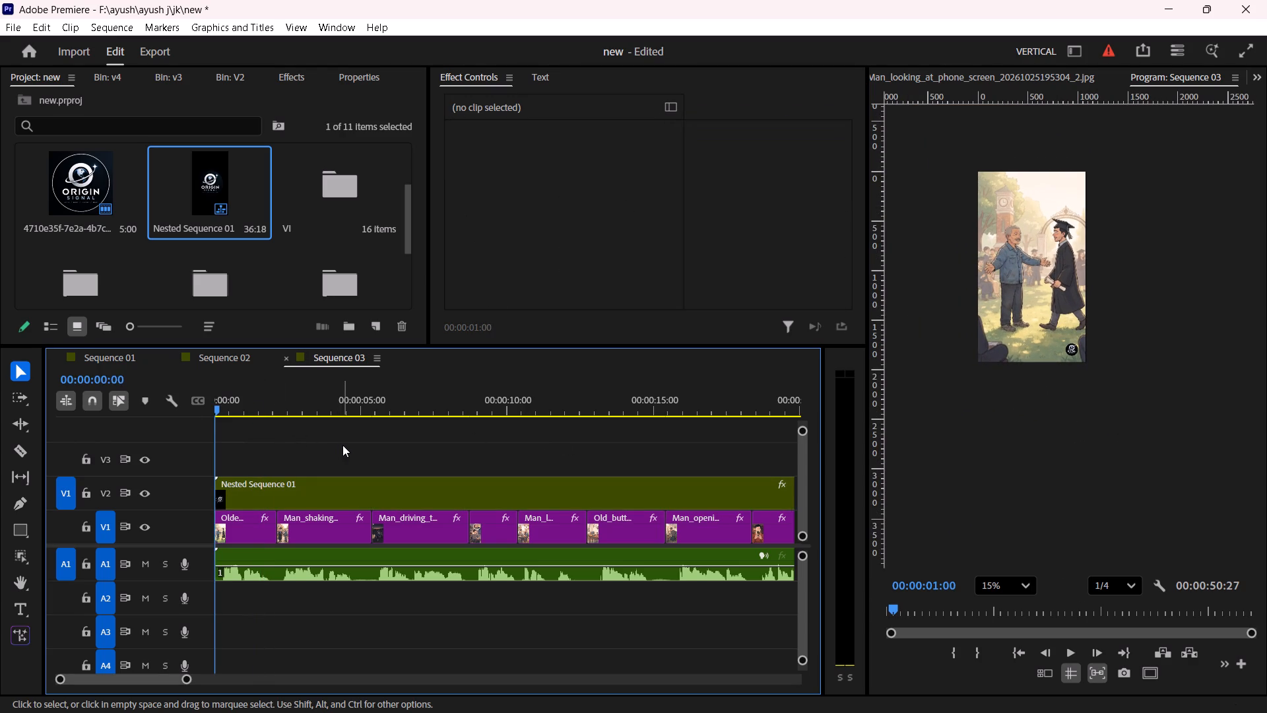
pyautogui.scroll(-5, 288, 239)
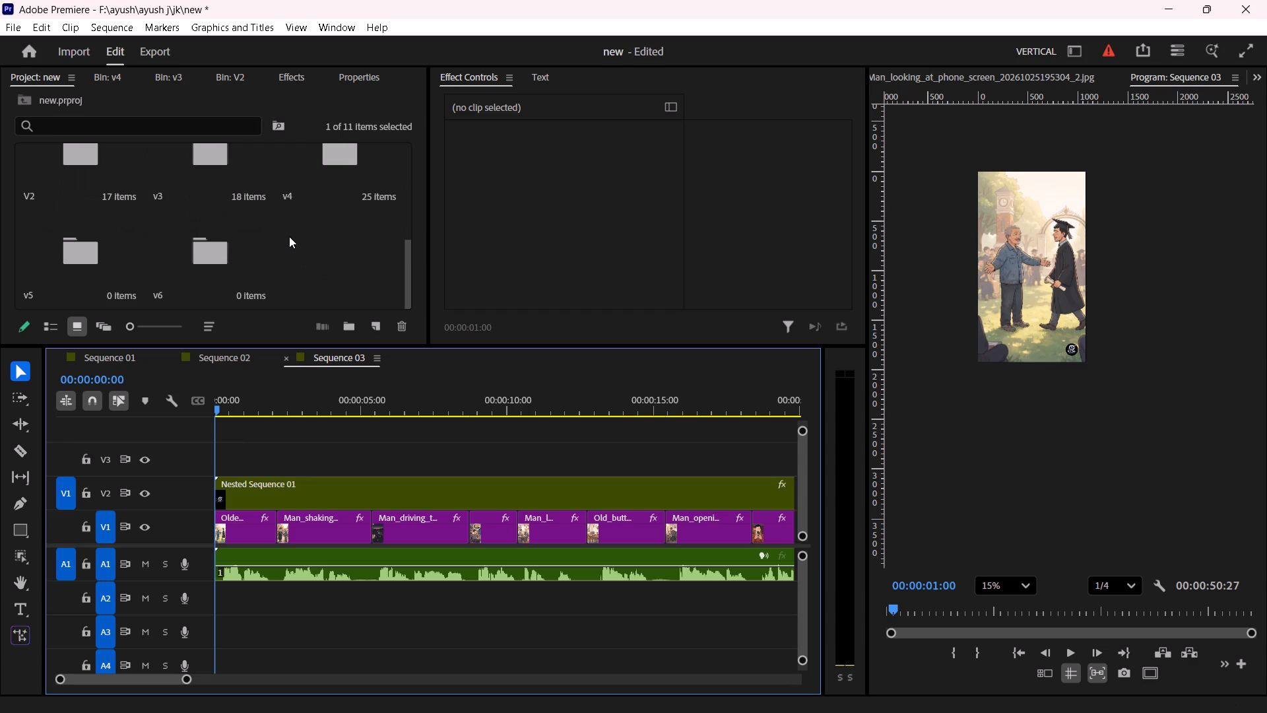
pyautogui.scroll(2, 266, 250)
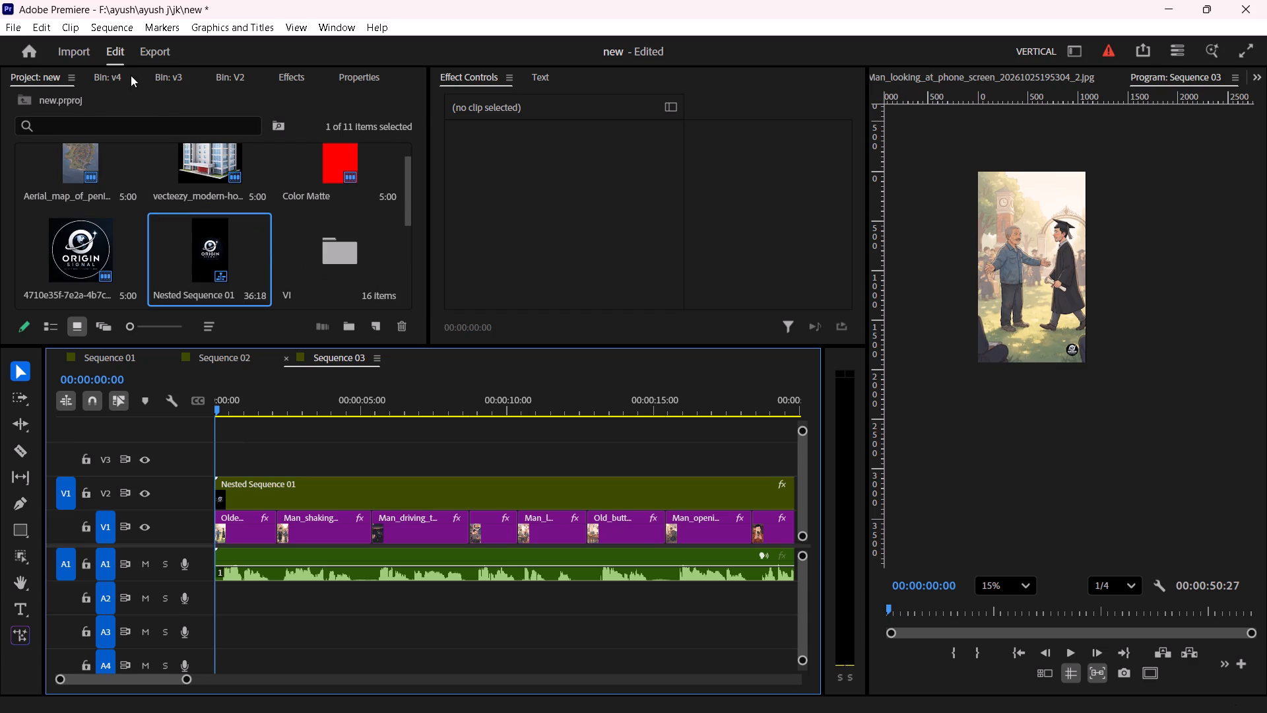
pyautogui.click(128, 76)
pyautogui.click(171, 73)
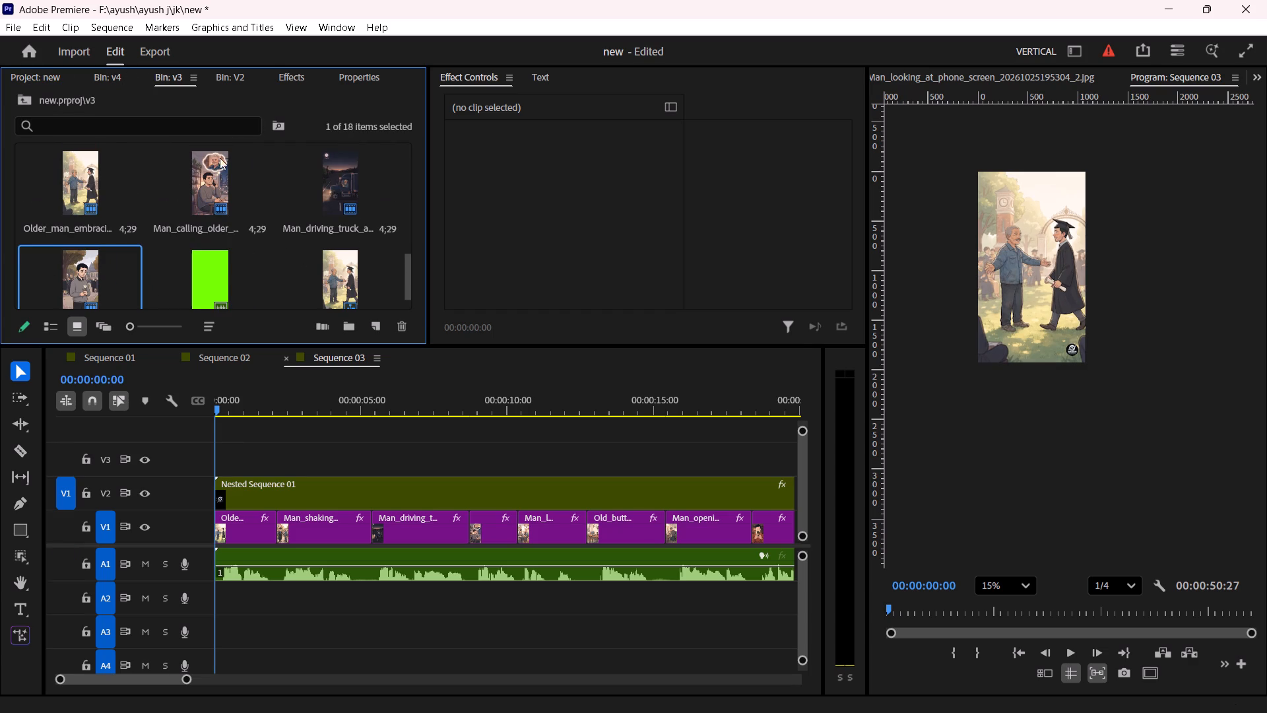
pyautogui.scroll(-2, 265, 237)
pyautogui.moveTo(213, 234); pyautogui.dragTo(231, 456)
# Unlink the dad truck.mp4 clip's audio from its video and delete the audio on A2.
pyautogui.click(242, 592)
pyautogui.click(290, 590)
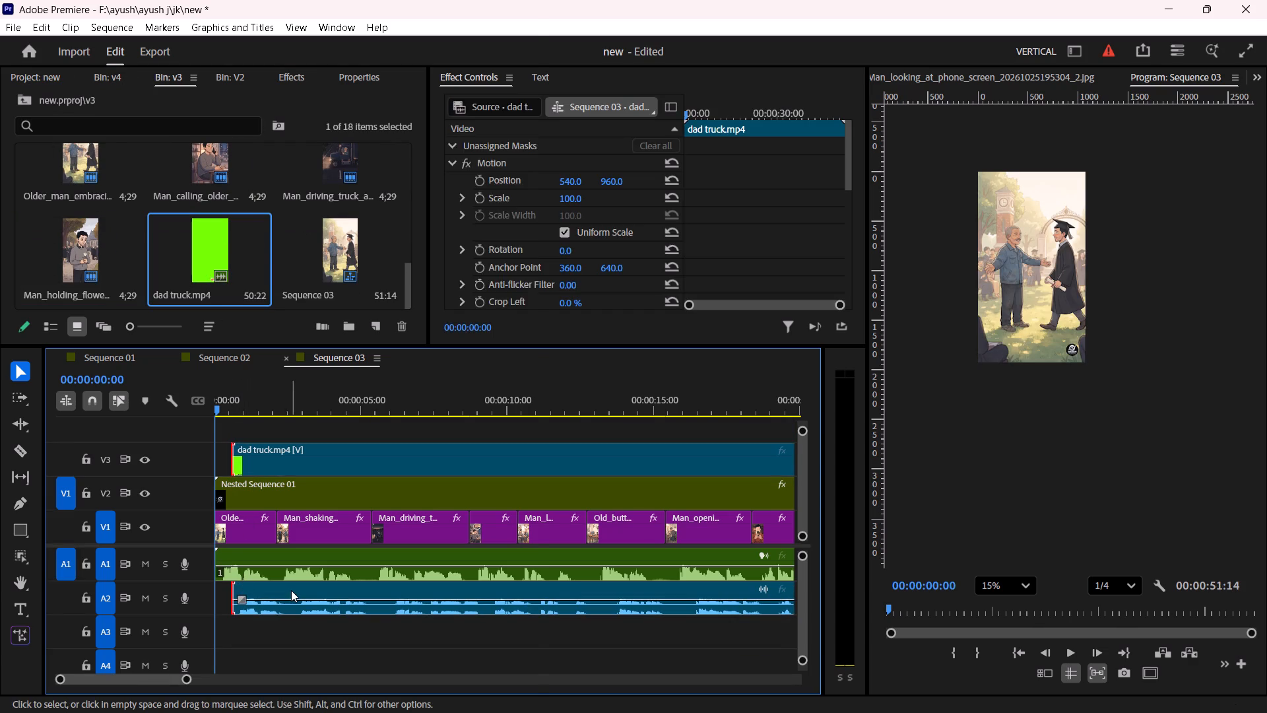
pyautogui.rightClick(291, 590)
pyautogui.click(359, 310)
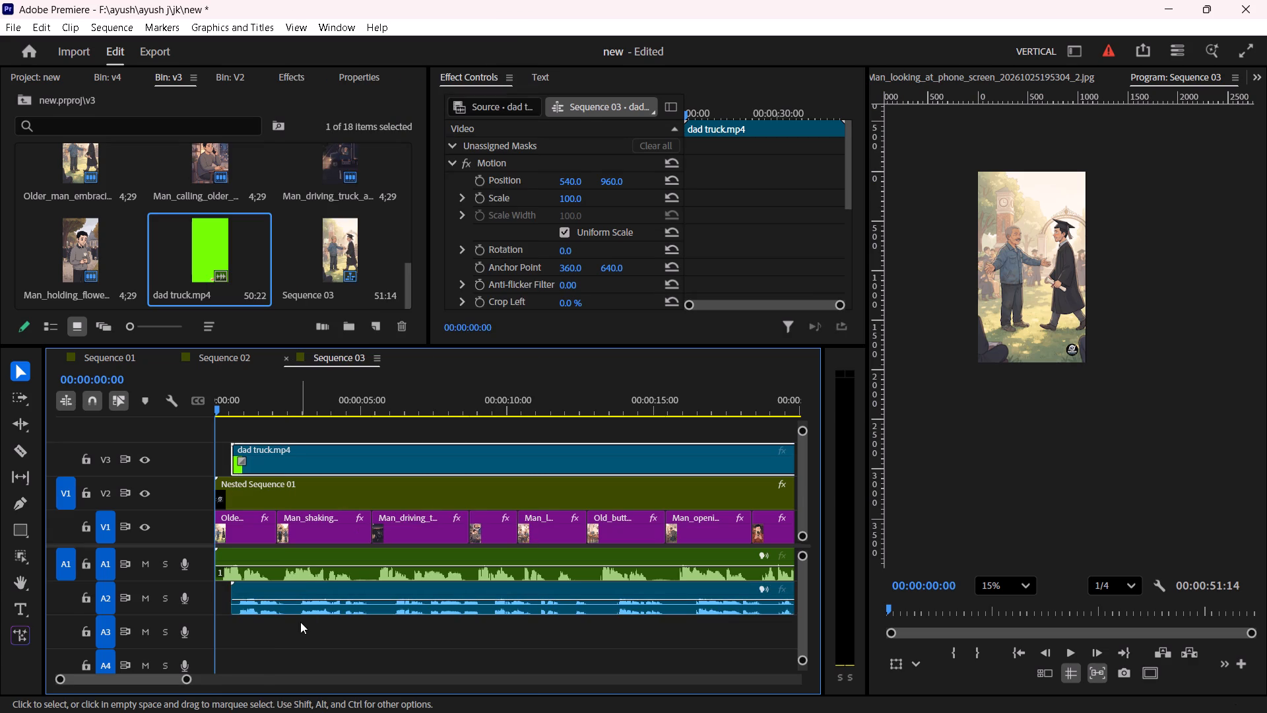
pyautogui.click(300, 613)
pyautogui.press('Delete')
# Move the dad truck.mp4 clip on V3 to the very start of the sequence.
pyautogui.moveTo(333, 450); pyautogui.dragTo(224, 455)
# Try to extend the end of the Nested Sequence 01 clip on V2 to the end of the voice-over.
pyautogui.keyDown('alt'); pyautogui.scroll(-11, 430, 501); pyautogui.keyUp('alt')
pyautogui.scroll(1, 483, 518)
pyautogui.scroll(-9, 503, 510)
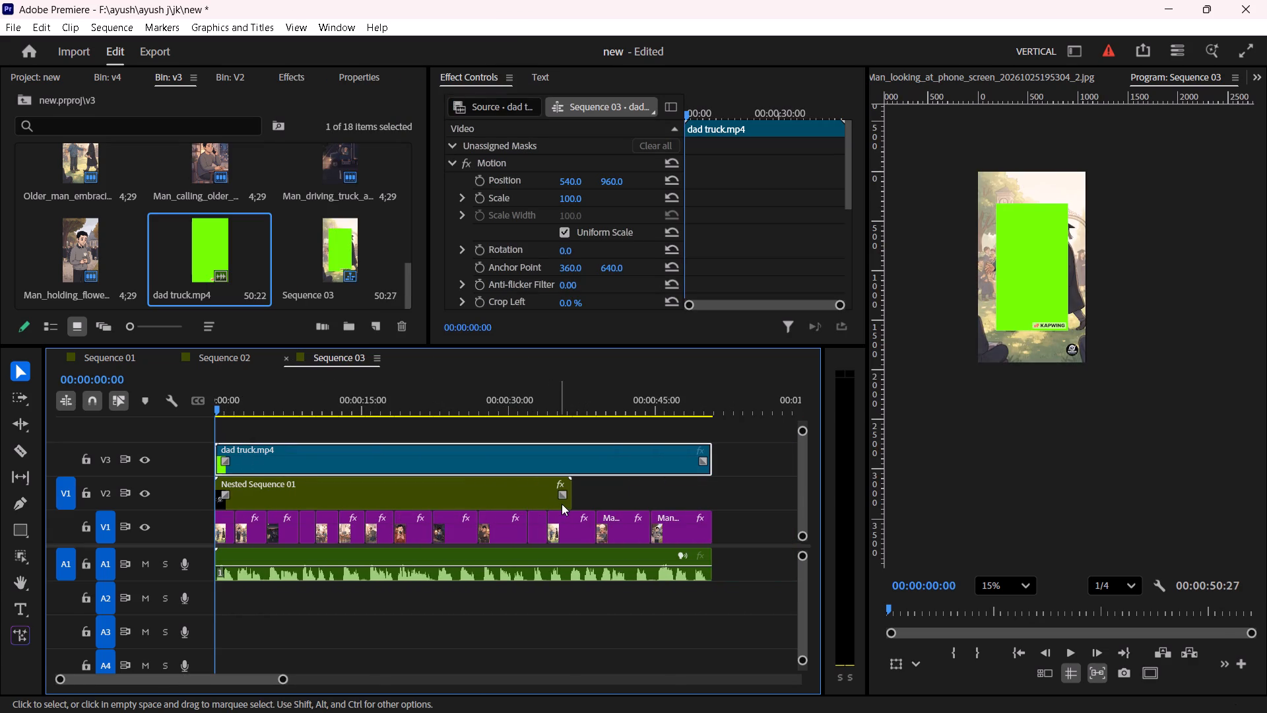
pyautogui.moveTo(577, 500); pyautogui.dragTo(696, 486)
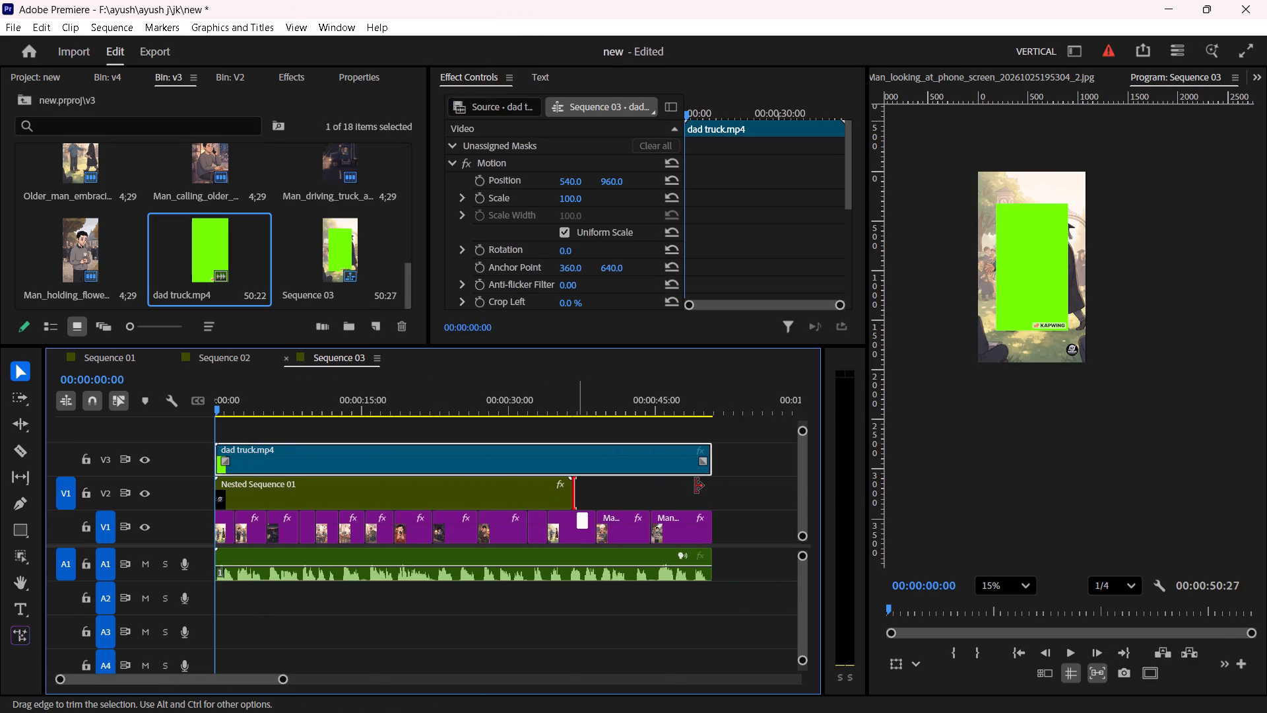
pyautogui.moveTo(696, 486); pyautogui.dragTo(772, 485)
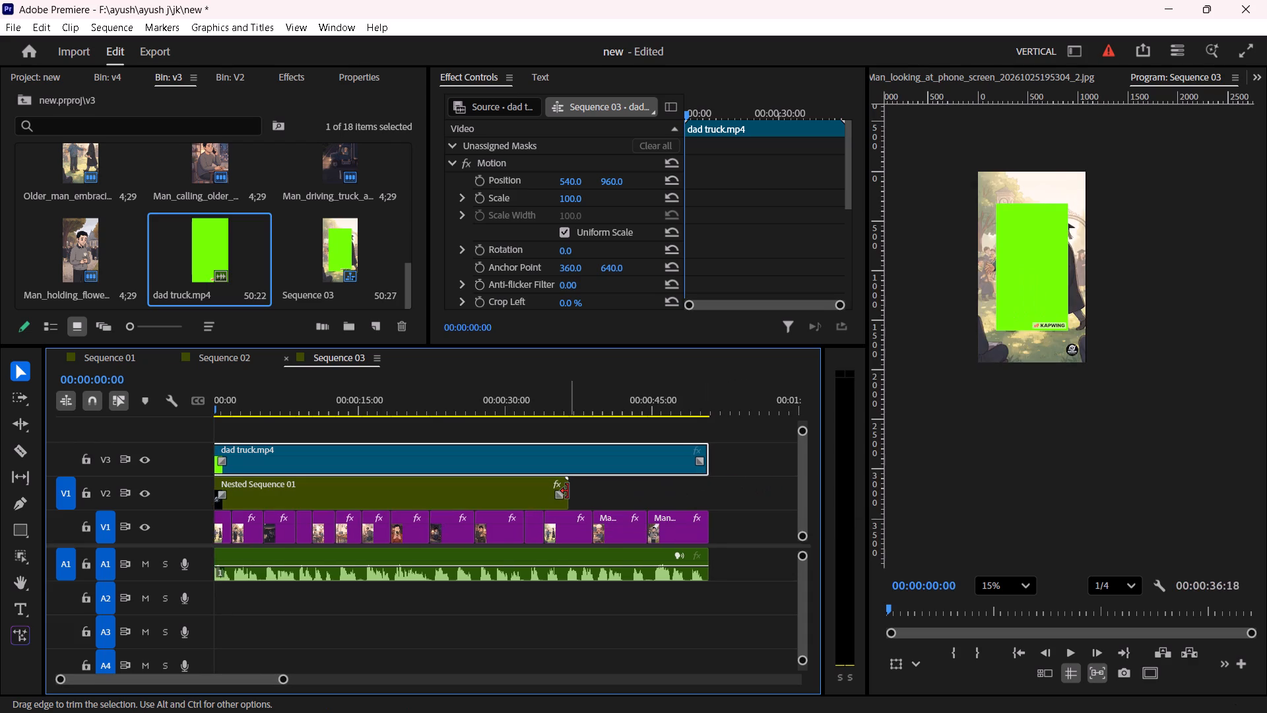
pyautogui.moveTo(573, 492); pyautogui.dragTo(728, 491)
# Open Nested Sequence 01 and extend the logo PNG clip on V5 to about 1 minute 5 seconds.
pyautogui.click(538, 496)
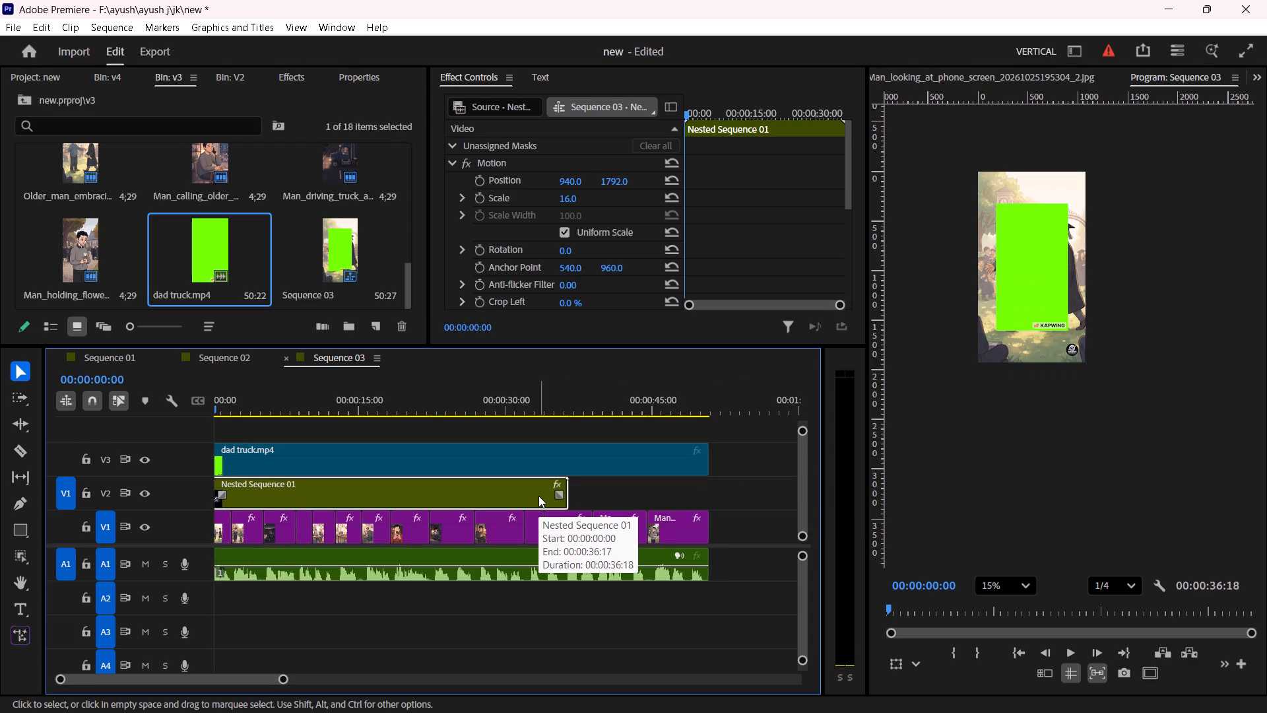
pyautogui.doubleClick(538, 498)
pyautogui.scroll(3, 406, 513)
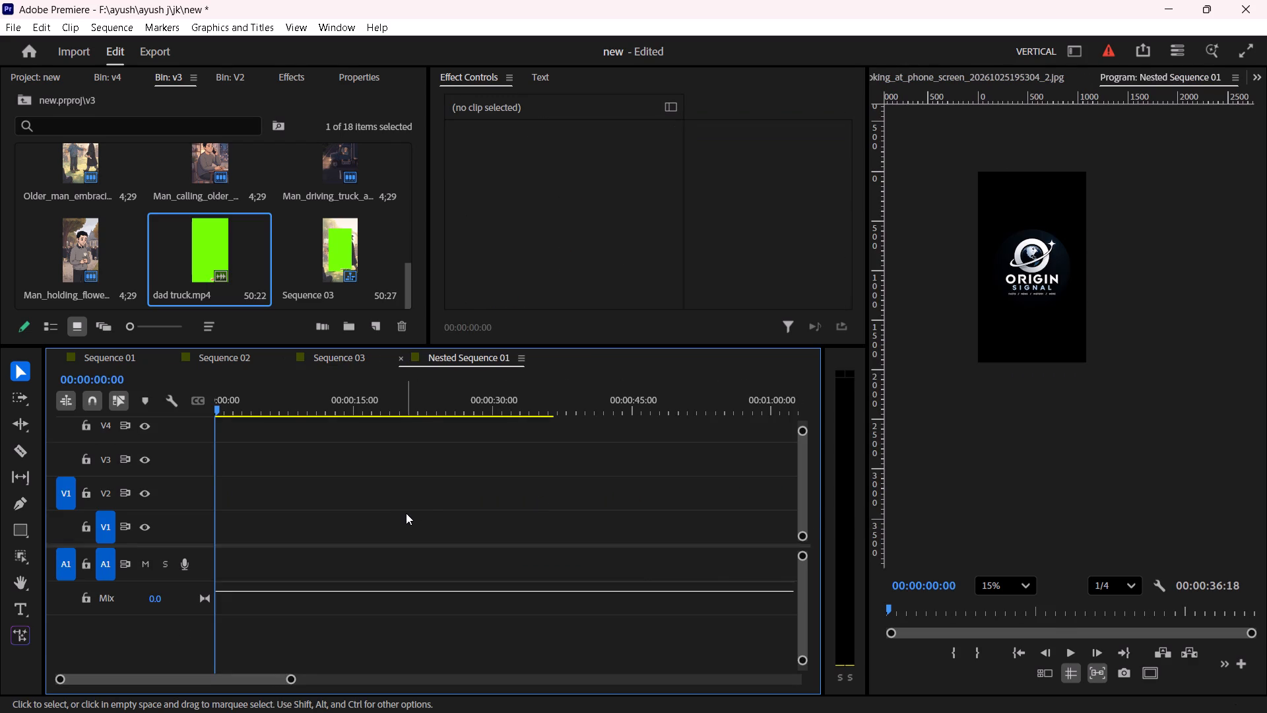
pyautogui.scroll(-4, 434, 503)
pyautogui.scroll(4, 397, 516)
pyautogui.keyDown('ctrl'); pyautogui.scroll(-5, 394, 504); pyautogui.keyUp('ctrl')
pyautogui.keyDown('ctrl'); pyautogui.scroll(8, 342, 526); pyautogui.keyUp('ctrl')
pyautogui.moveTo(556, 450); pyautogui.dragTo(769, 429)
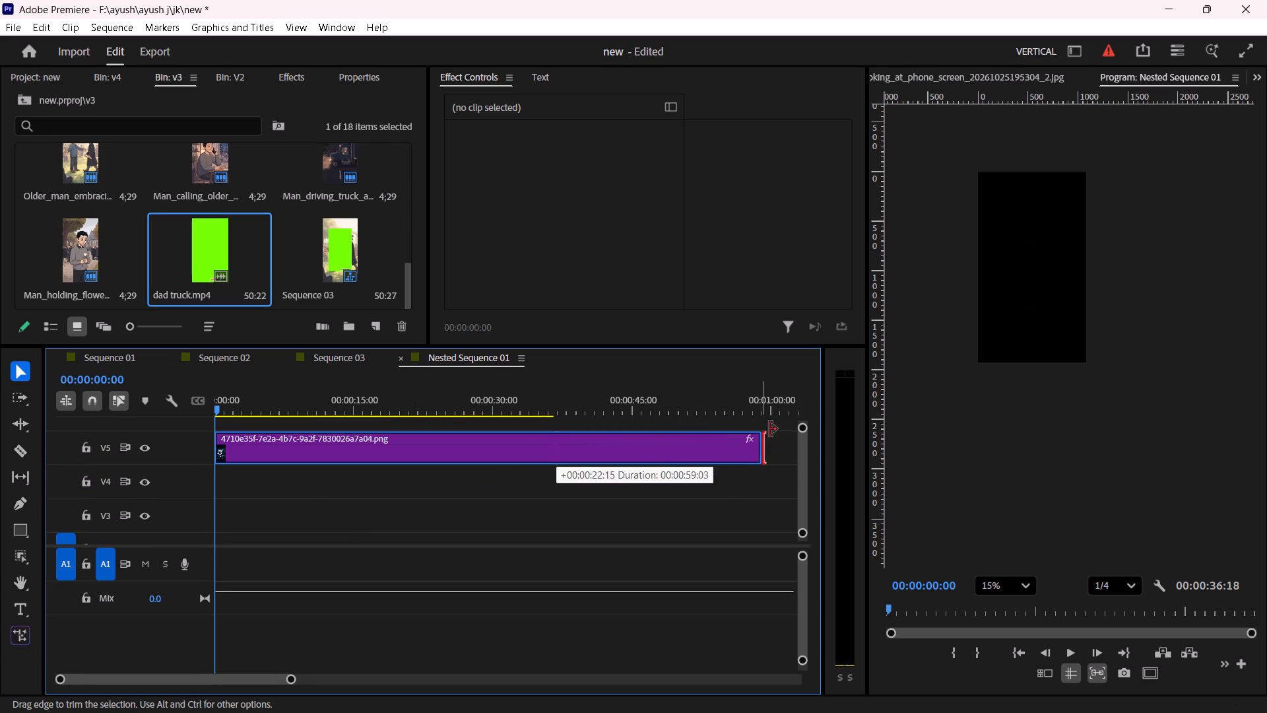
pyautogui.moveTo(769, 429); pyautogui.dragTo(785, 429)
pyautogui.scroll(-2, 529, 537)
pyautogui.keyDown('ctrl'); pyautogui.scroll(-5, 490, 539); pyautogui.keyUp('ctrl')
pyautogui.keyDown('ctrl'); pyautogui.scroll(4, 538, 509); pyautogui.keyUp('ctrl')
pyautogui.keyDown('alt'); pyautogui.scroll(-3, 542, 498); pyautogui.keyUp('alt')
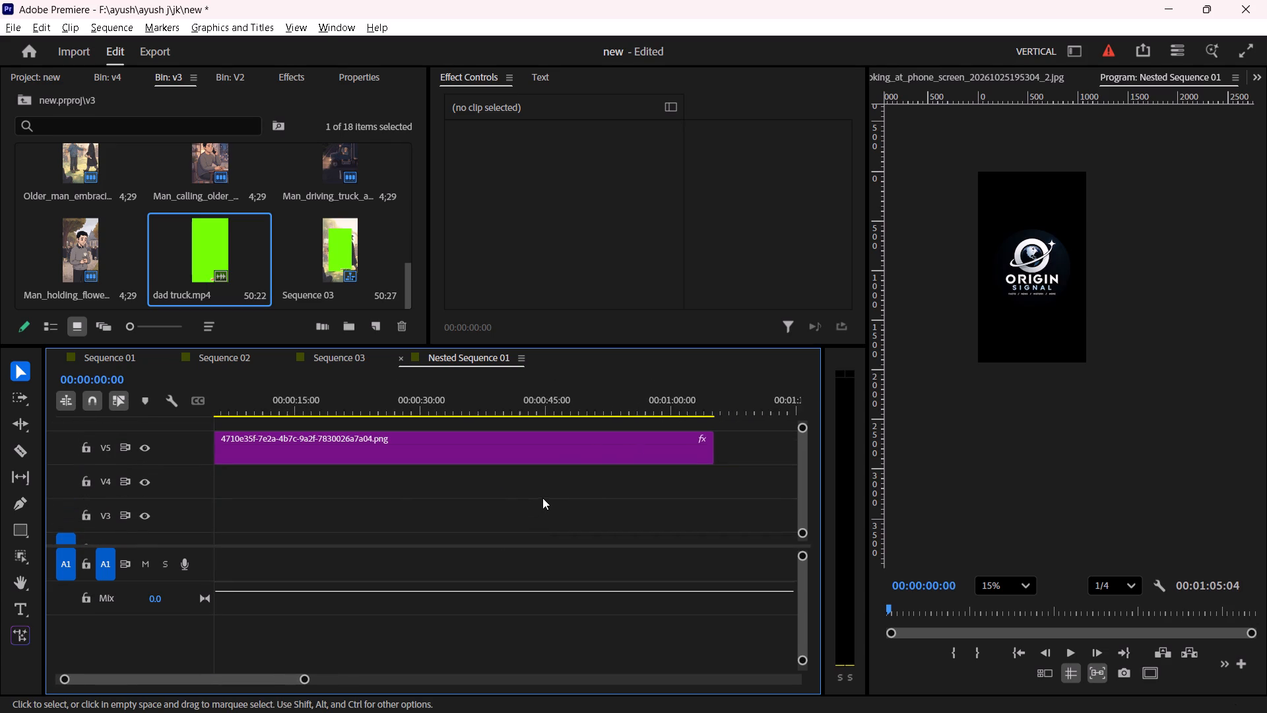
pyautogui.keyDown('alt'); pyautogui.scroll(-1, 542, 498); pyautogui.keyUp('alt')
# Back in Sequence 03, extend the Nested Sequence 01 clip on V2 to the end of the voice-over and preview it.
pyautogui.click(320, 352)
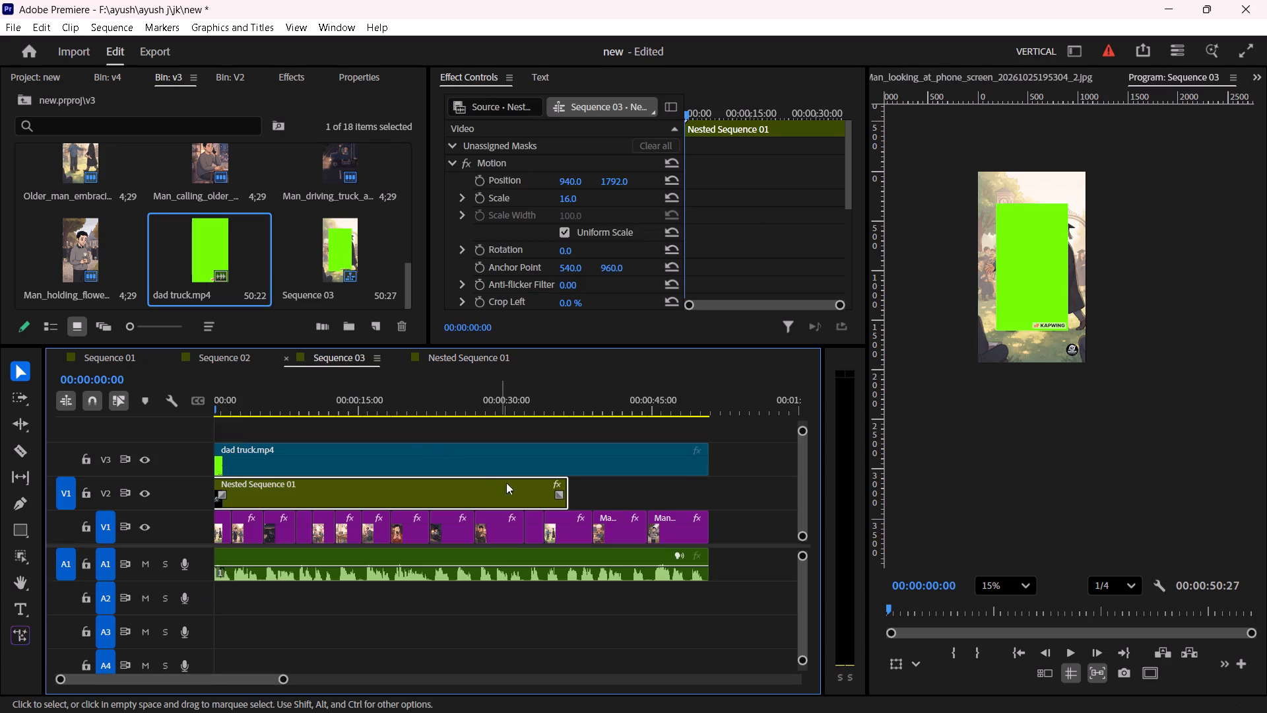
pyautogui.moveTo(566, 491); pyautogui.dragTo(700, 491)
pyautogui.click(319, 407)
pyautogui.press('space')
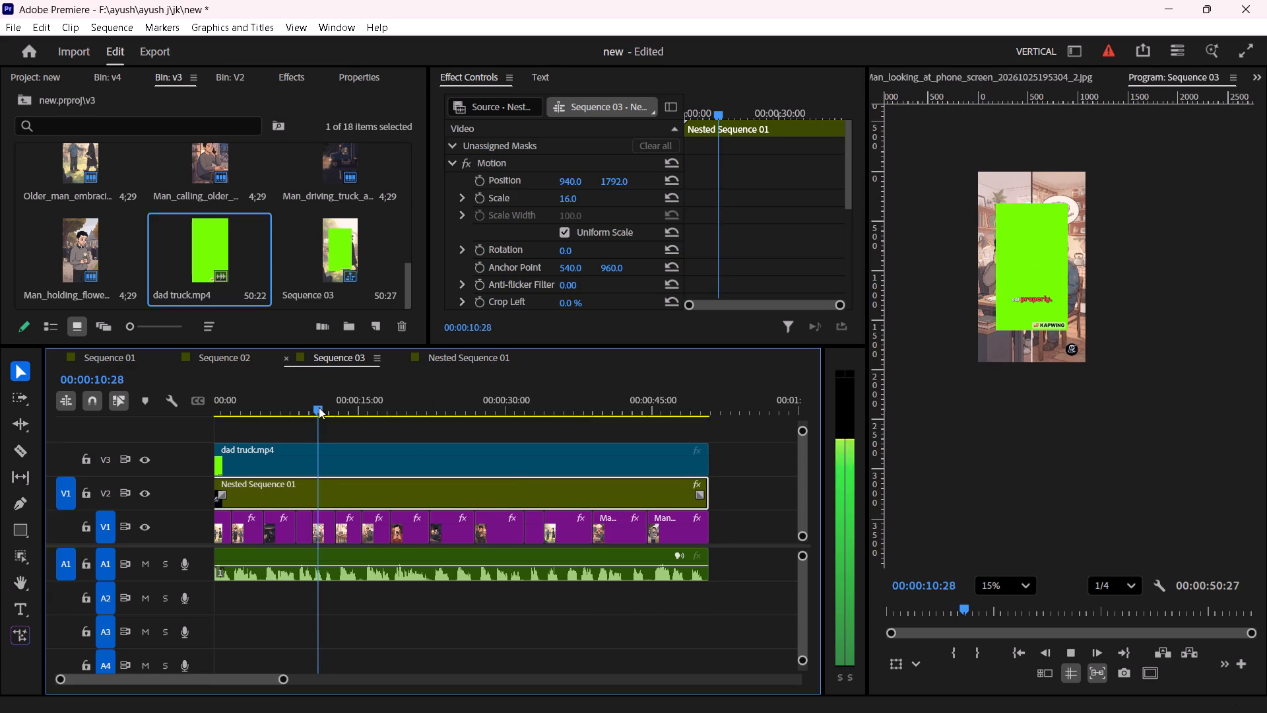
pyautogui.press('space')
# From the start of the sequence, crop the bottom of the dad truck.mp4 clip by 8% to cut off the Kapwing watermark.
pyautogui.moveTo(298, 408); pyautogui.dragTo(199, 443)
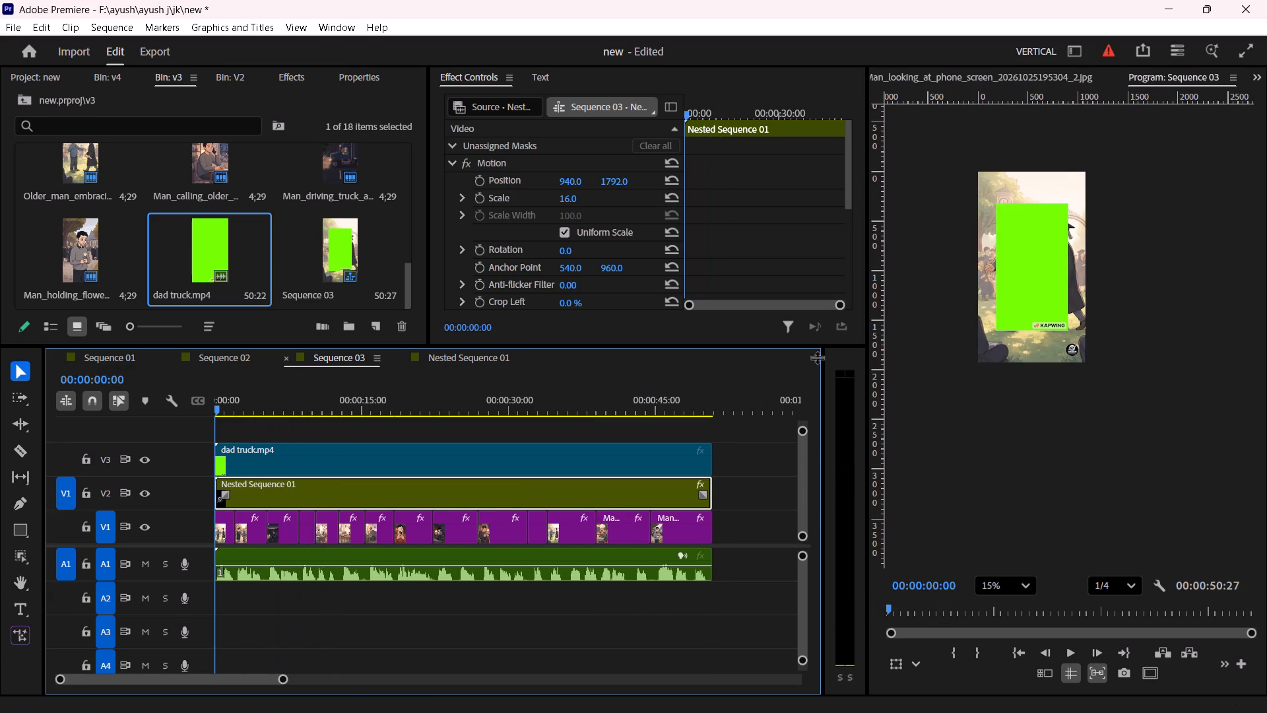
pyautogui.keyDown('alt'); pyautogui.scroll(11, 952, 294); pyautogui.keyUp('alt')
pyautogui.moveTo(956, 393); pyautogui.dragTo(984, 415, button='middle')
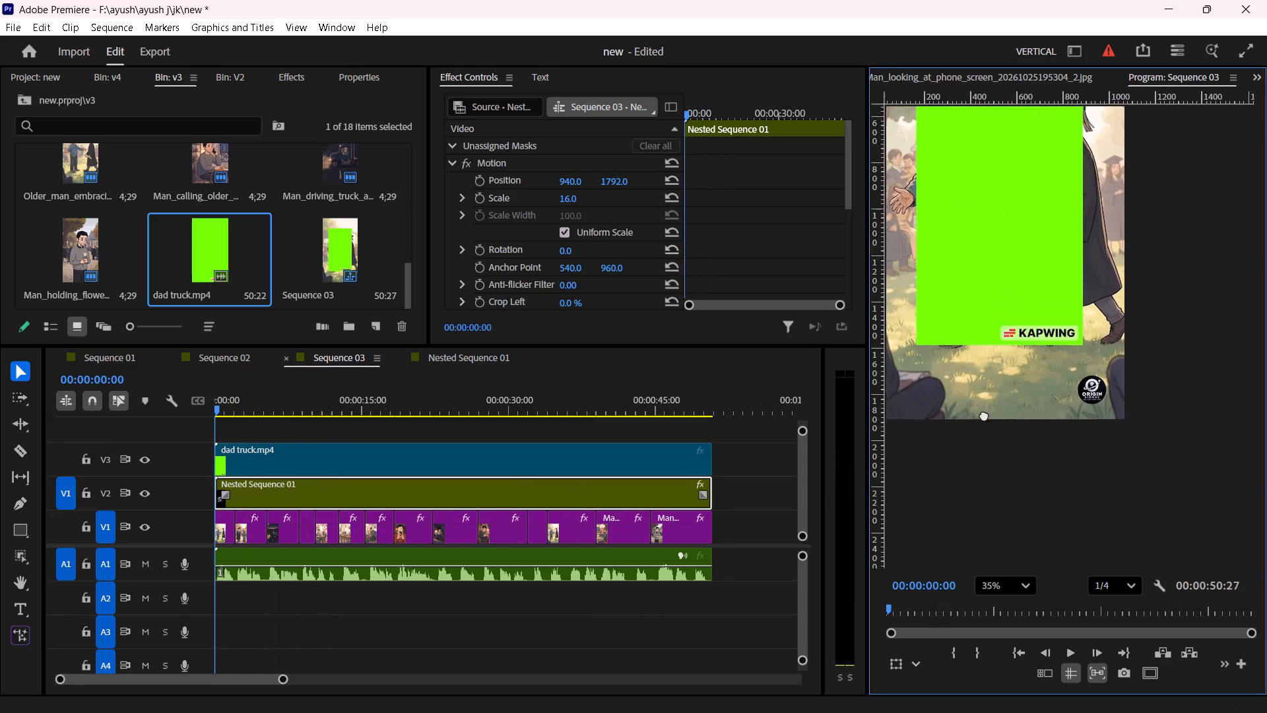
pyautogui.moveTo(984, 415); pyautogui.dragTo(1015, 485, button='middle')
pyautogui.scroll(-3, 533, 278)
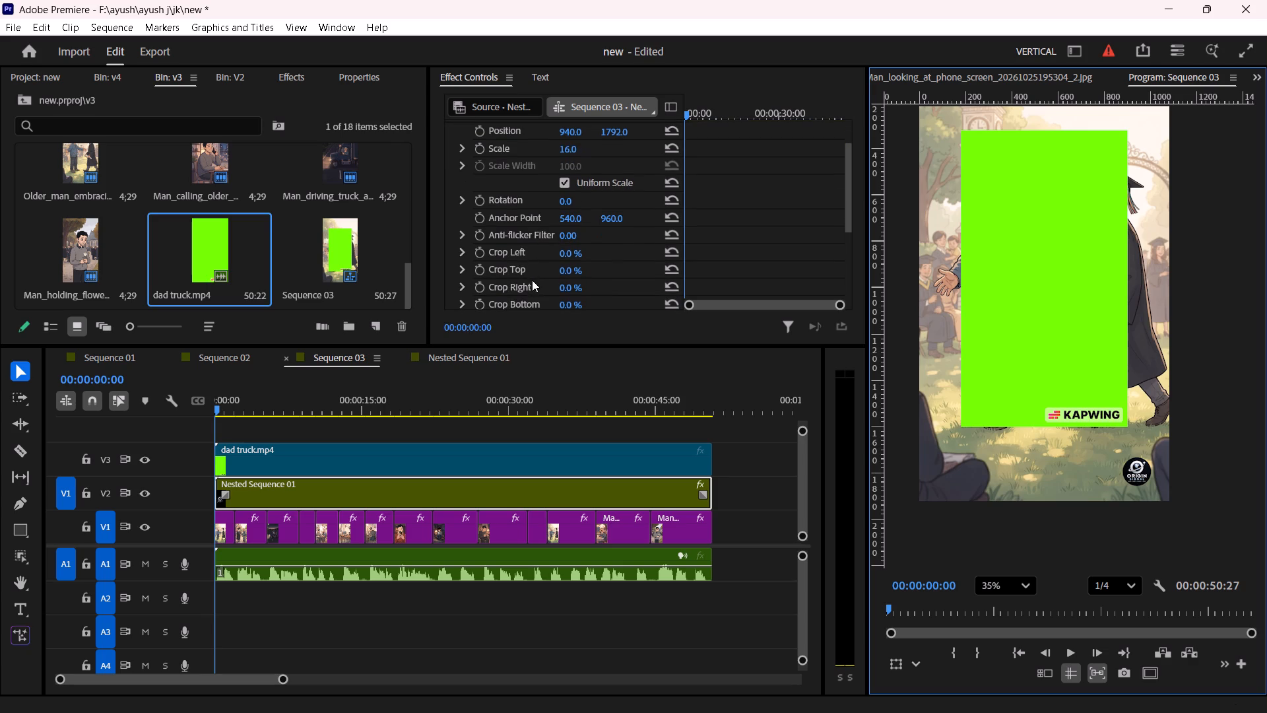
pyautogui.click(566, 307)
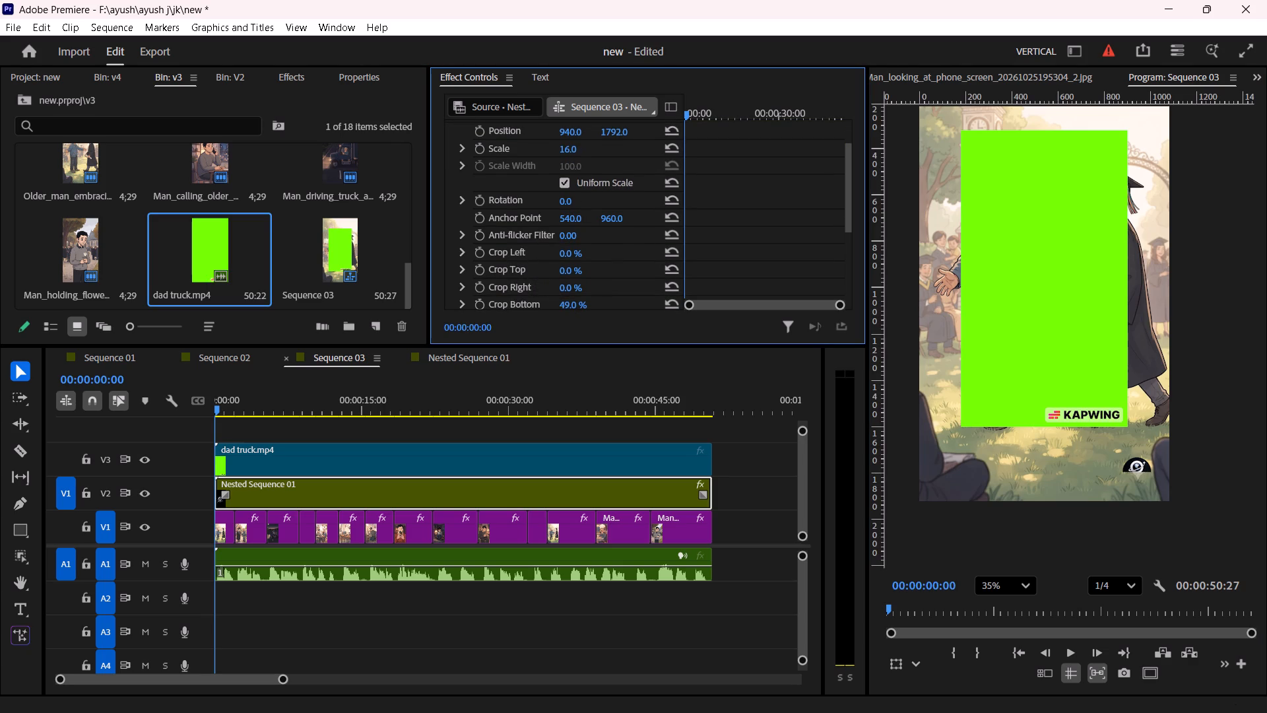
pyautogui.hotkey('ctrl', 'z')
pyautogui.click(352, 465)
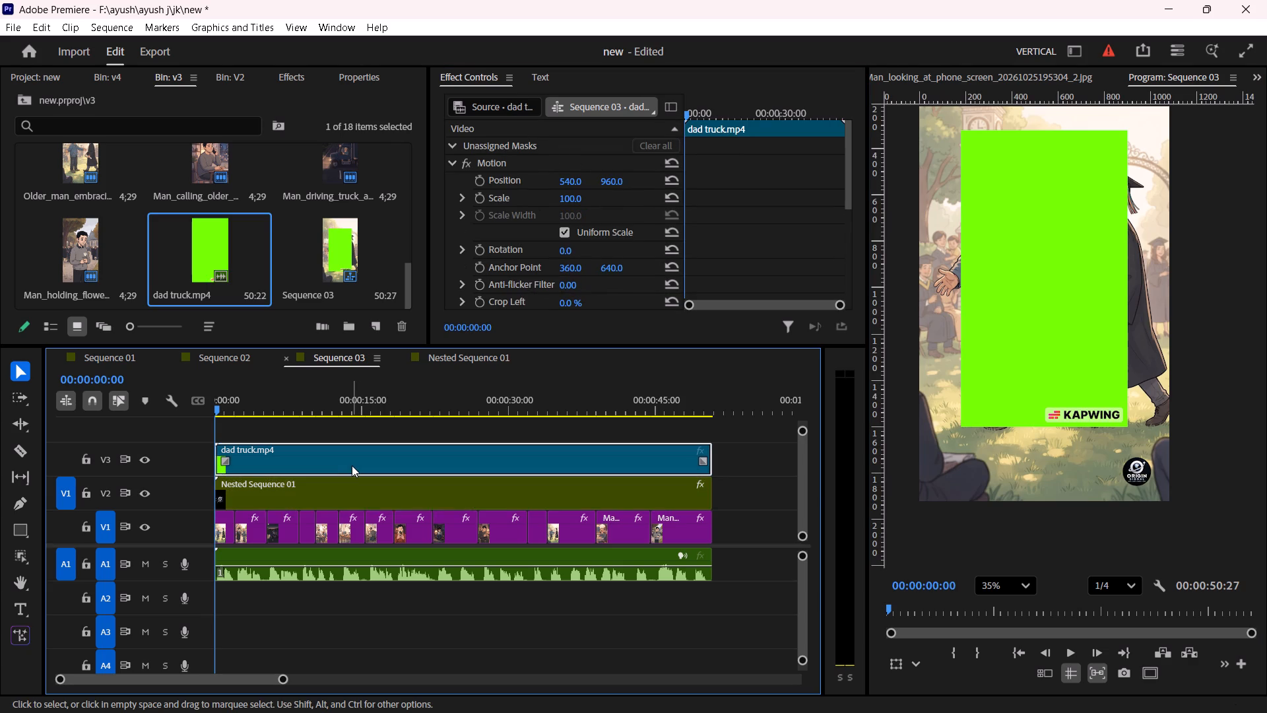
pyautogui.scroll(-5, 558, 295)
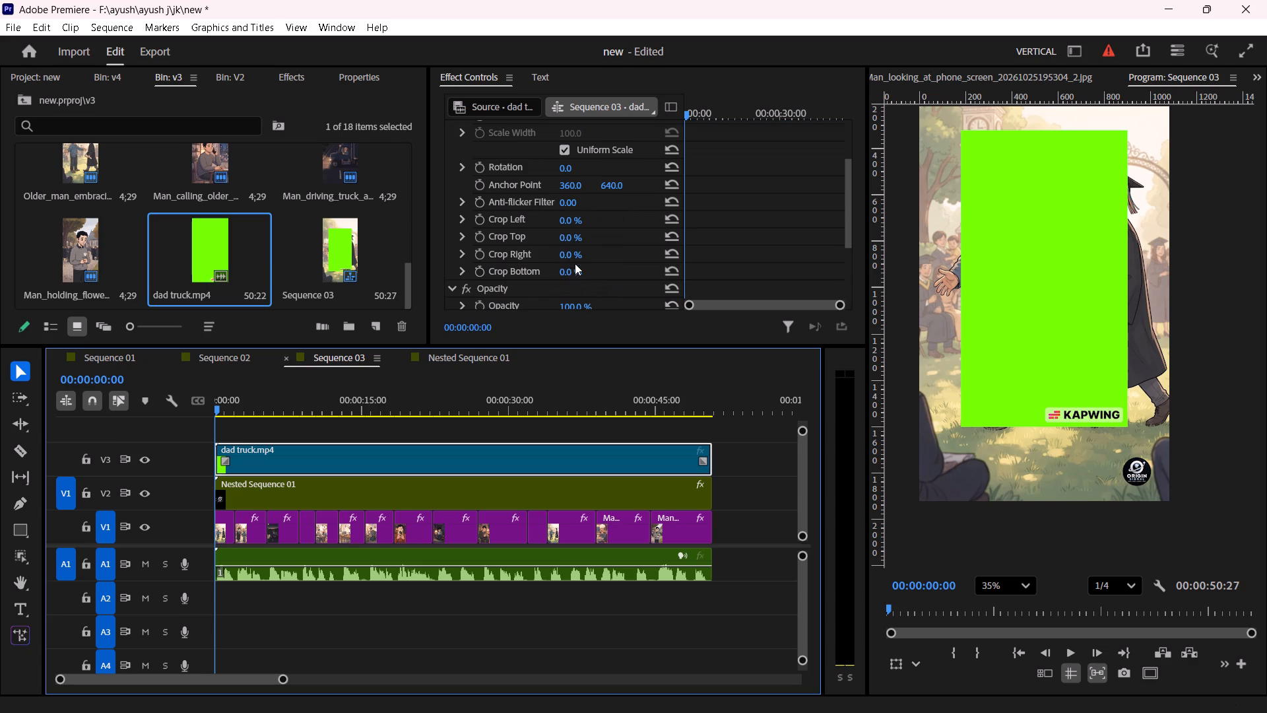
pyautogui.moveTo(573, 268); pyautogui.dragTo(581, 275)
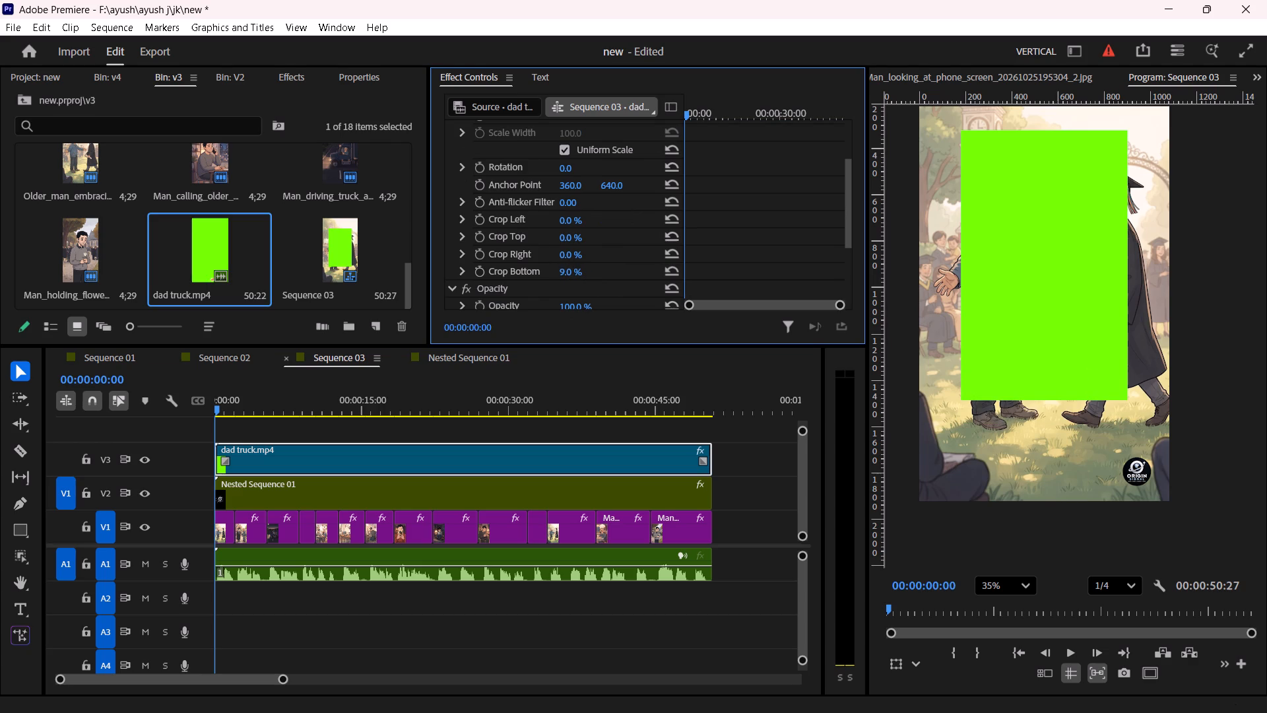
pyautogui.moveTo(581, 275); pyautogui.dragTo(581, 277)
pyautogui.press('space')
pyautogui.press('space')
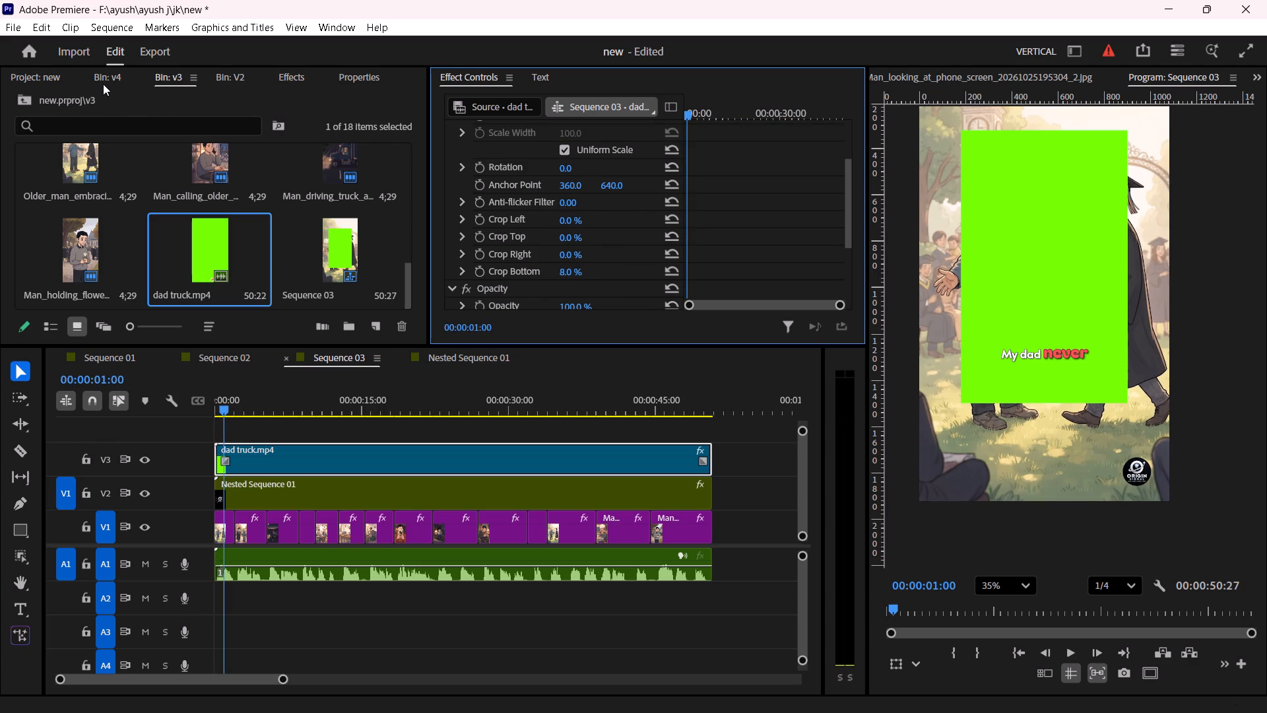
# Find the Ultra Key effect and apply it to the dad truck.mp4 clip on V3.
pyautogui.click(294, 73)
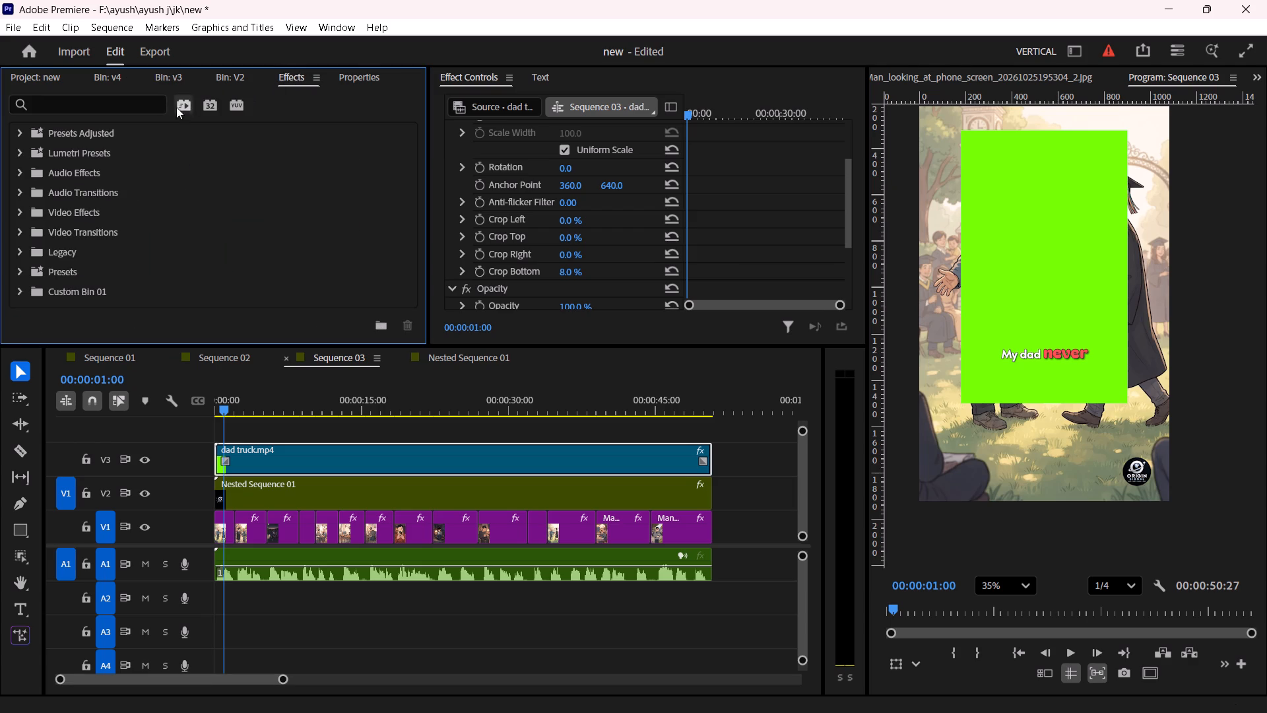
pyautogui.click(132, 101)
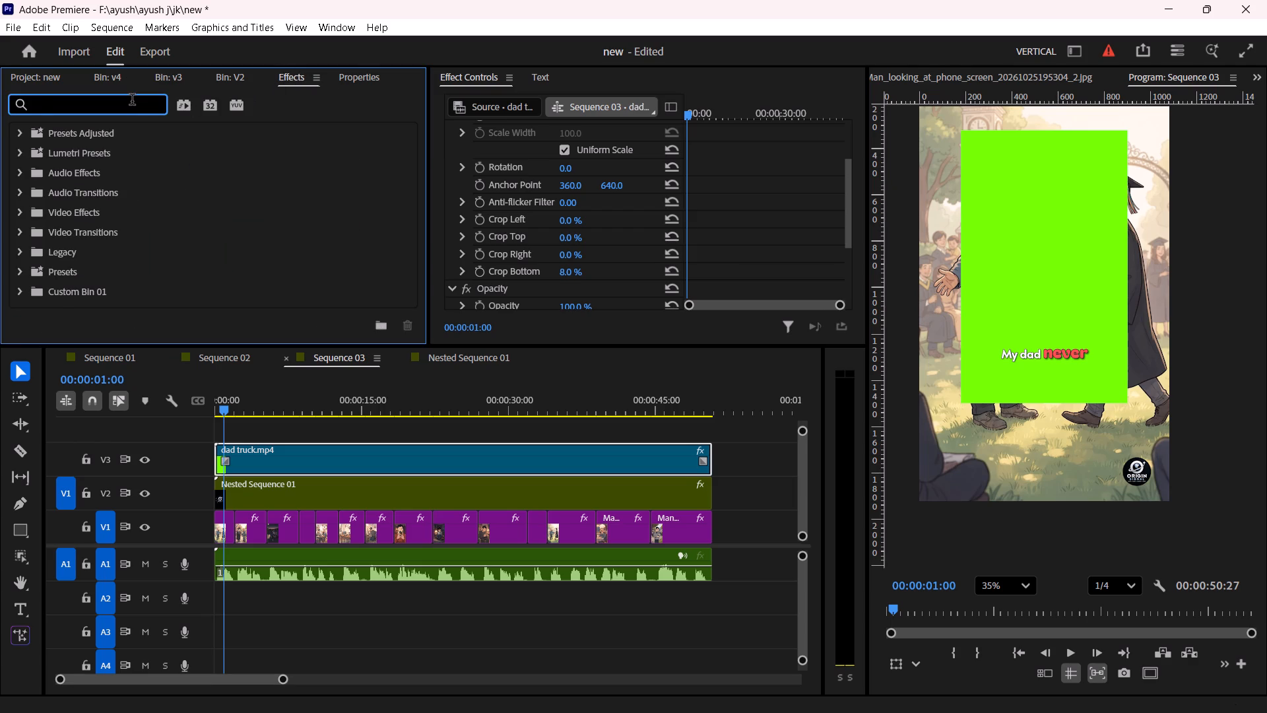
pyautogui.write('ultr')
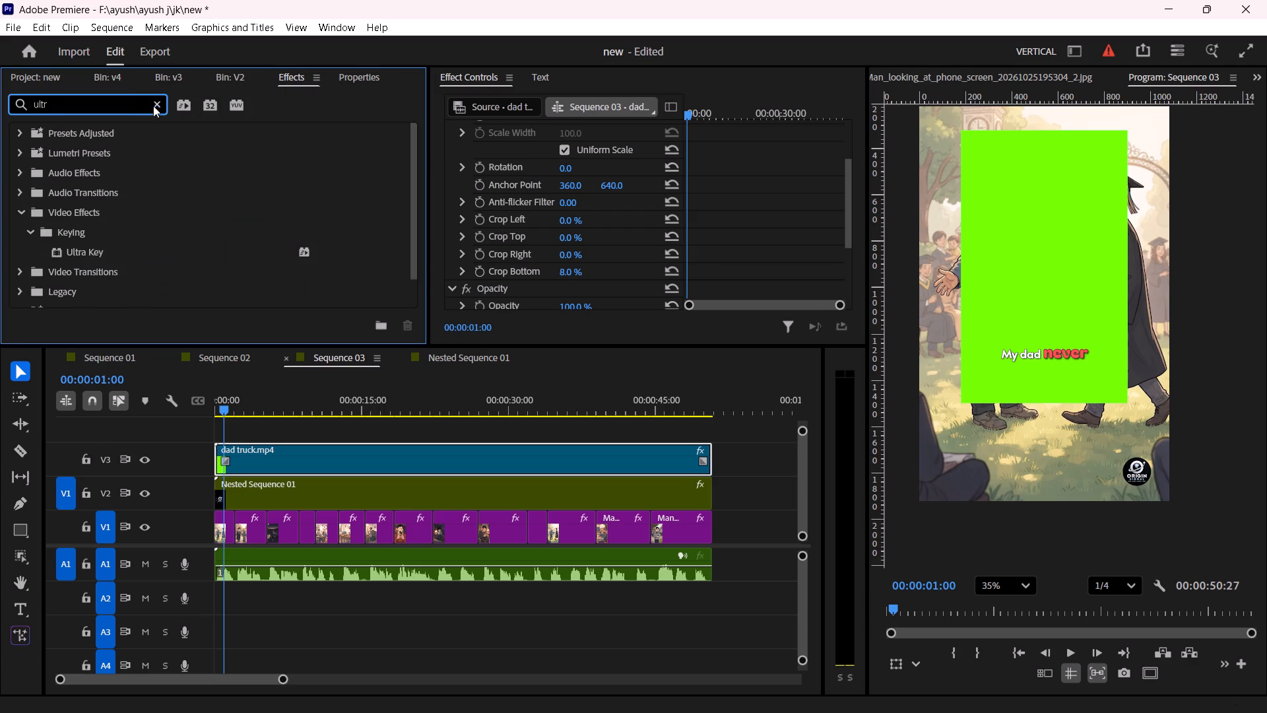
pyautogui.moveTo(65, 254); pyautogui.dragTo(293, 456)
# Sample the clip's green background as the Ultra Key key color, keeping the output on Composite.
pyautogui.scroll(-4, 642, 222)
pyautogui.scroll(-3, 597, 257)
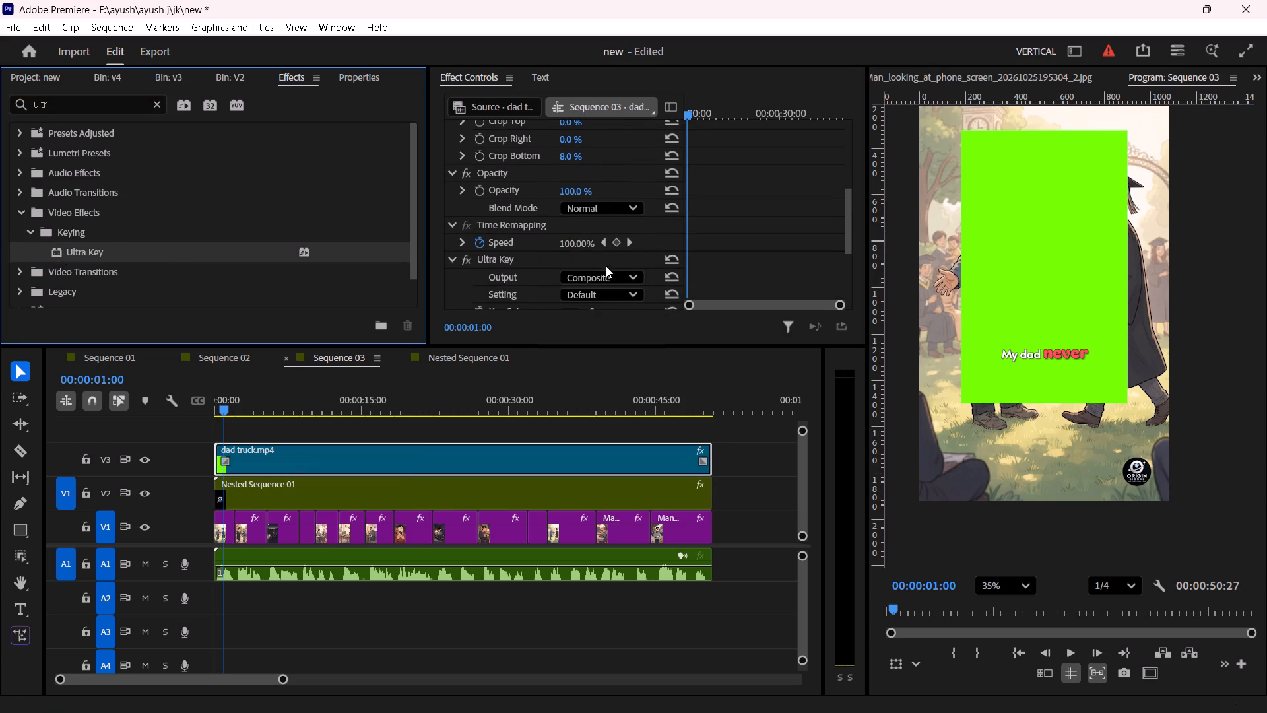
pyautogui.scroll(-4, 613, 283)
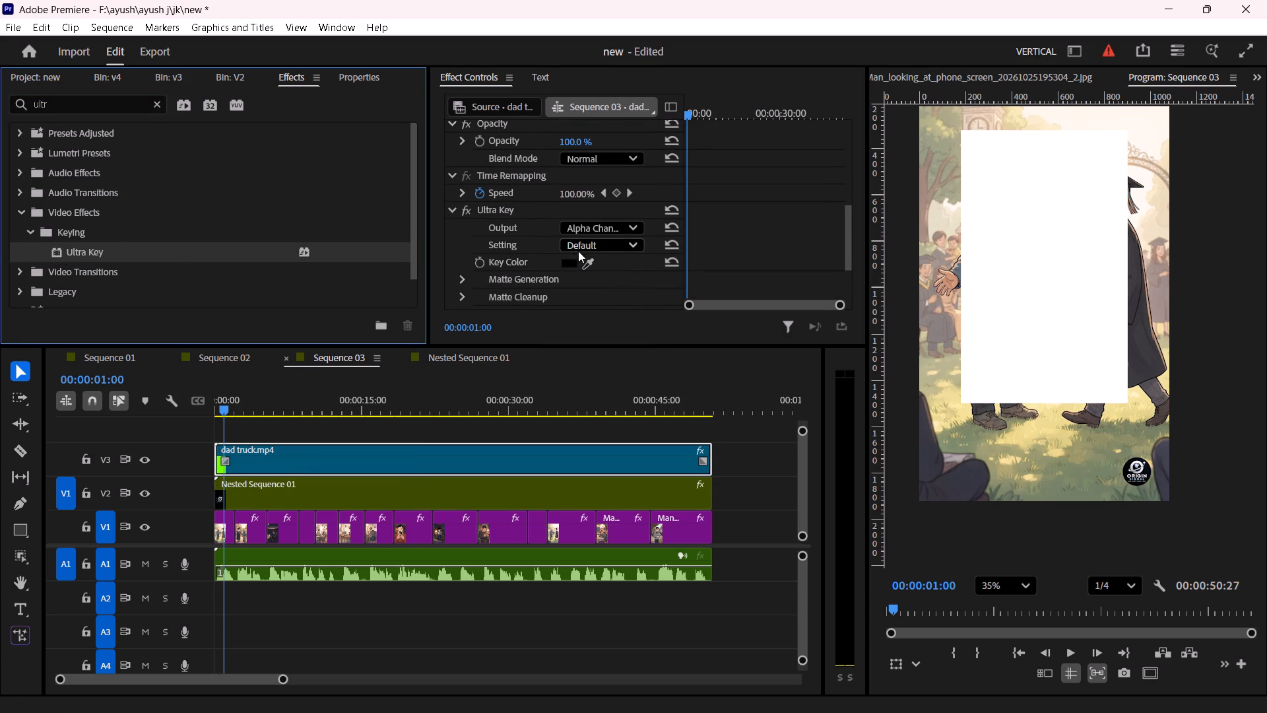
pyautogui.scroll(4, 582, 257)
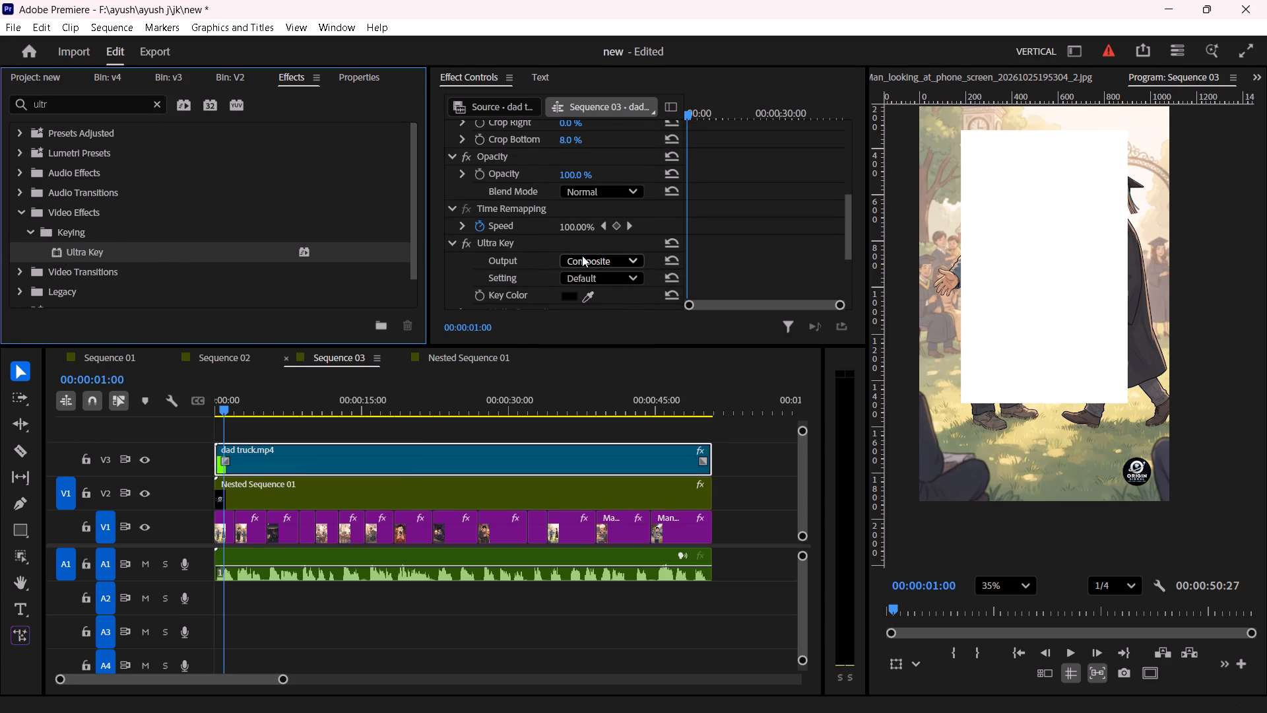
pyautogui.click(587, 296)
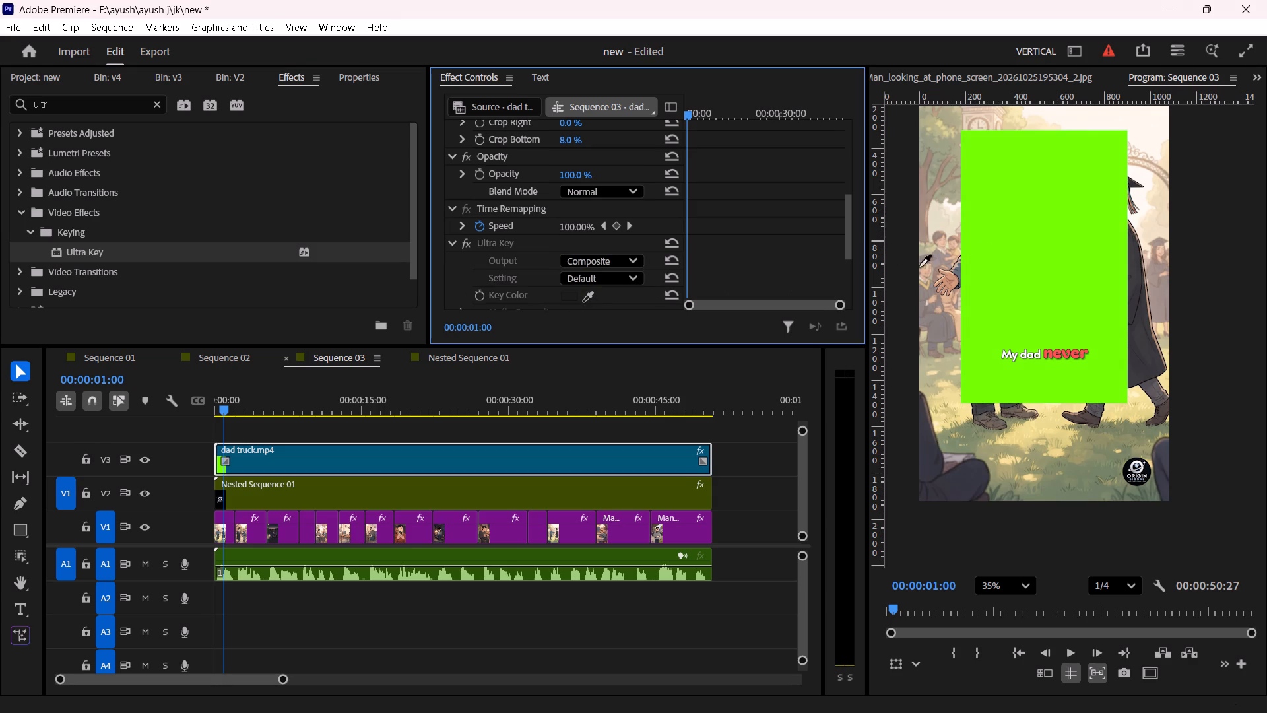
pyautogui.click(1009, 252)
pyautogui.click(486, 627)
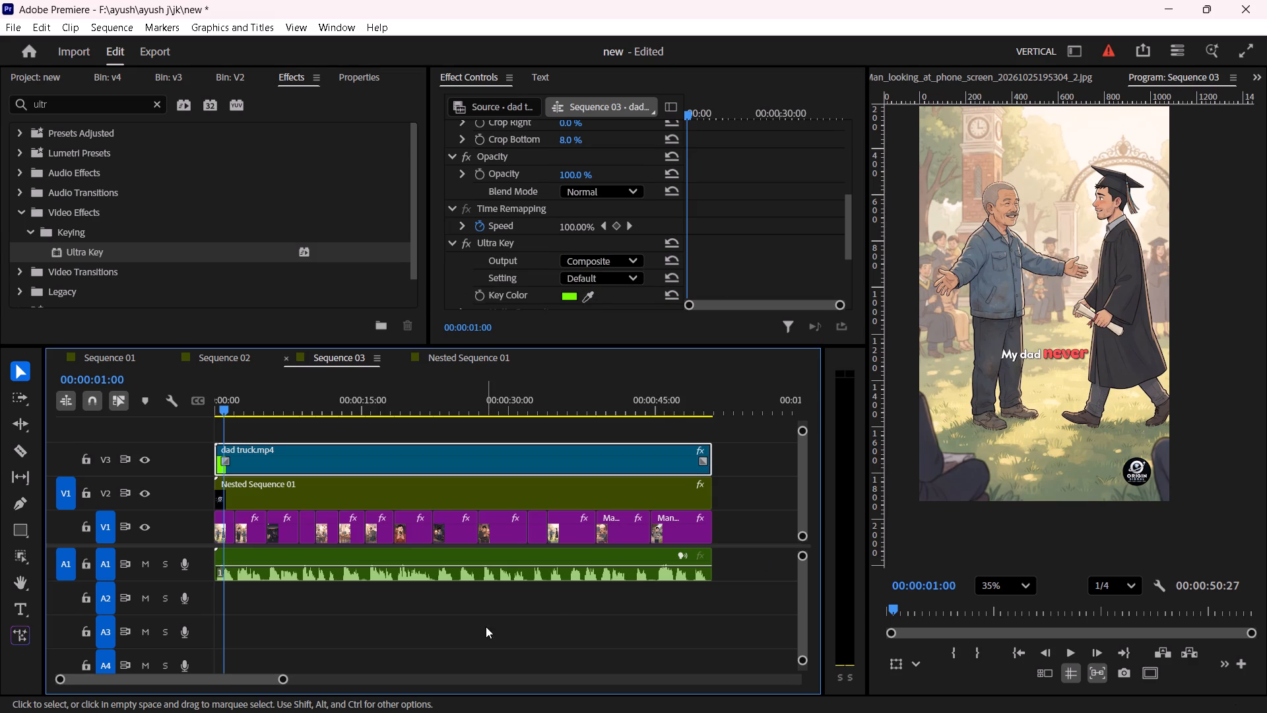
# Lower the captions by setting the dad truck.mp4 clip's vertical position to 1164, previewing the placement along the way.
pyautogui.click(228, 403)
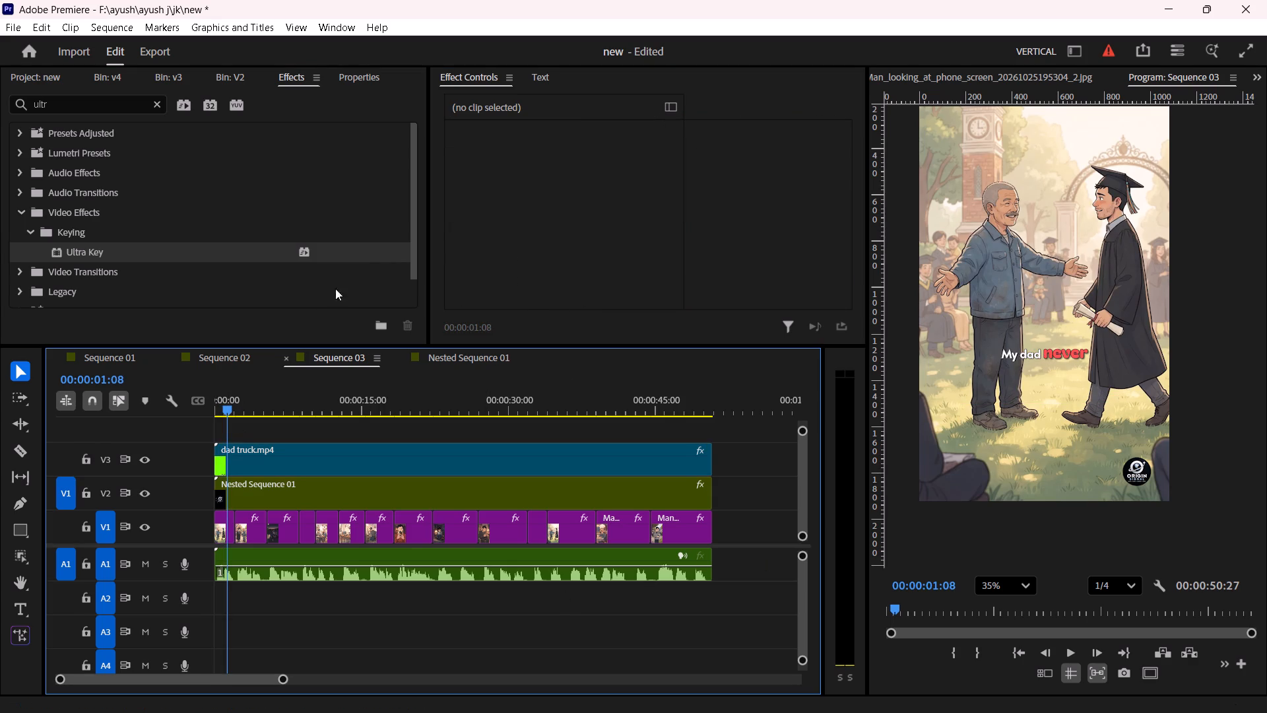
pyautogui.click(280, 465)
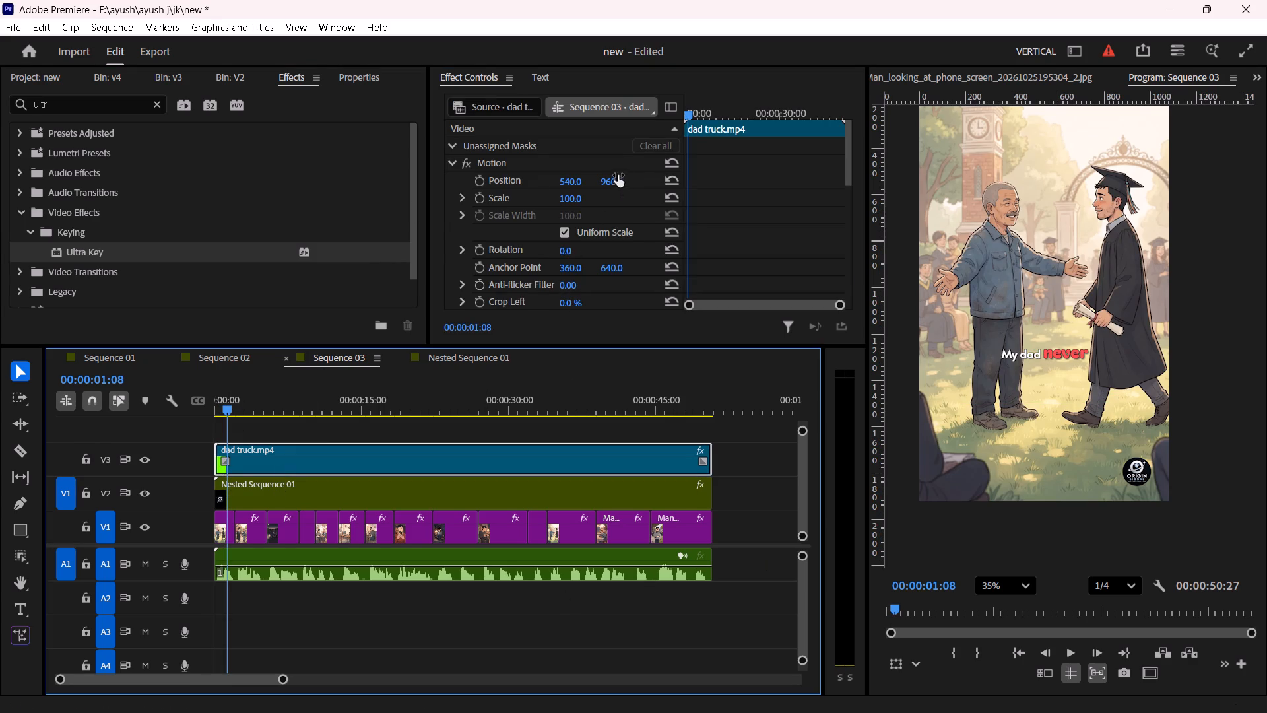
pyautogui.moveTo(614, 182); pyautogui.dragTo(763, 138)
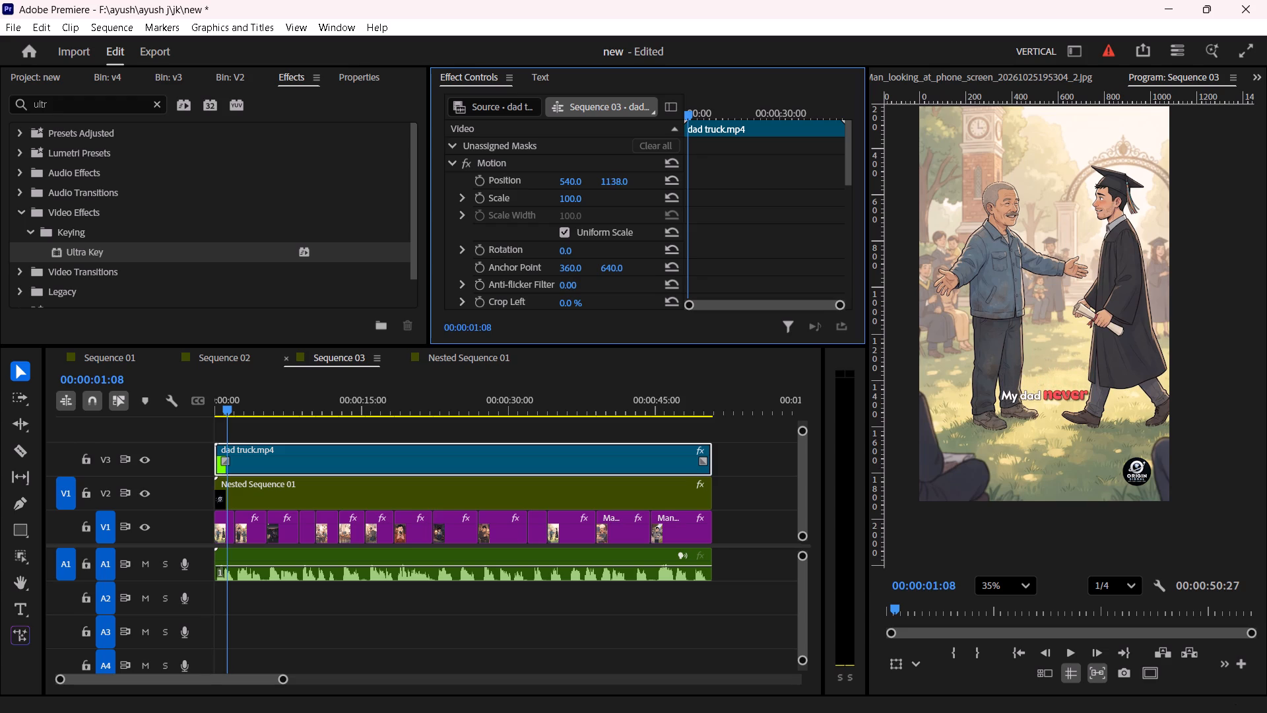
pyautogui.moveTo(763, 138); pyautogui.dragTo(725, 160)
pyautogui.press('space')
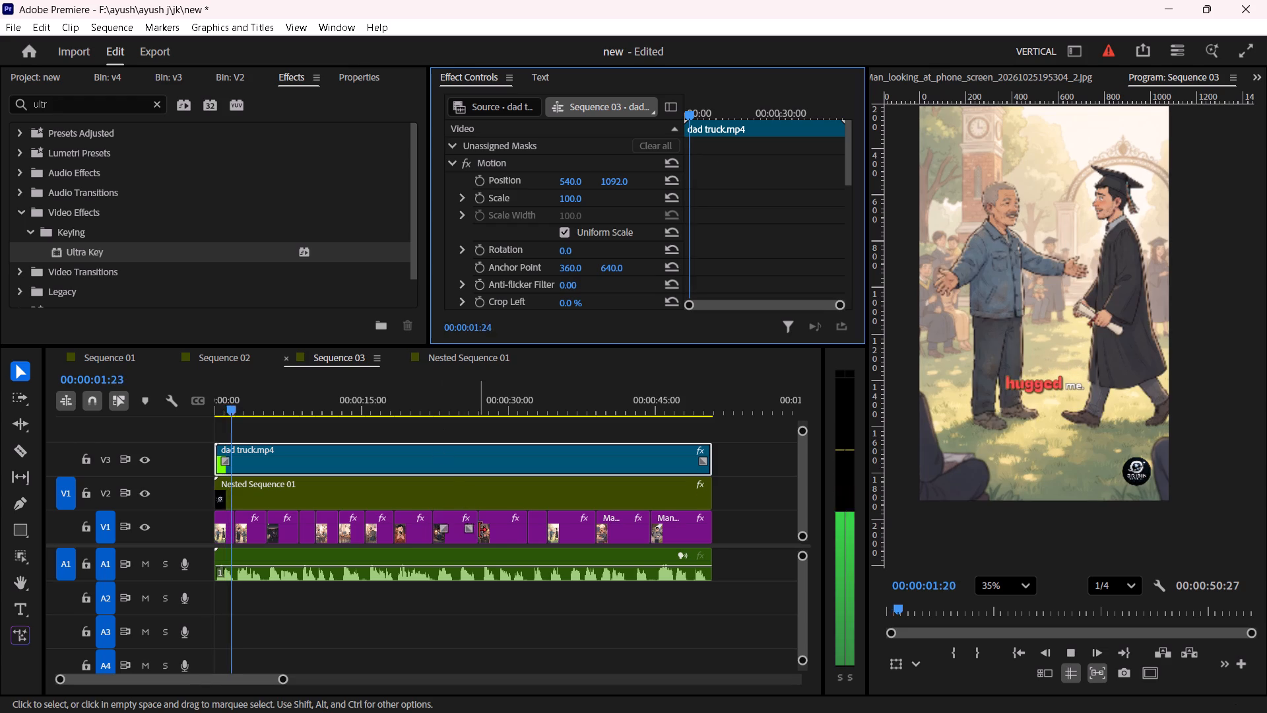
pyautogui.press('space')
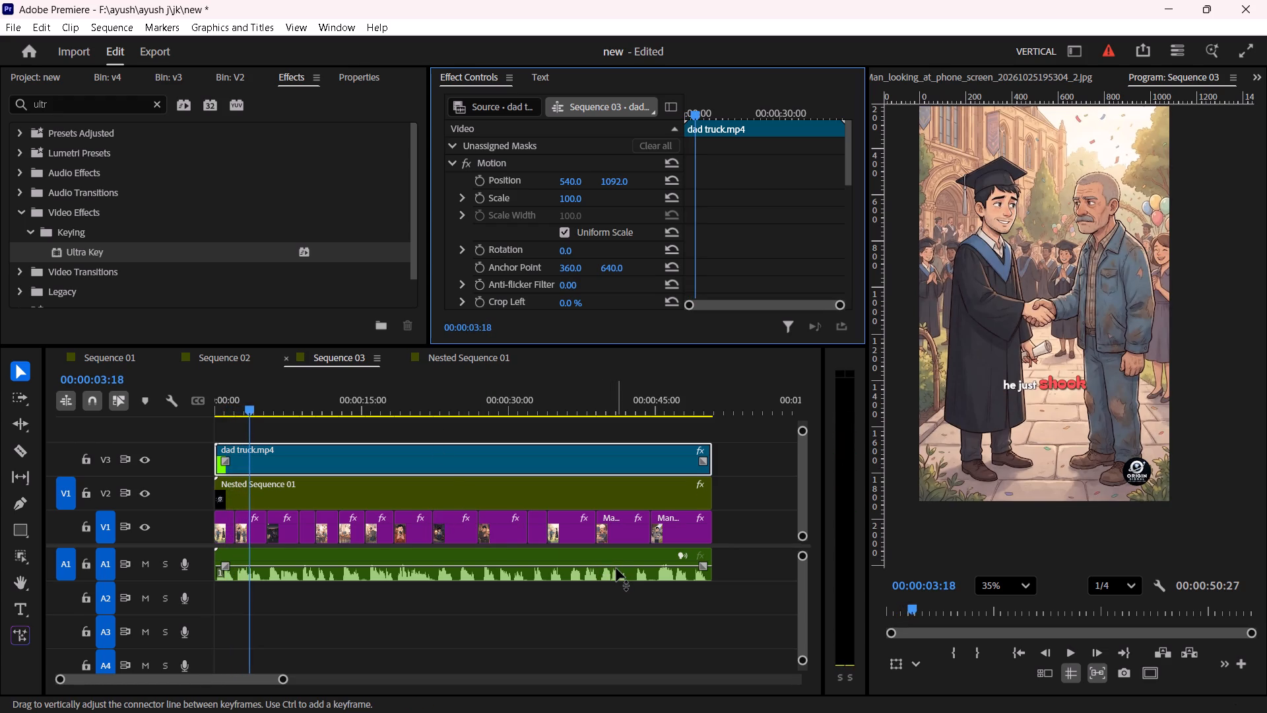
pyautogui.press('space')
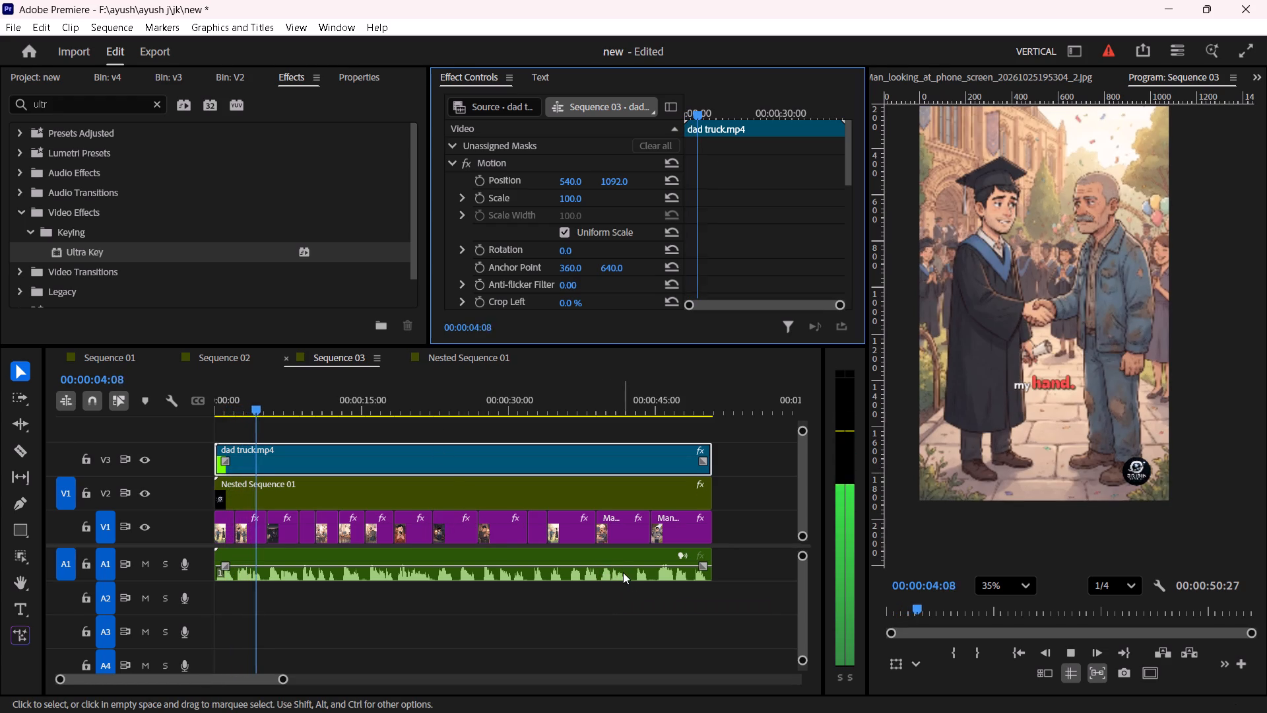
pyautogui.press('space')
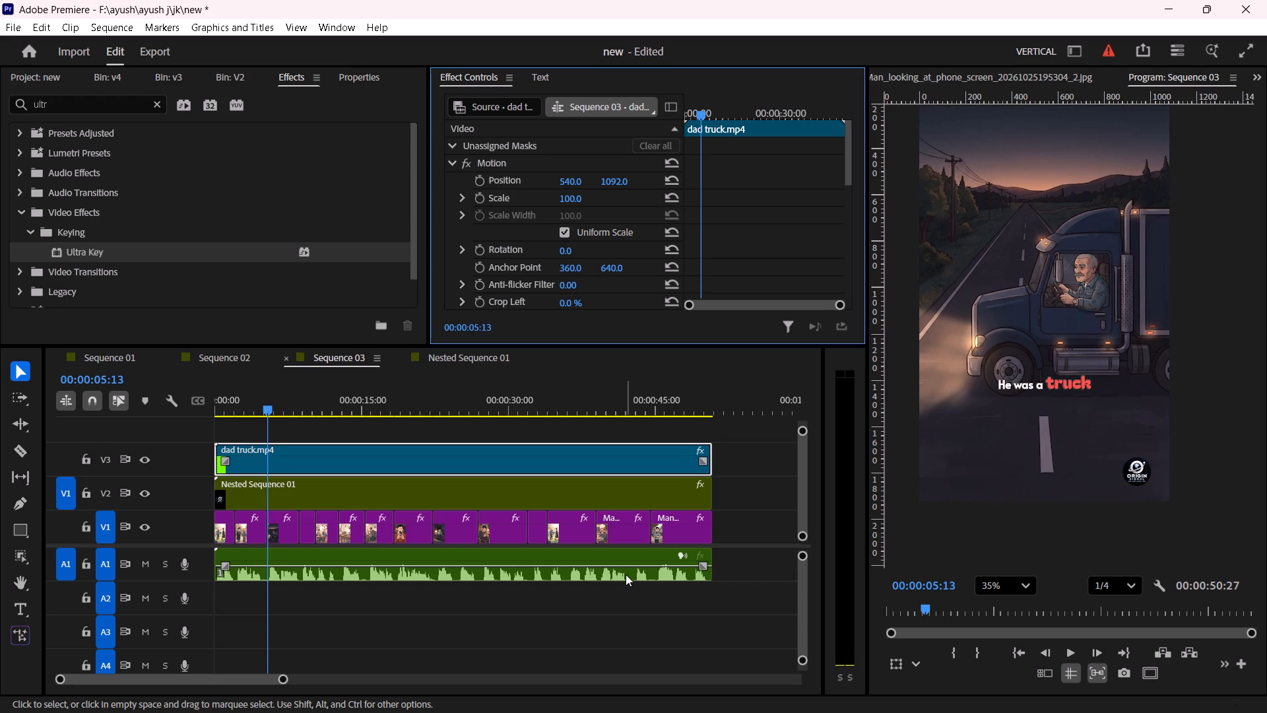
pyautogui.moveTo(616, 180); pyautogui.dragTo(622, 178)
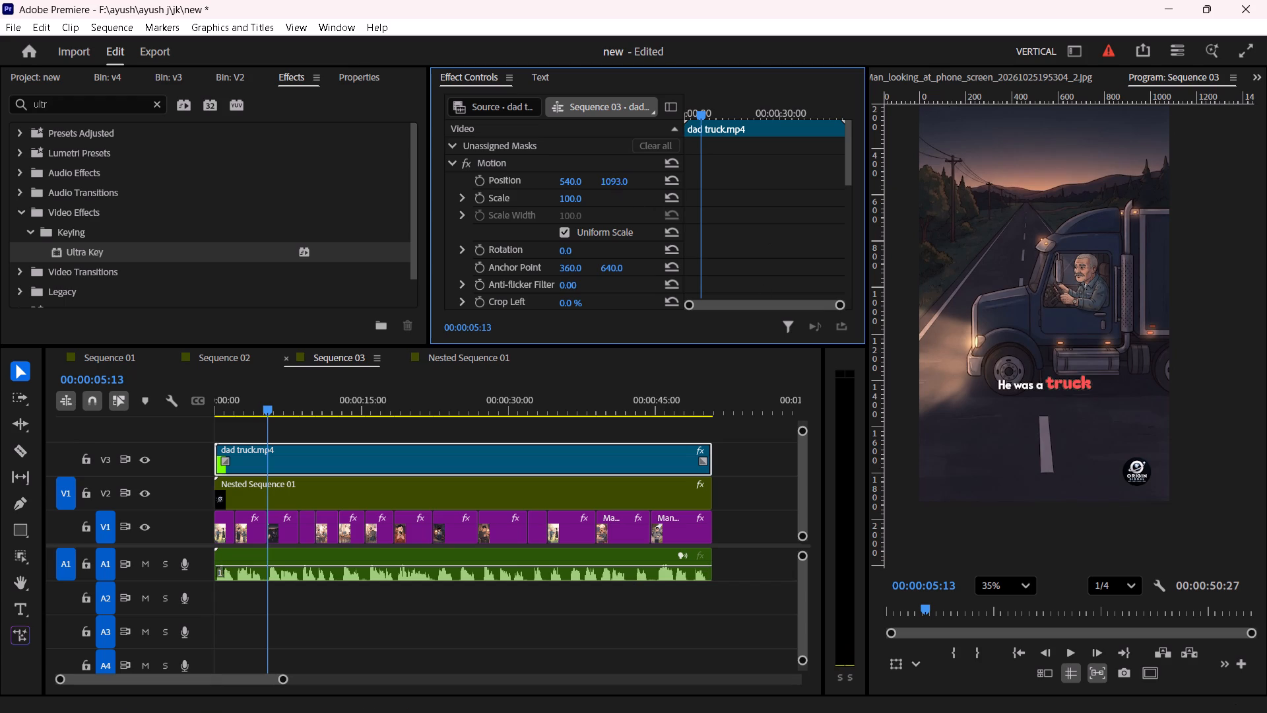
pyautogui.moveTo(622, 178); pyautogui.dragTo(675, 156)
# Play the sequence through to check the keyed captions against the illustrations and logo.
pyautogui.press('space')
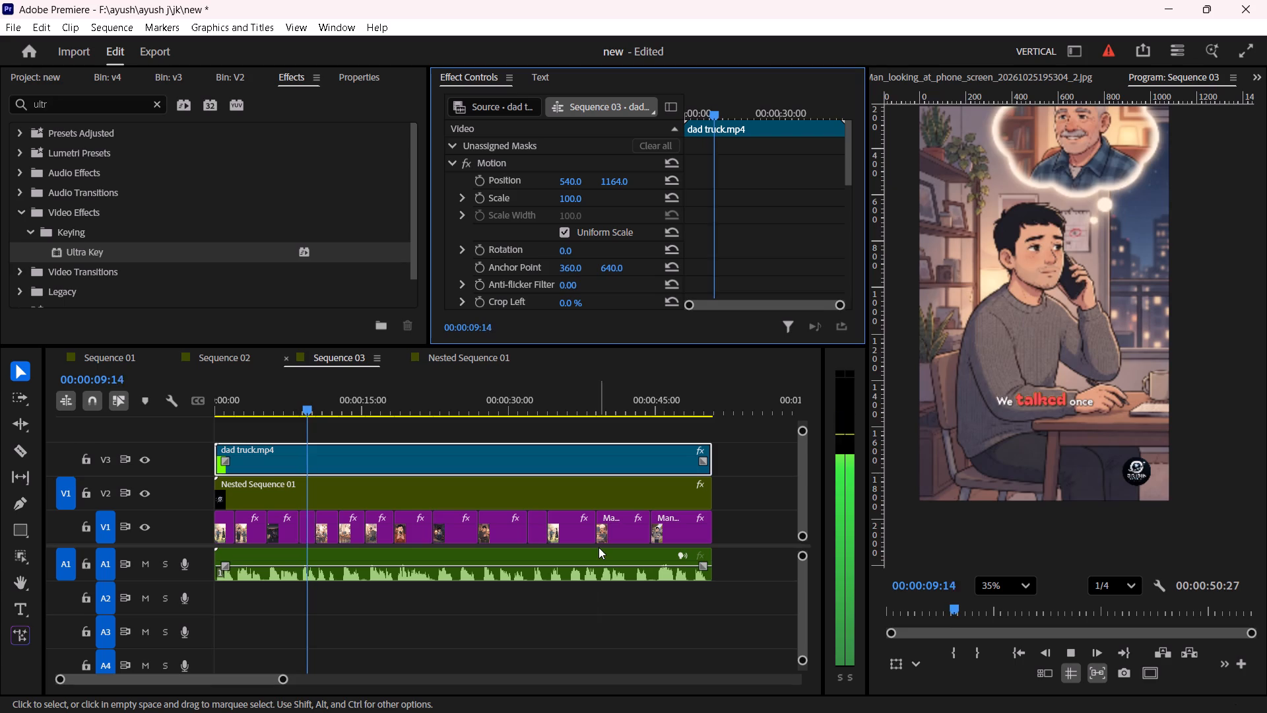
pyautogui.scroll(-2, 1113, 277)
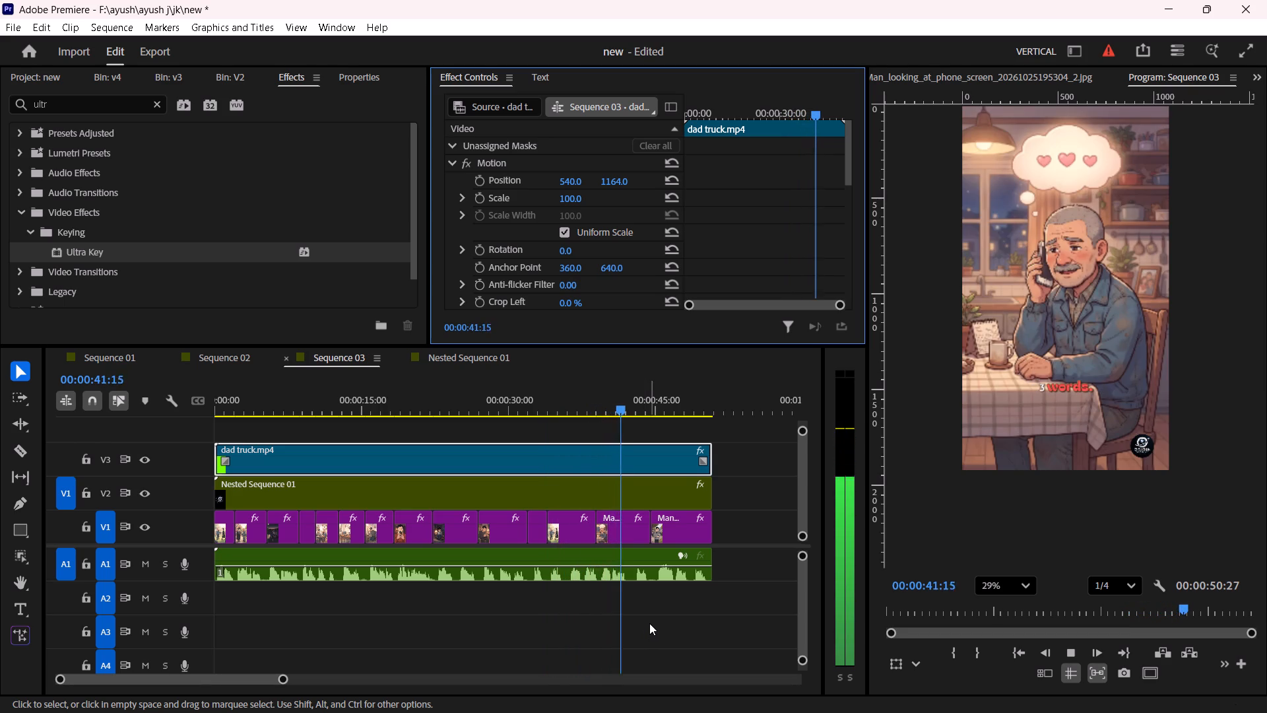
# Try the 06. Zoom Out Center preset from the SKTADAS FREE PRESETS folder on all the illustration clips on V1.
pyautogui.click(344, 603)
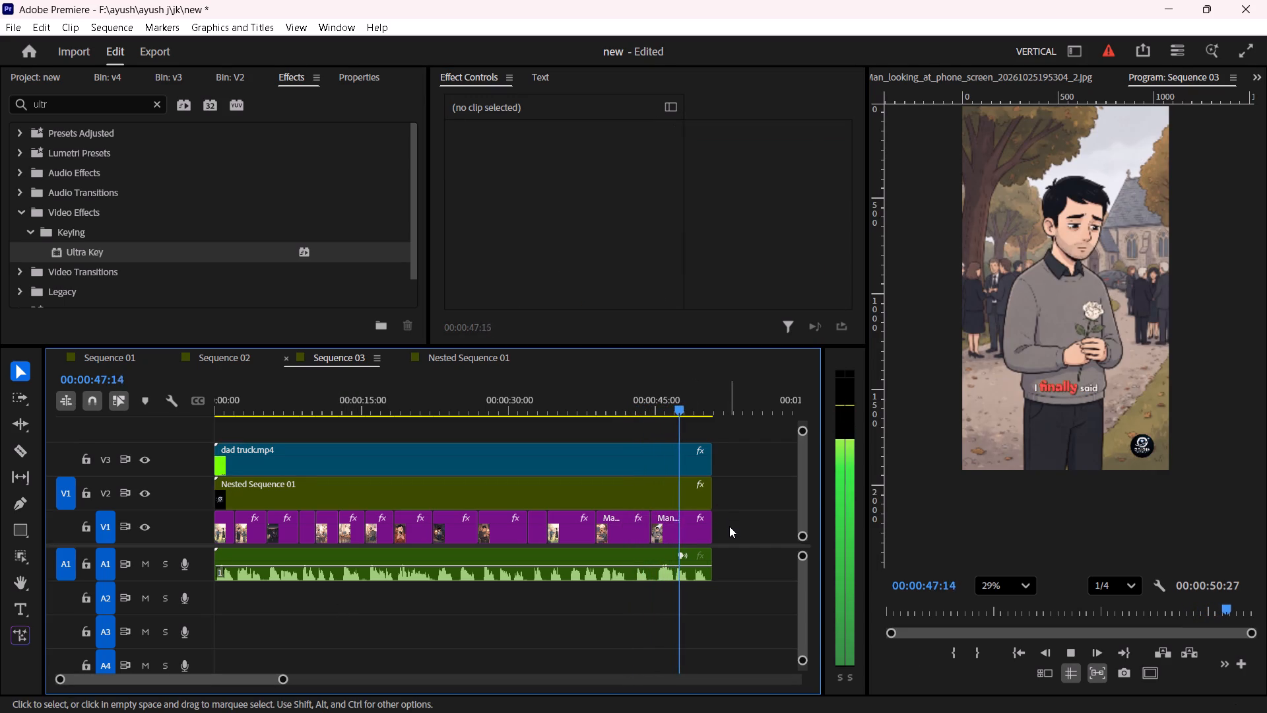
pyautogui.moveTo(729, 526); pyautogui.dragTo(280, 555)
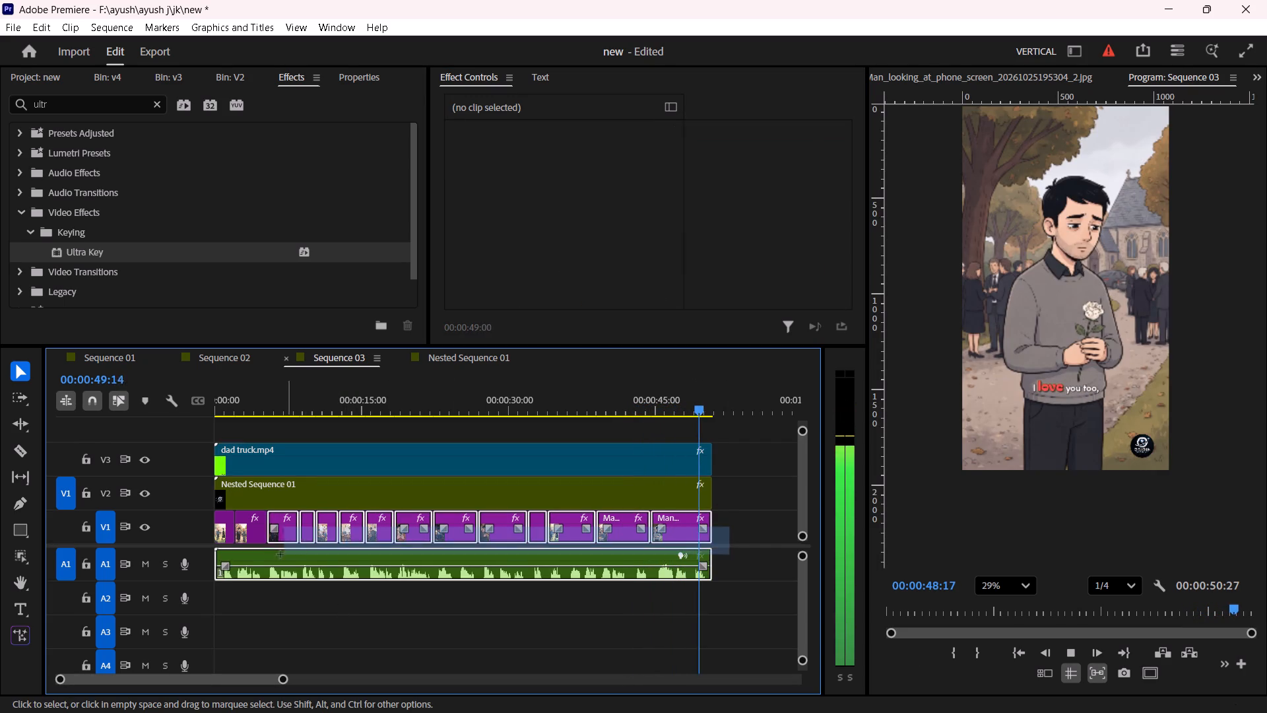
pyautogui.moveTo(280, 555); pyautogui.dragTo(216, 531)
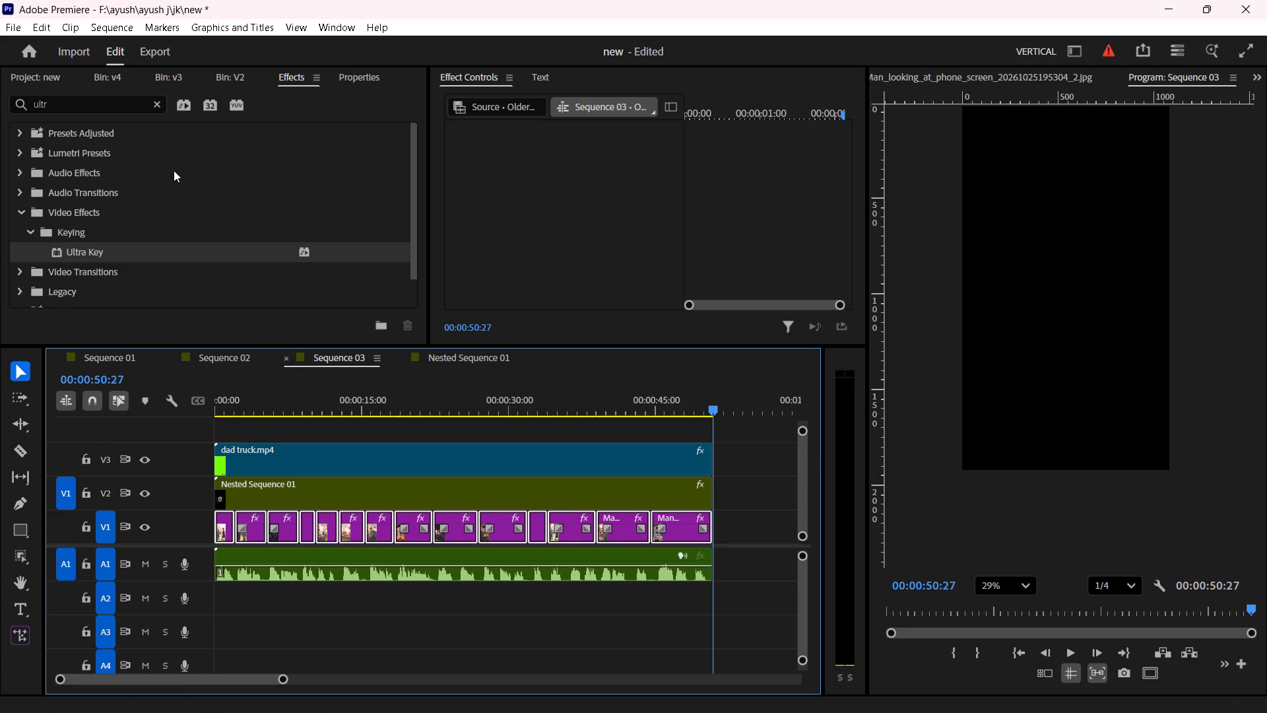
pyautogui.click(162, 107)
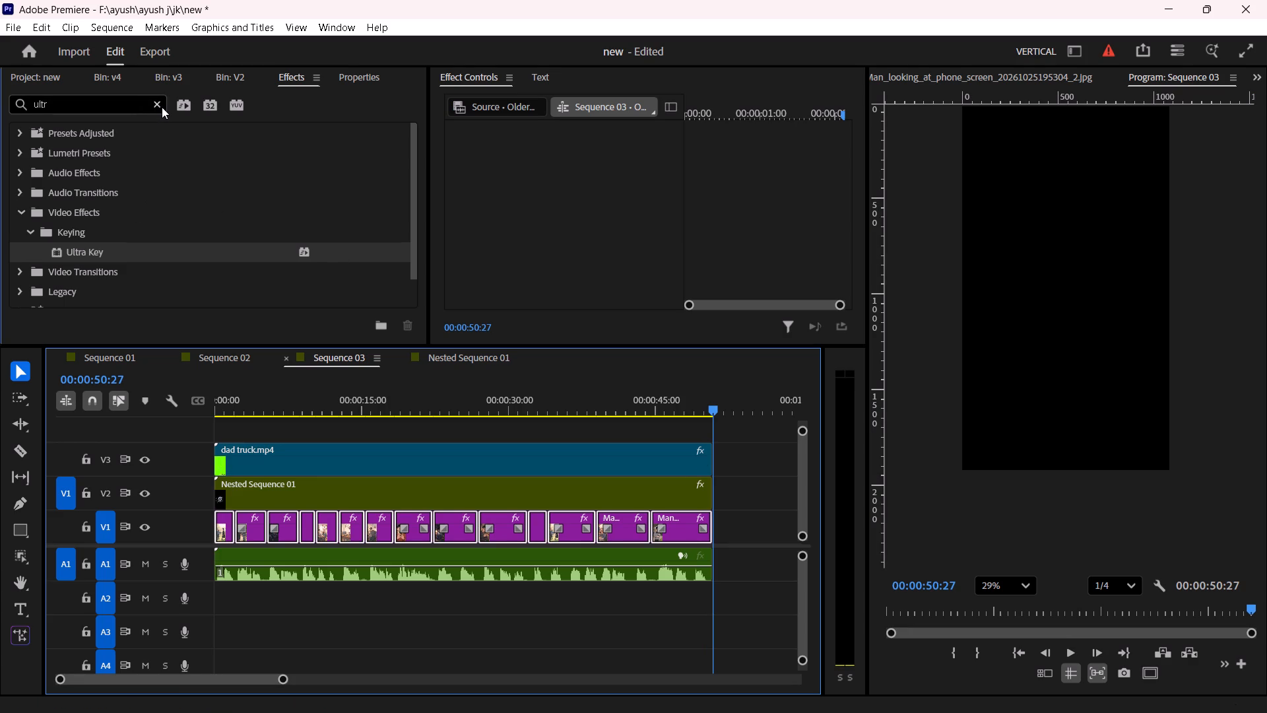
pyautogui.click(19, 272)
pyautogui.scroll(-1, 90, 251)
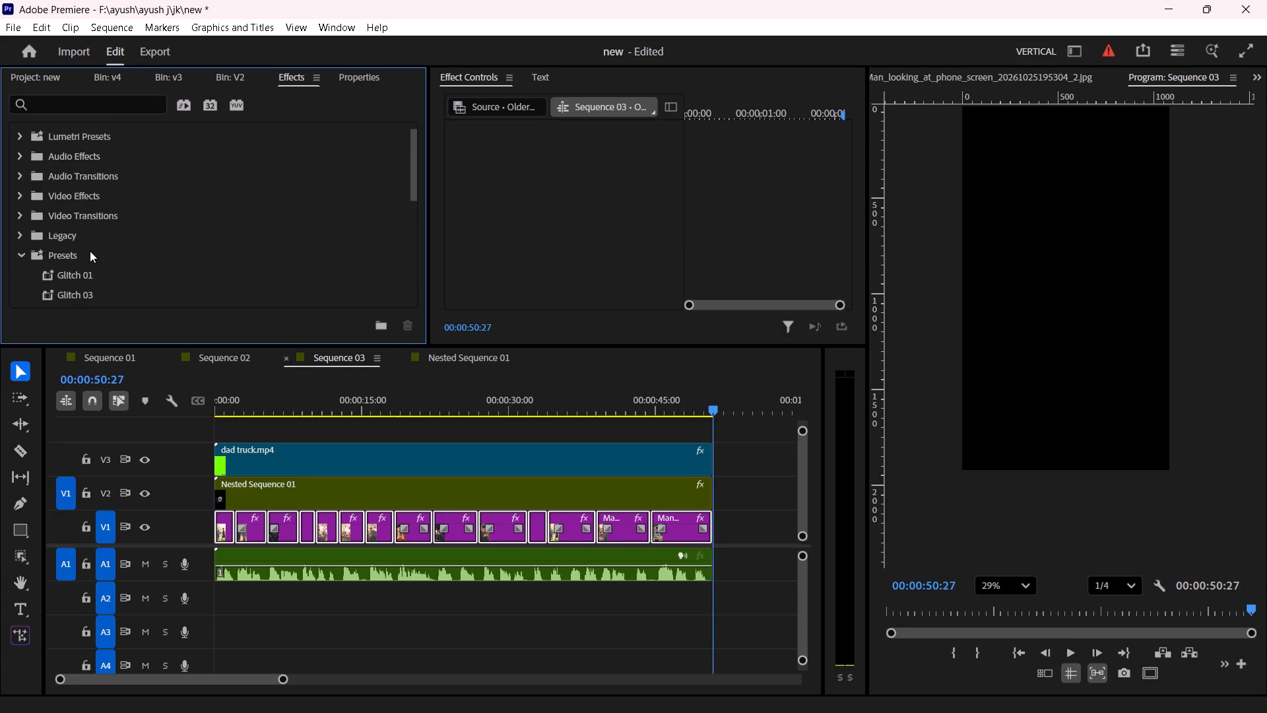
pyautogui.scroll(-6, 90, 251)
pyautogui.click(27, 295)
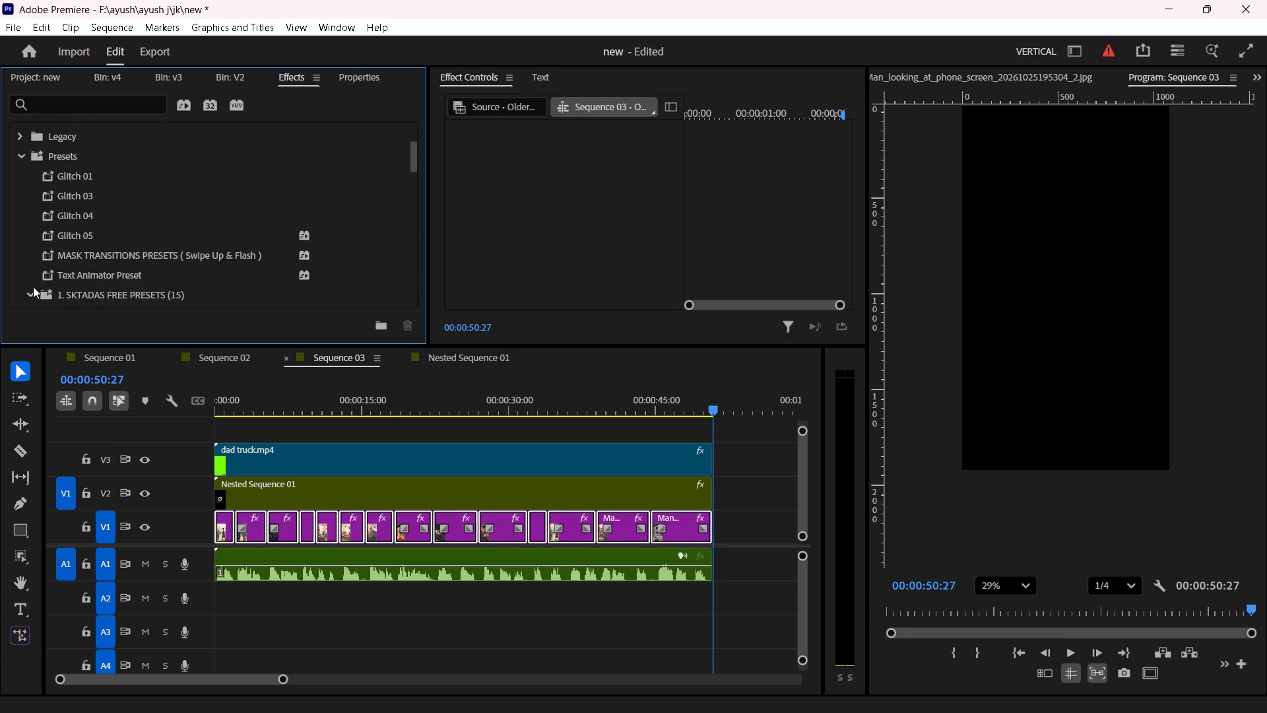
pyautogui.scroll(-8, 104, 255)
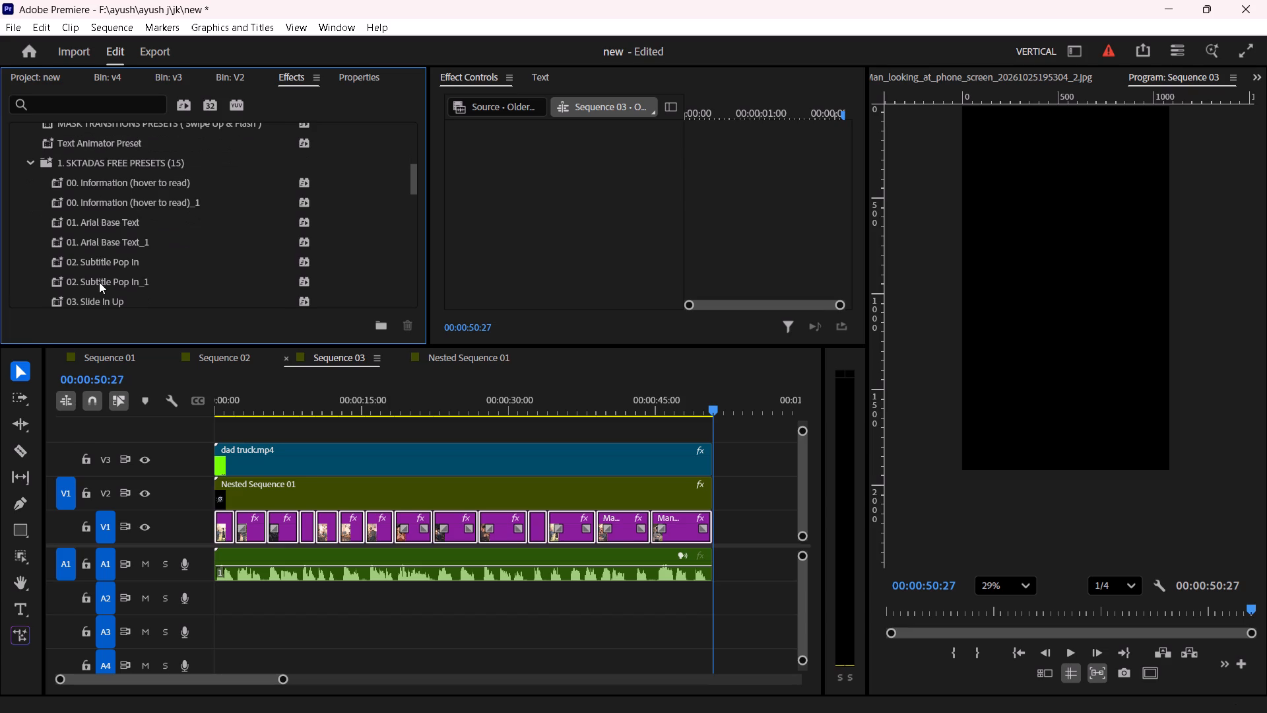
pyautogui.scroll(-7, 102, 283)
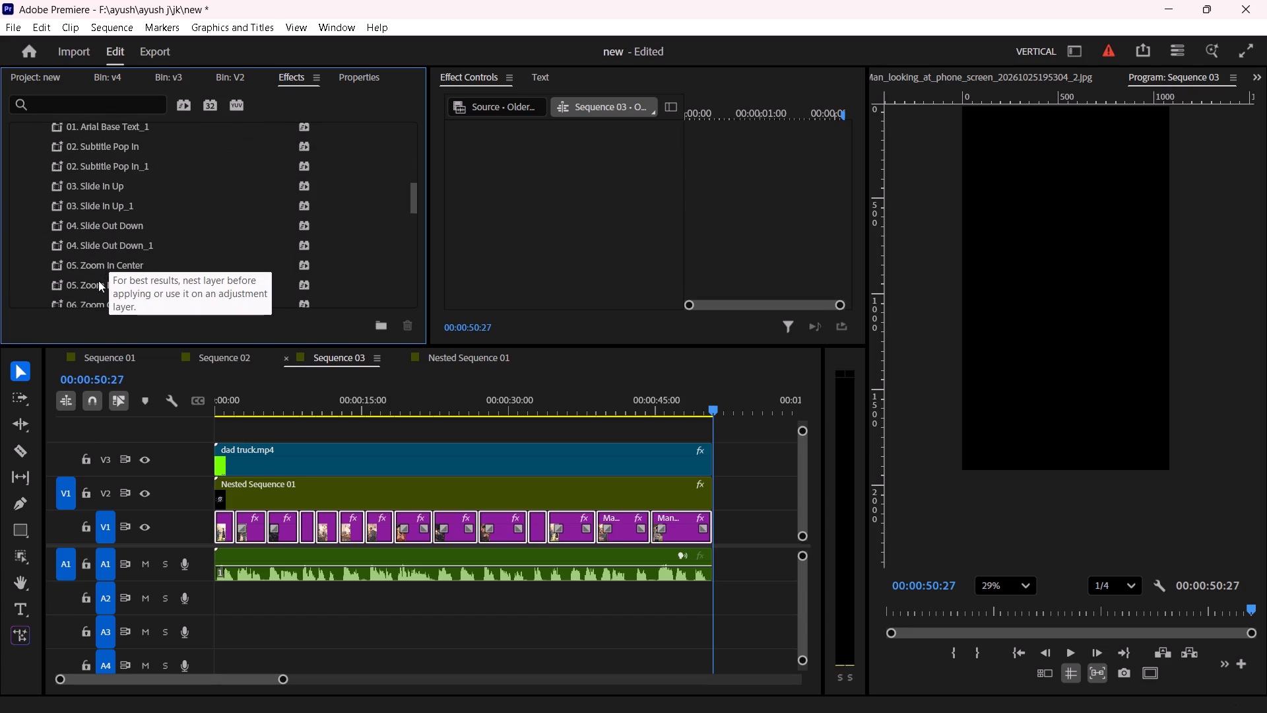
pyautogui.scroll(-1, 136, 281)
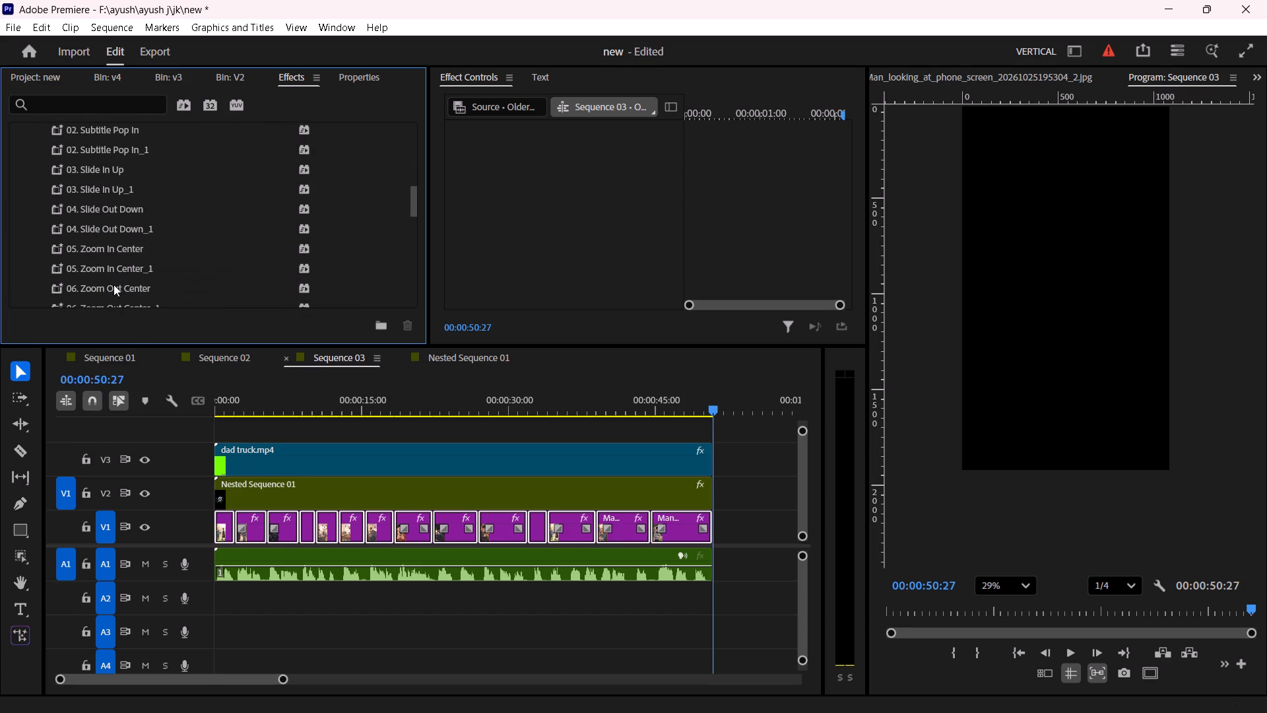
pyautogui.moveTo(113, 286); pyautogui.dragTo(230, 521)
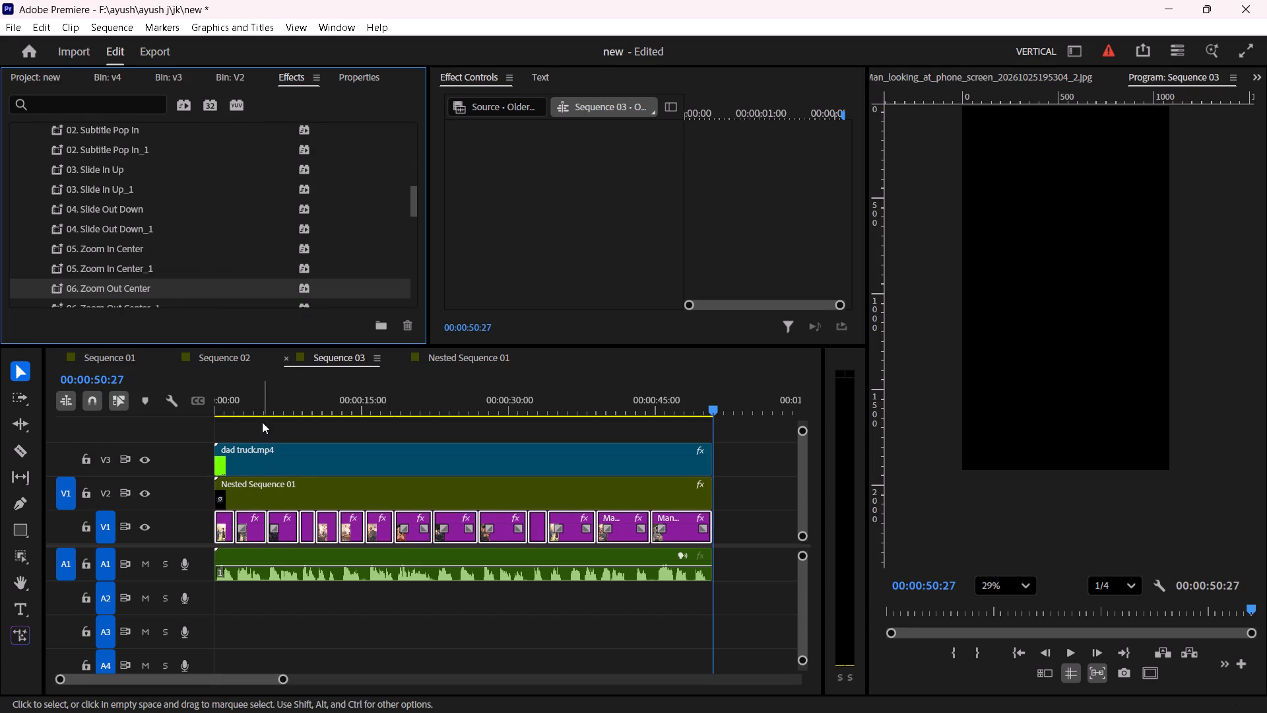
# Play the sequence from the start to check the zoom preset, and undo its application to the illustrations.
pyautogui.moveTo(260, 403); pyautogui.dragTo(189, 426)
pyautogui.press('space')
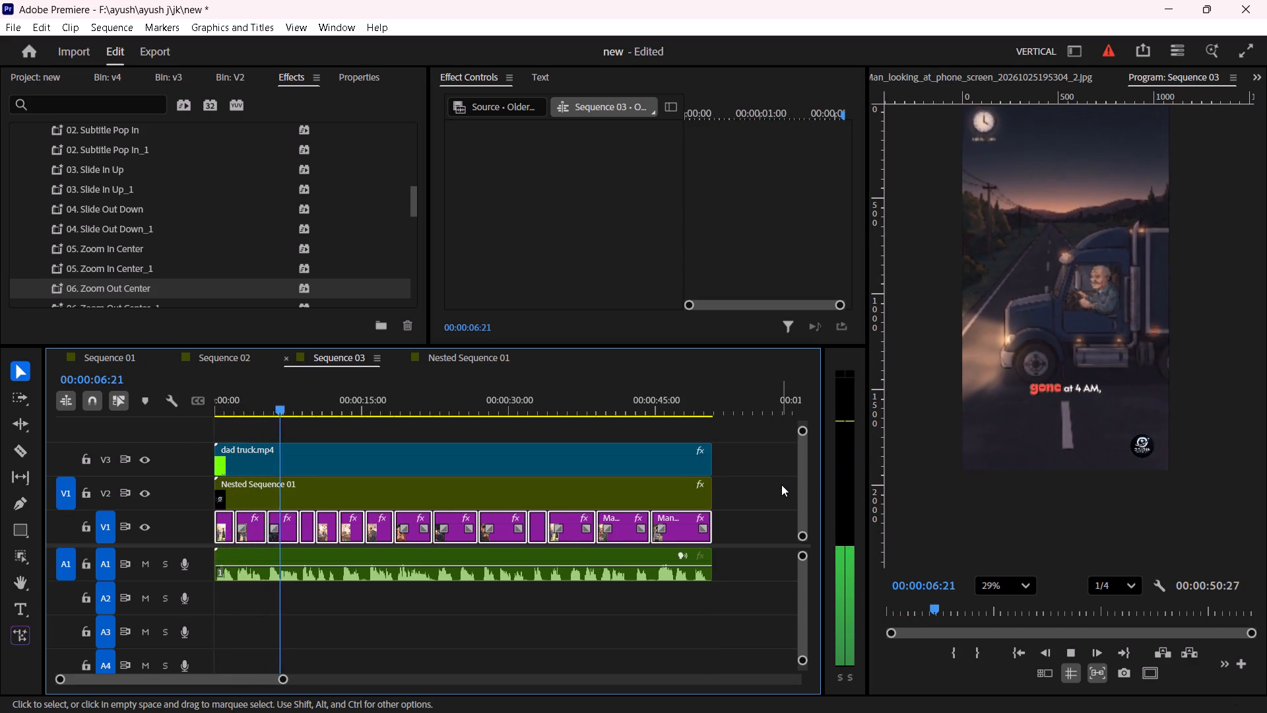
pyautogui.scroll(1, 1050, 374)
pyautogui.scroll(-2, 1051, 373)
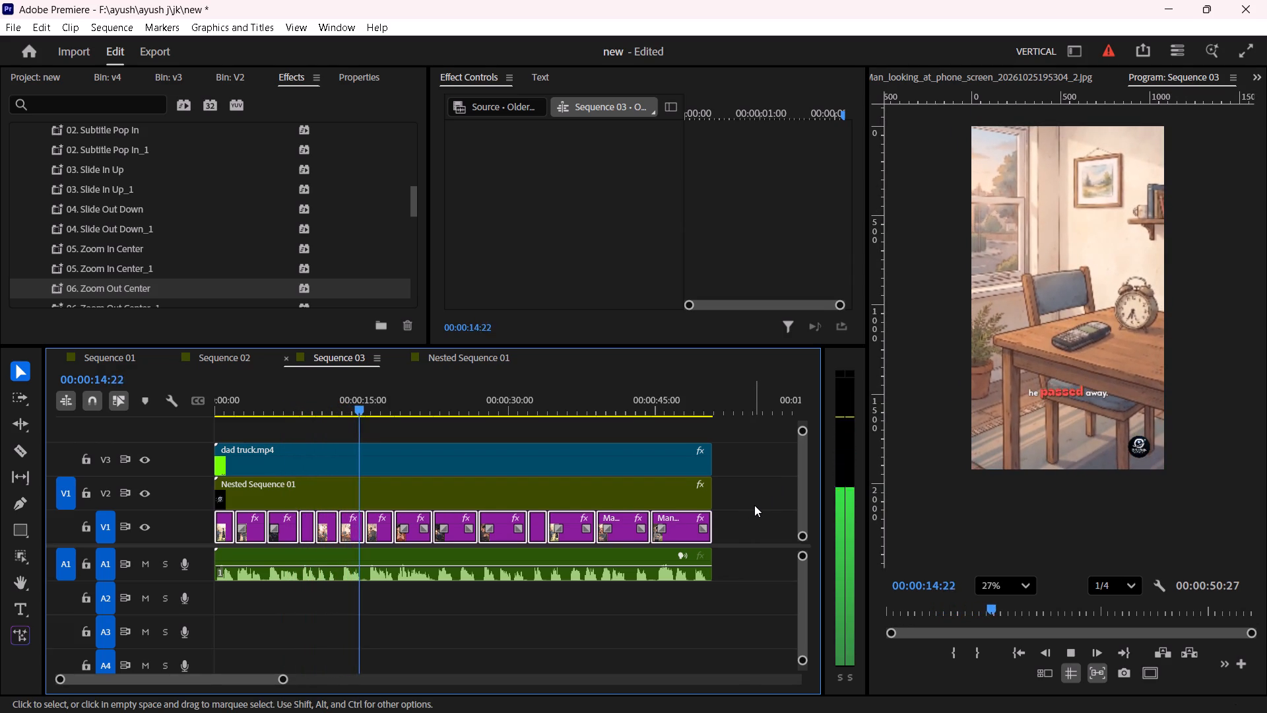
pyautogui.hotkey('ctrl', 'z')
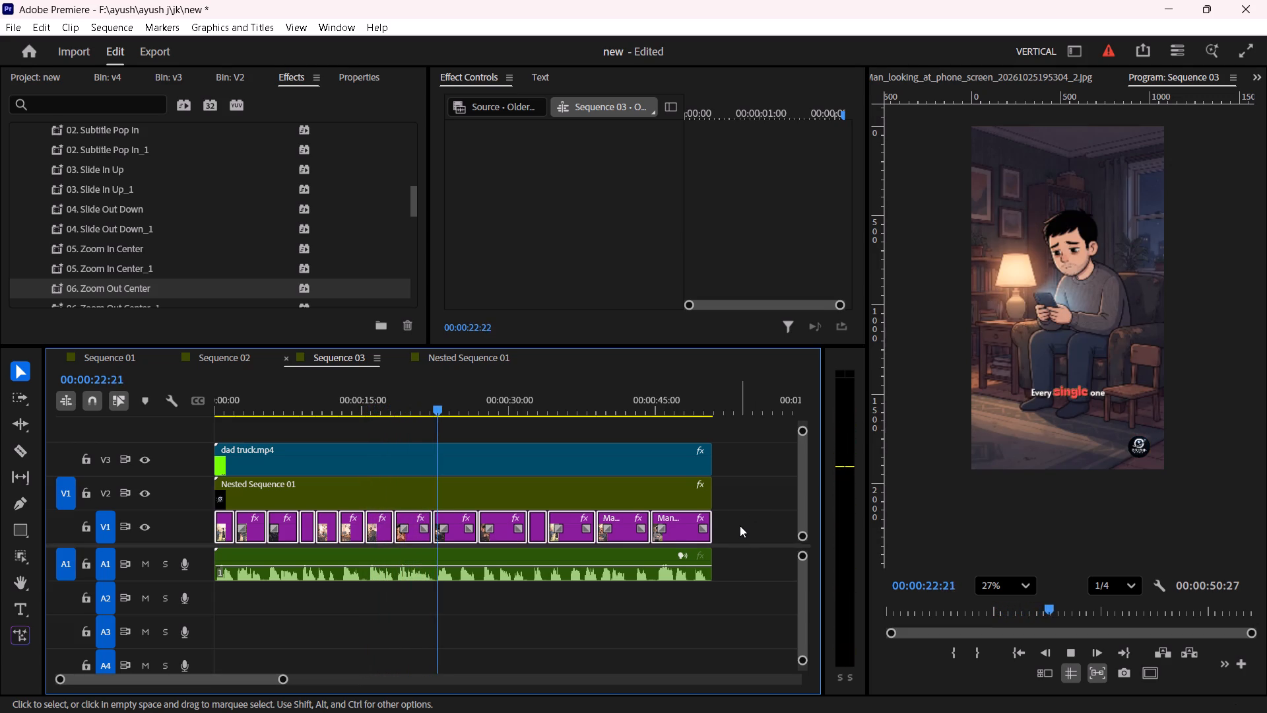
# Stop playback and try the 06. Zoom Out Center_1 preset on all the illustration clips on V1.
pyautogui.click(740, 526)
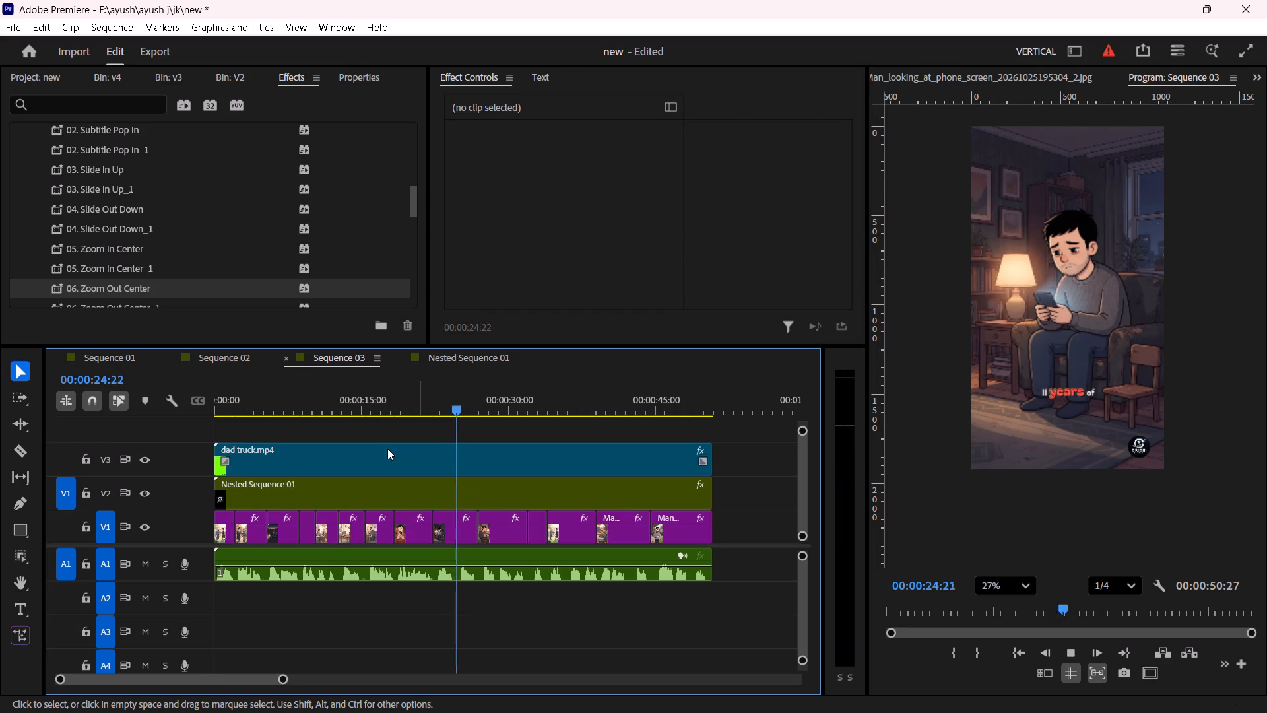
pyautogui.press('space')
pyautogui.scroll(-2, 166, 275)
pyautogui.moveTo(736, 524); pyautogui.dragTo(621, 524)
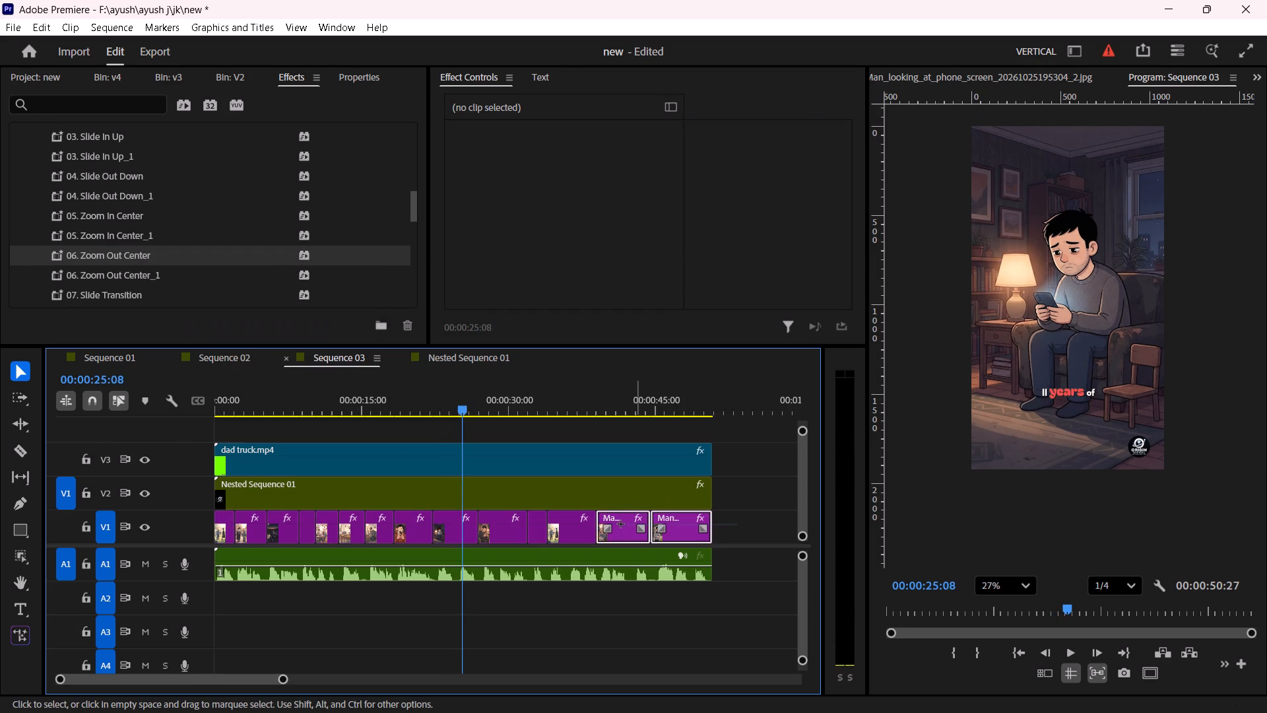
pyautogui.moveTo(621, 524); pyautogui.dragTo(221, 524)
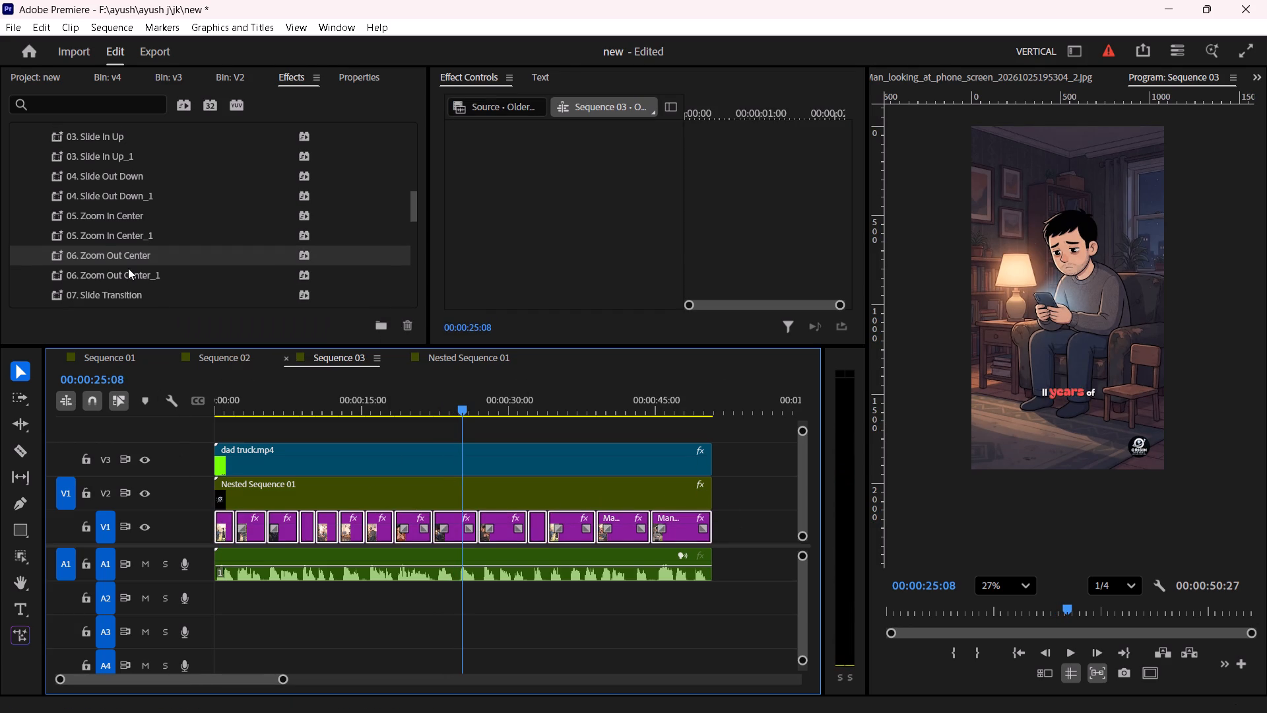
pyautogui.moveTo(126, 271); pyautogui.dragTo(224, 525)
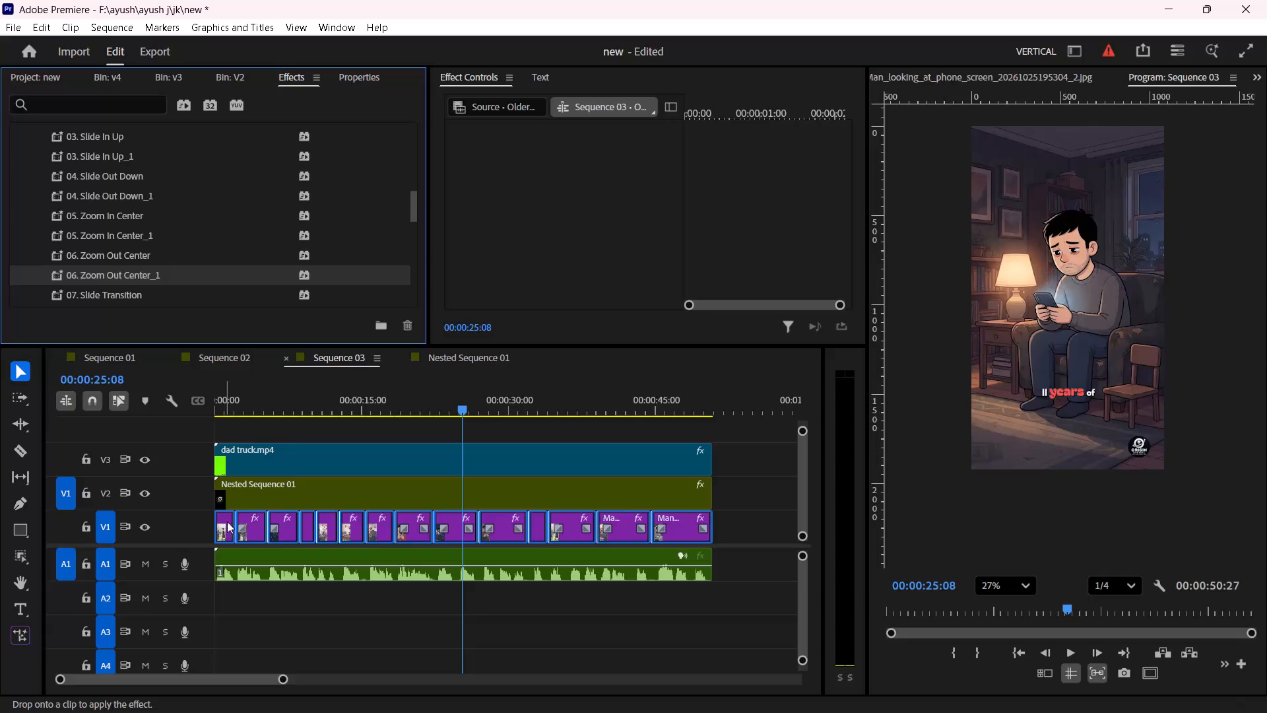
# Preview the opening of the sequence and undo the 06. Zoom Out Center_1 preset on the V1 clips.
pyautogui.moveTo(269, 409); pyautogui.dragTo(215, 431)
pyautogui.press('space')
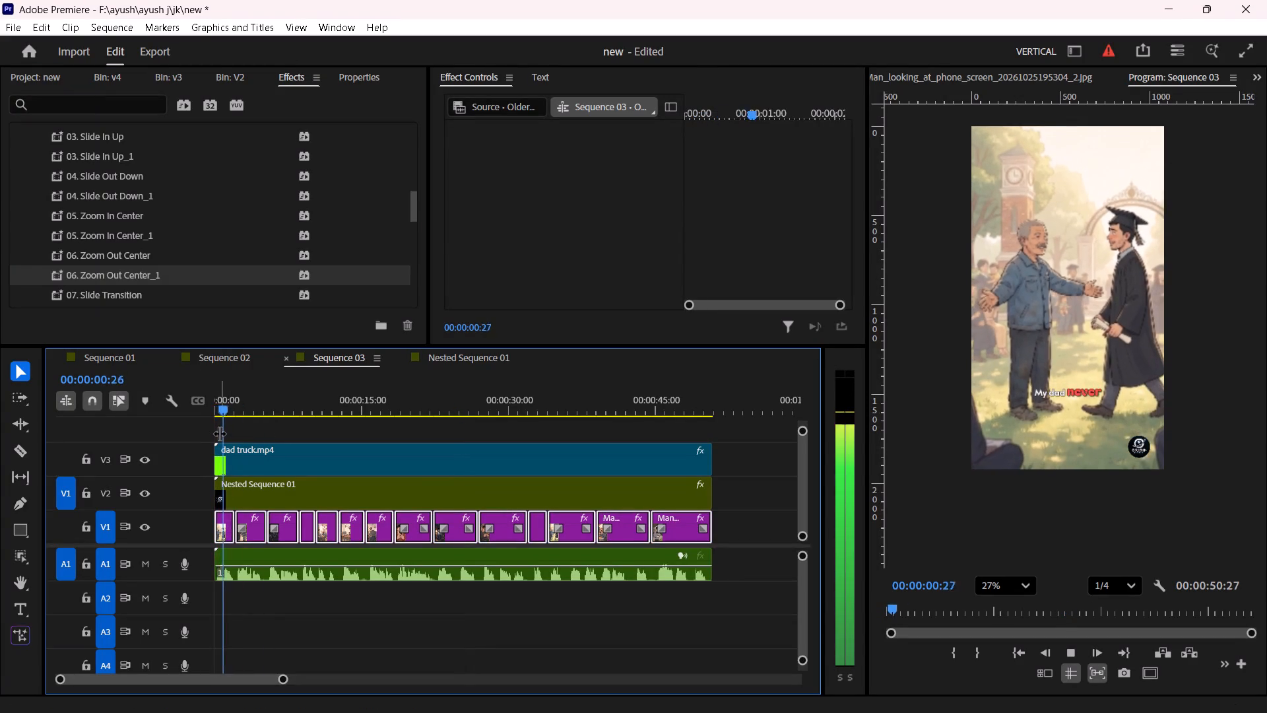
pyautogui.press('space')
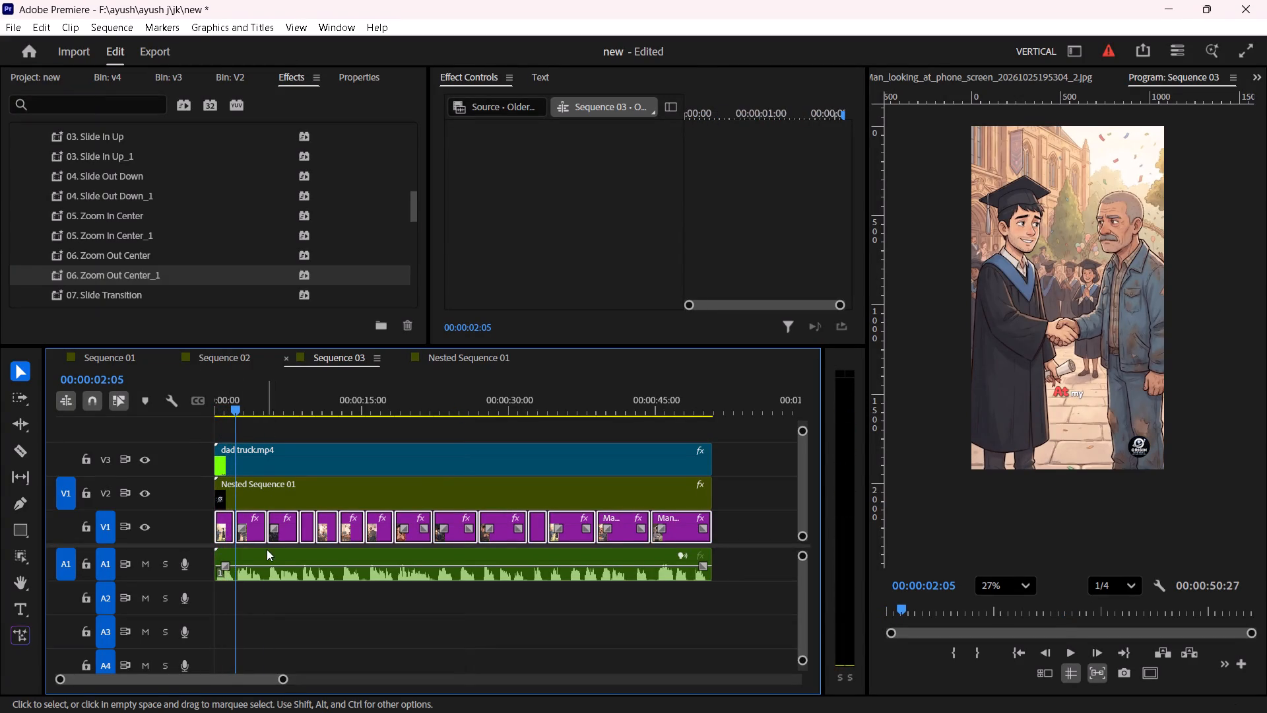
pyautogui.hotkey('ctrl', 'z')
# Apply the 06. Zoom Out Center_1 preset to only the first illustration clip on V1.
pyautogui.click(227, 537)
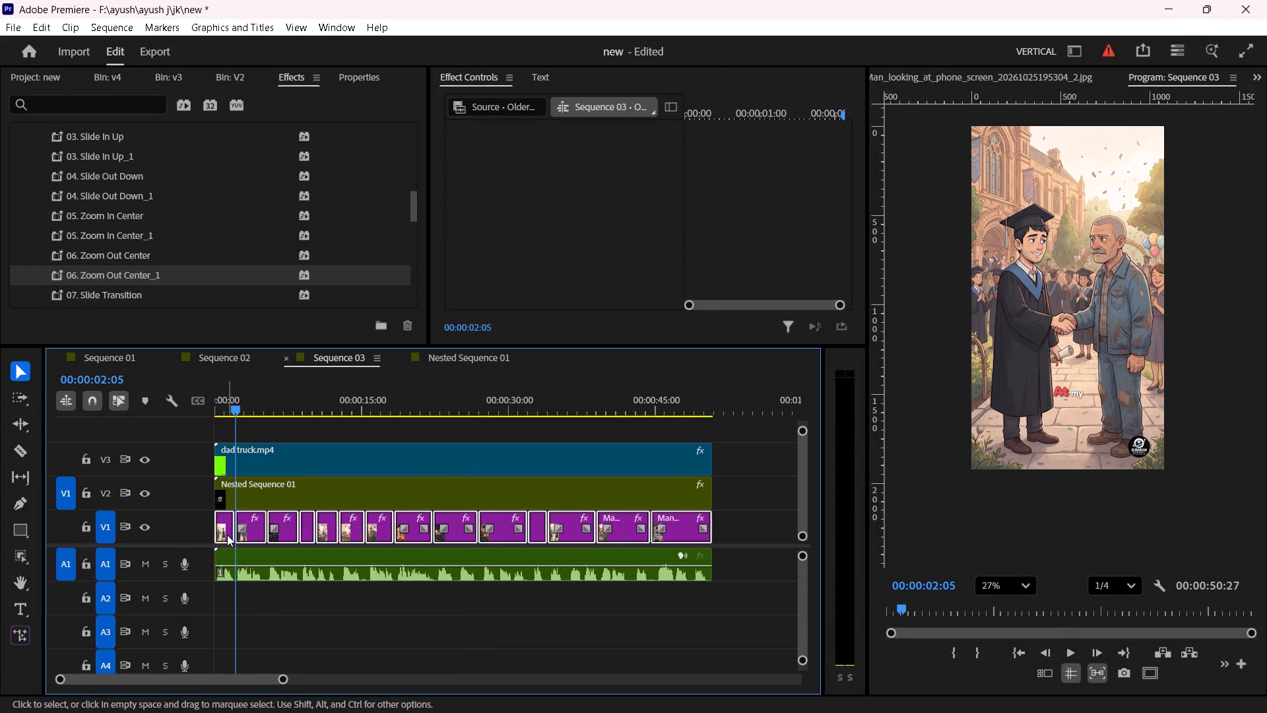
pyautogui.click(227, 535)
pyautogui.click(246, 613)
pyautogui.click(226, 527)
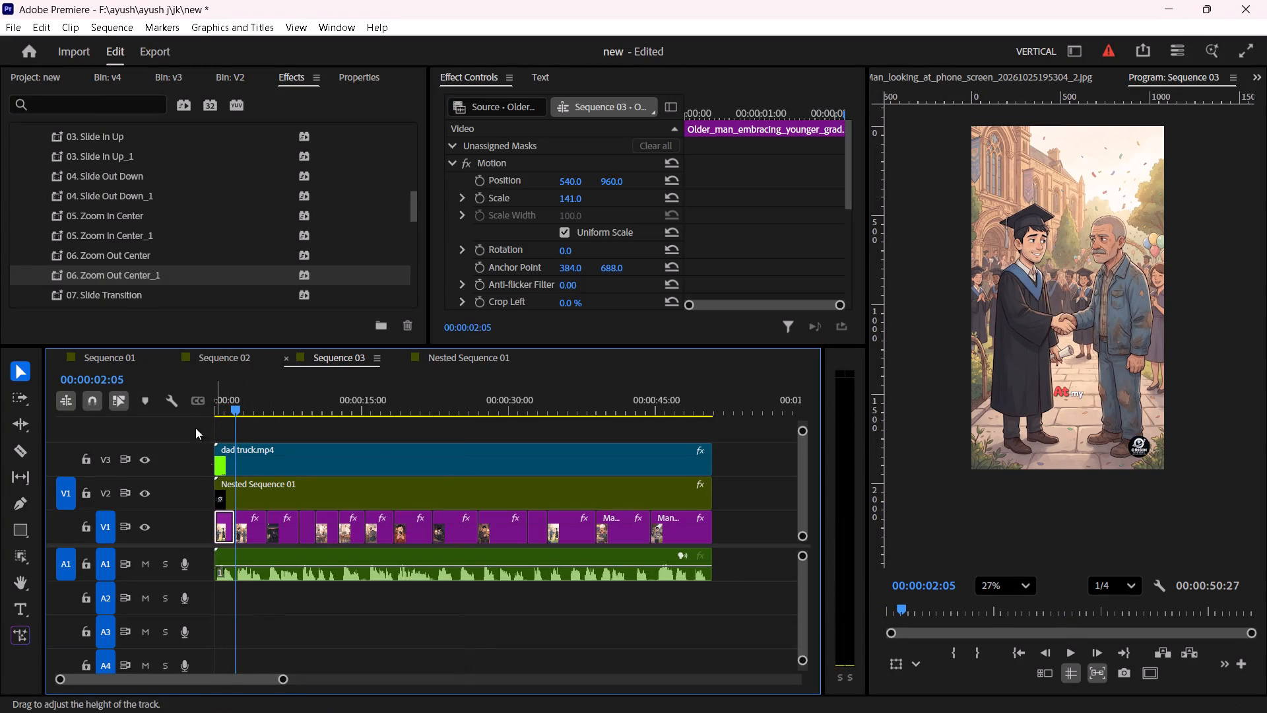
pyautogui.moveTo(138, 271); pyautogui.dragTo(223, 535)
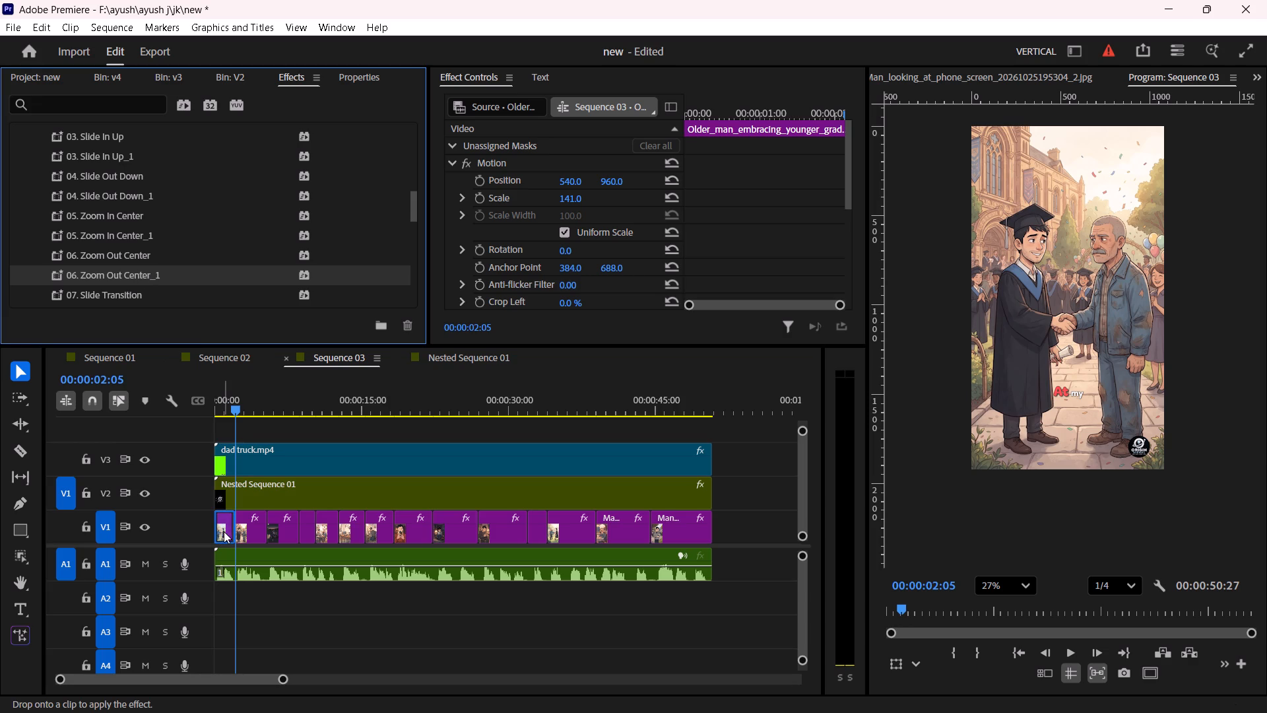
# Play the sequence from the start to review the opening clip's zoom while looking through the remaining SKTADAS presets.
pyautogui.moveTo(244, 405); pyautogui.dragTo(201, 419)
pyautogui.press('space')
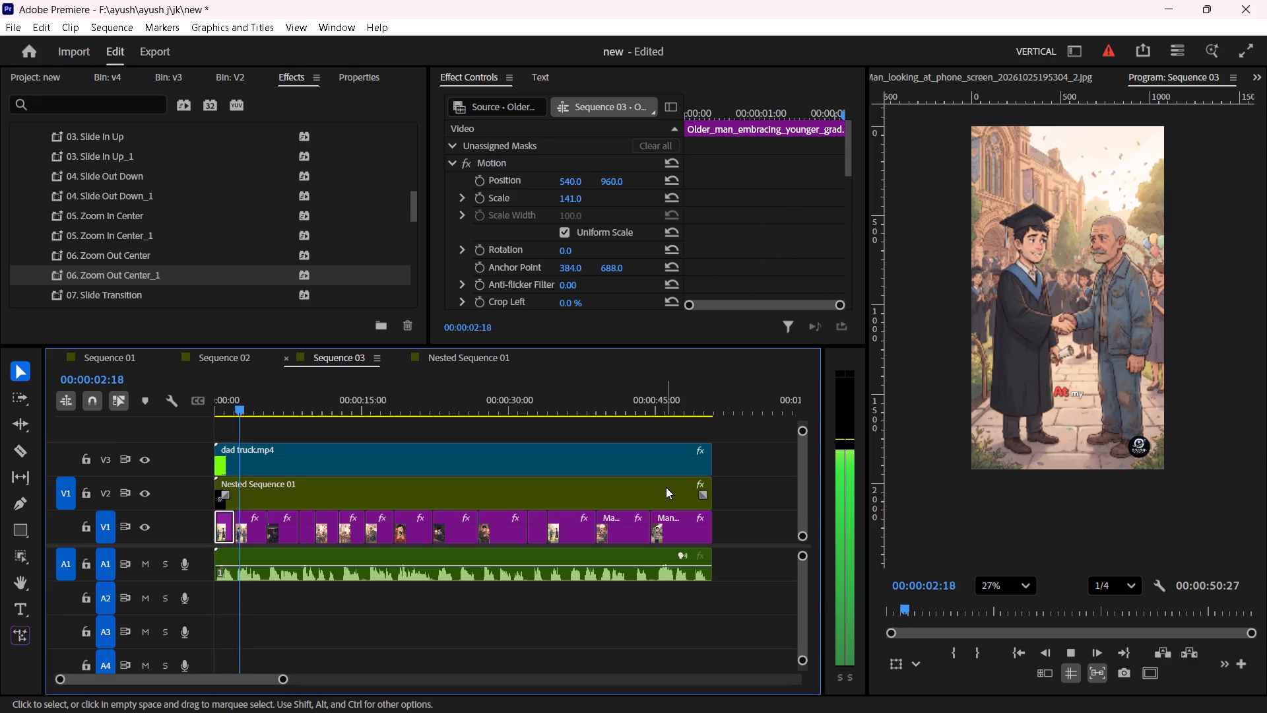
pyautogui.scroll(-2, 185, 285)
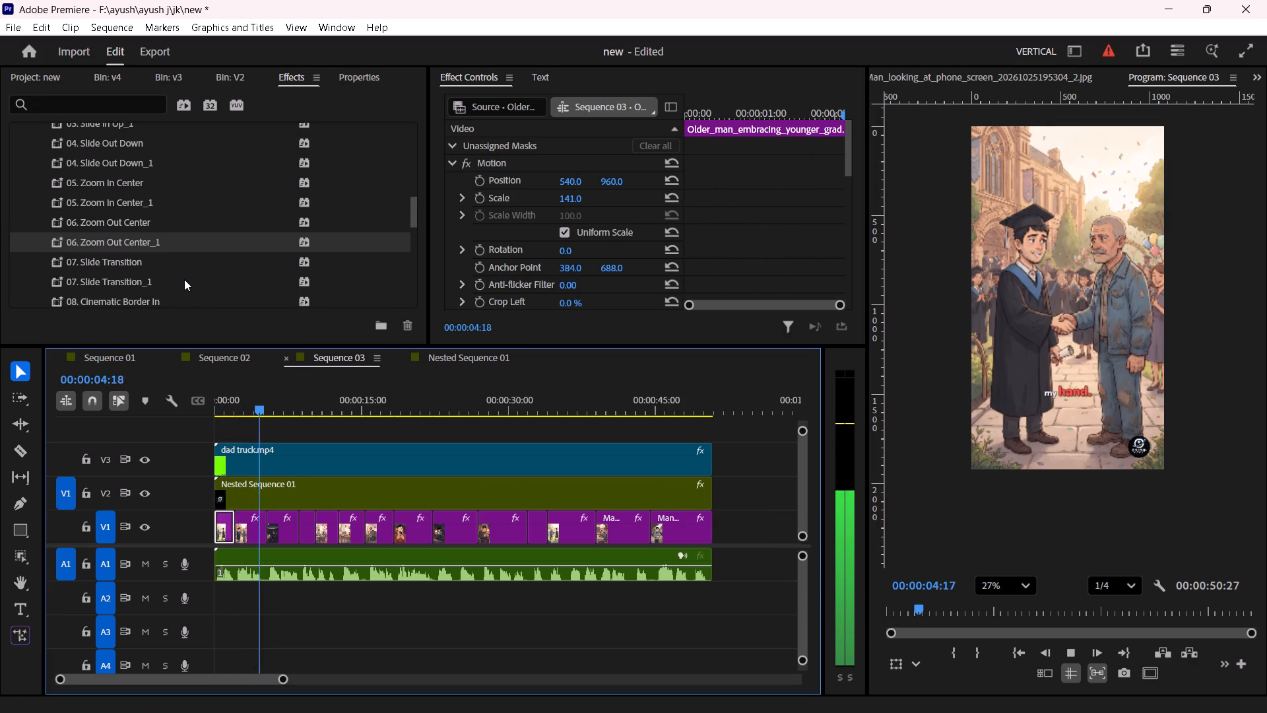
pyautogui.scroll(-1, 184, 279)
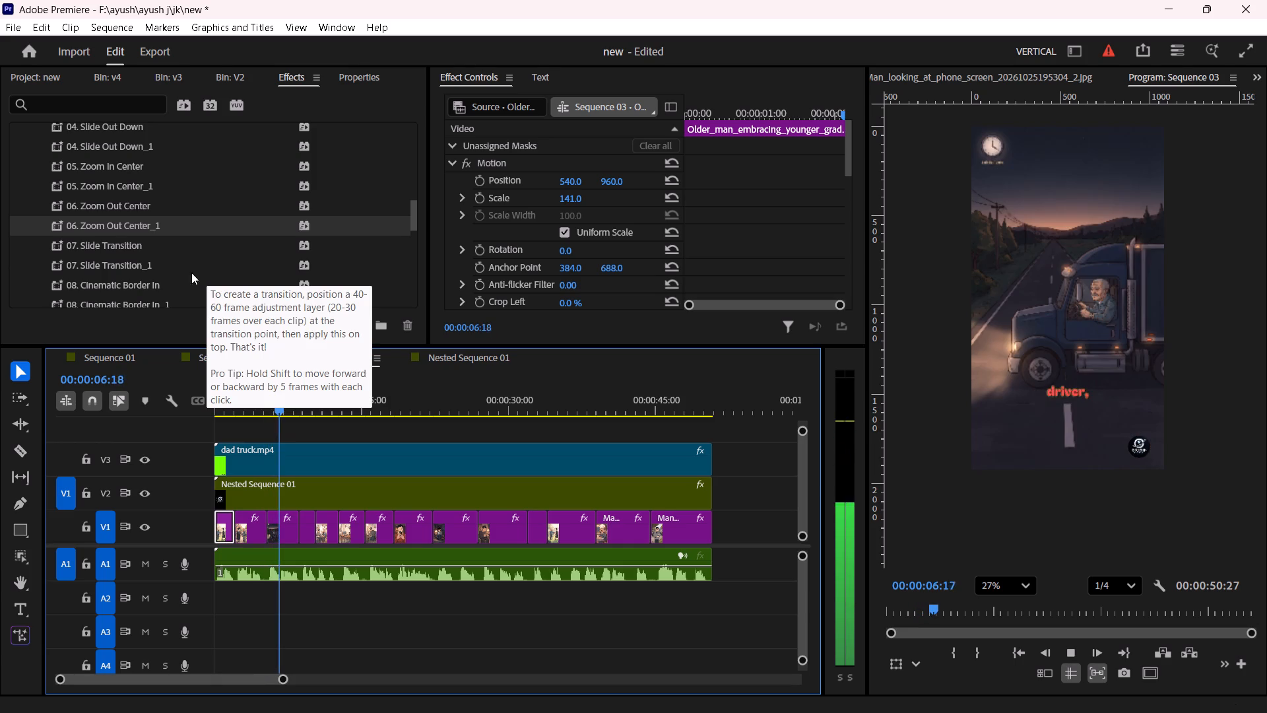
pyautogui.scroll(-6, 184, 261)
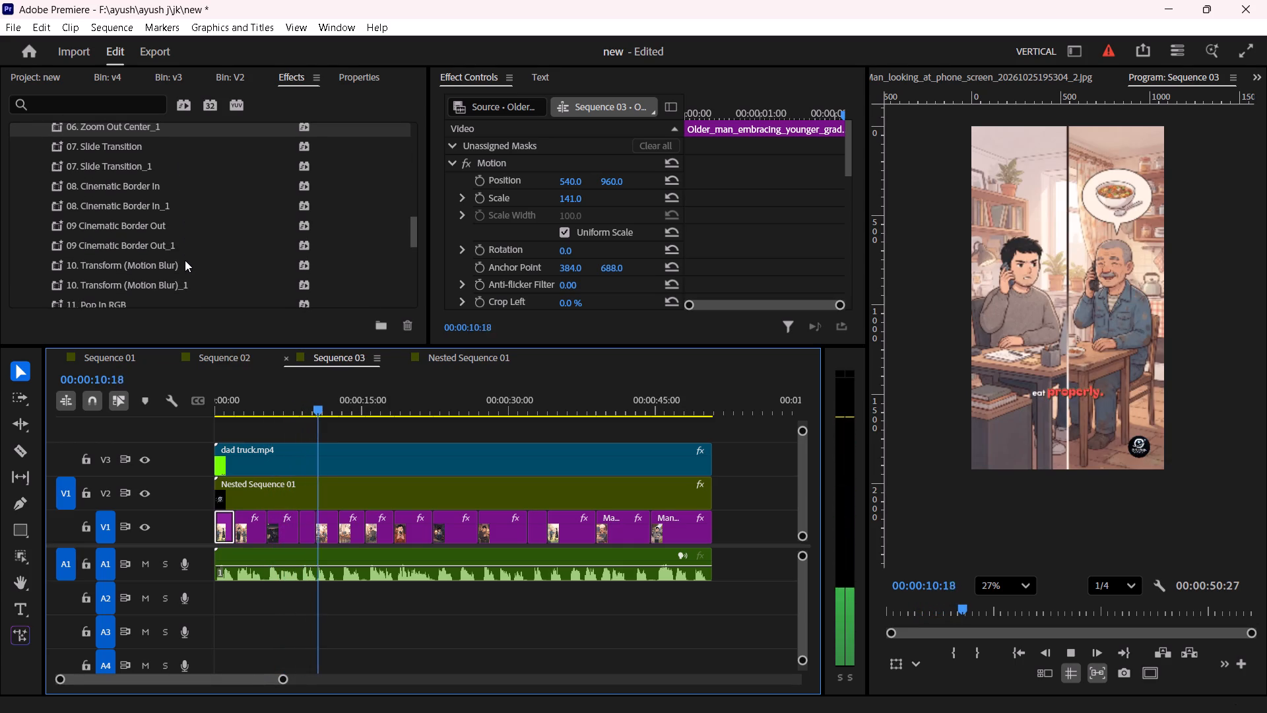
pyautogui.scroll(-1, 185, 263)
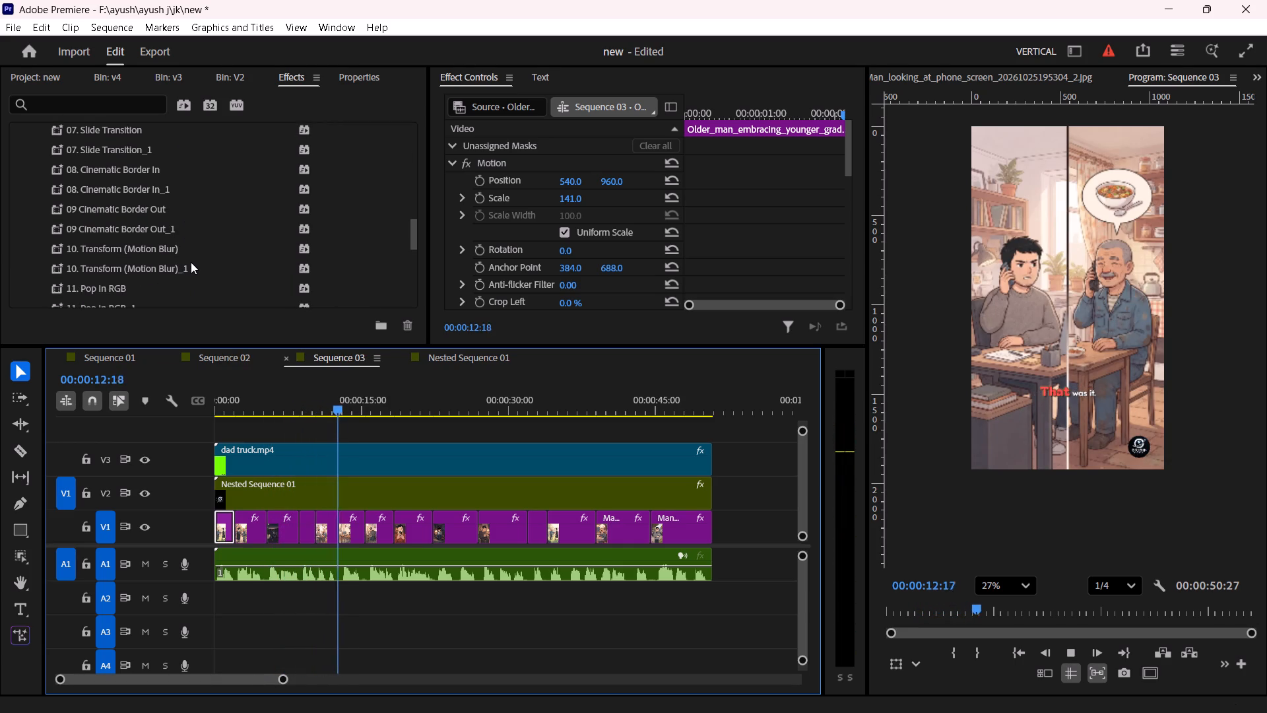
pyautogui.scroll(-2, 205, 255)
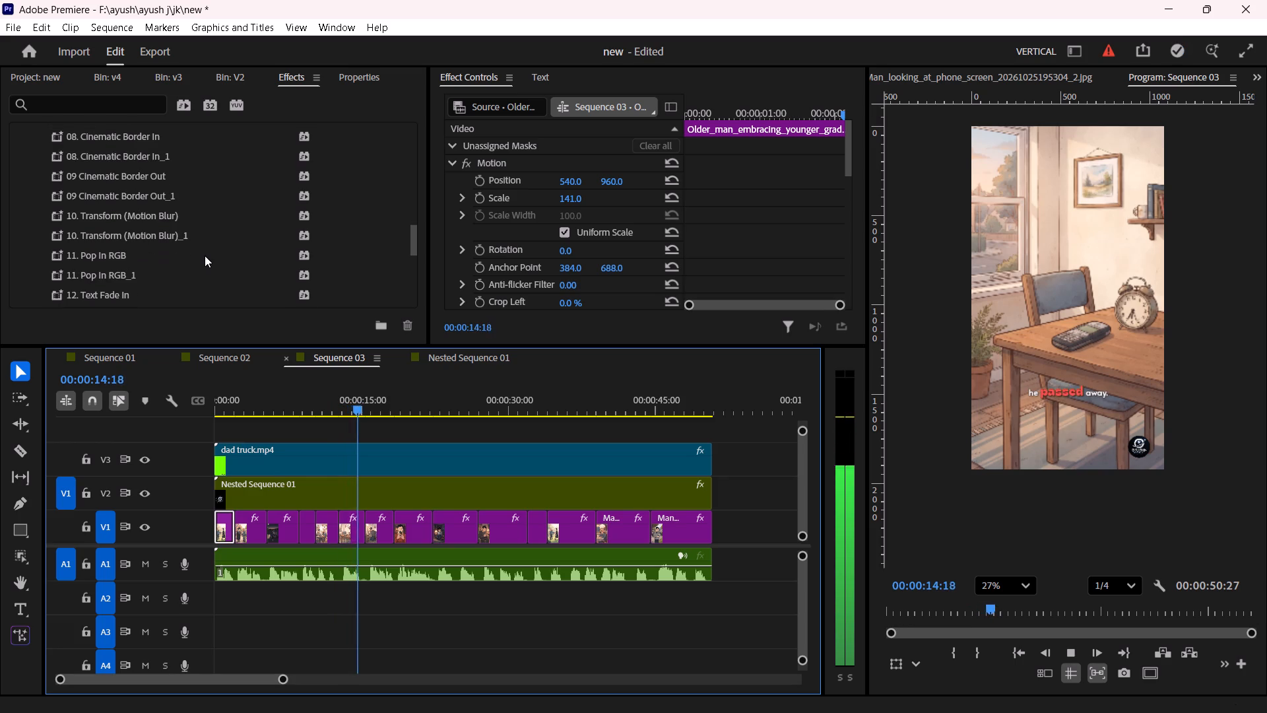
pyautogui.scroll(-1, 205, 255)
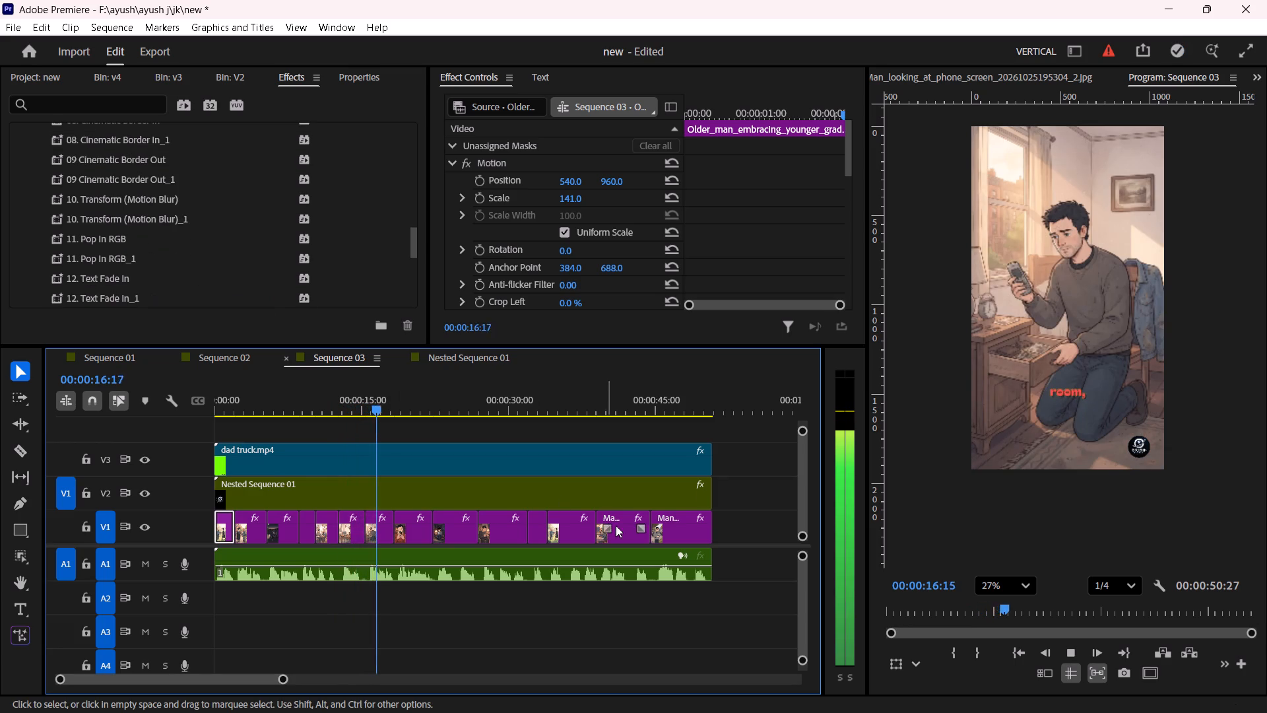
pyautogui.click(681, 617)
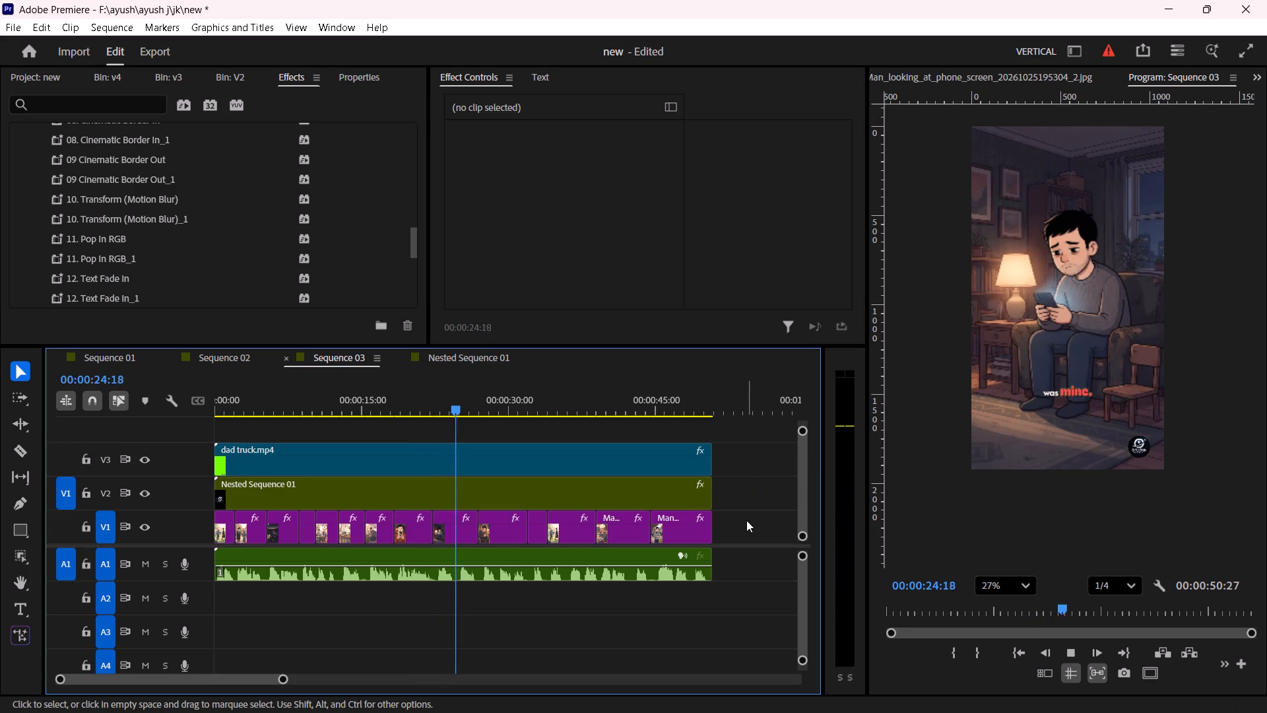
pyautogui.press('space')
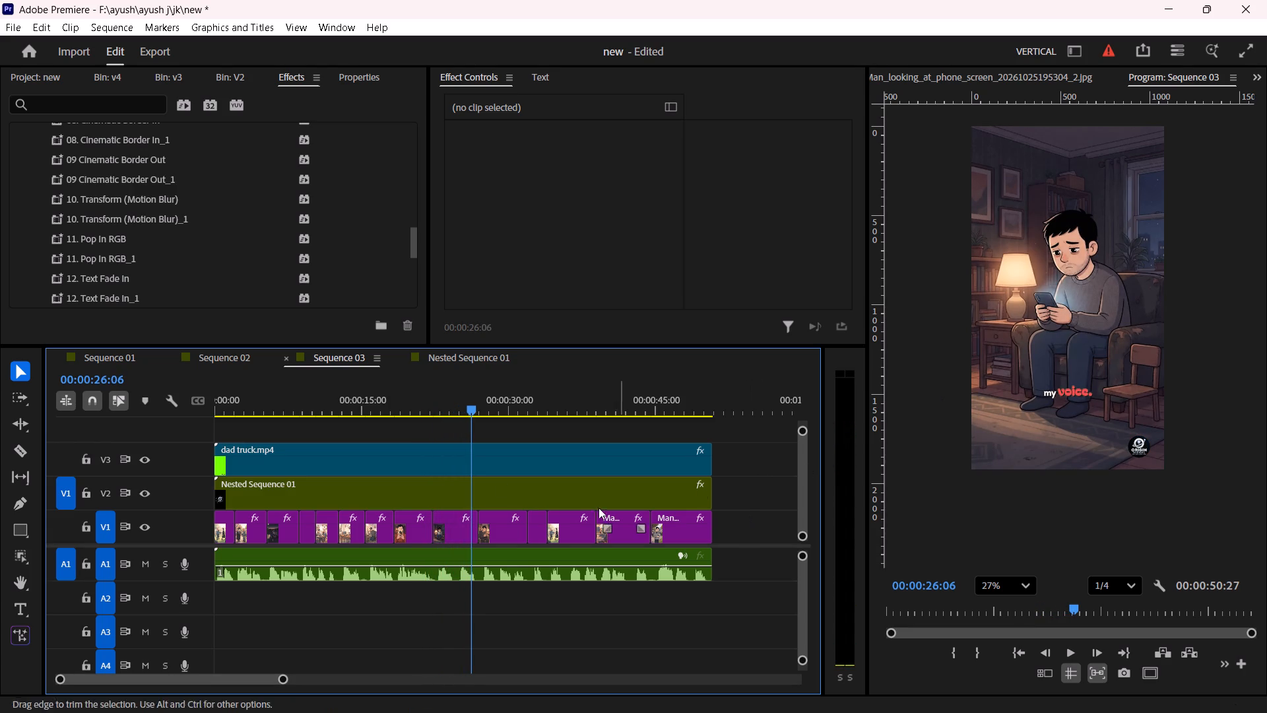
# Create Sequence 04 in bin v4 with the Social Media Portrait 9x16 30 fps preset.
pyautogui.click(174, 71)
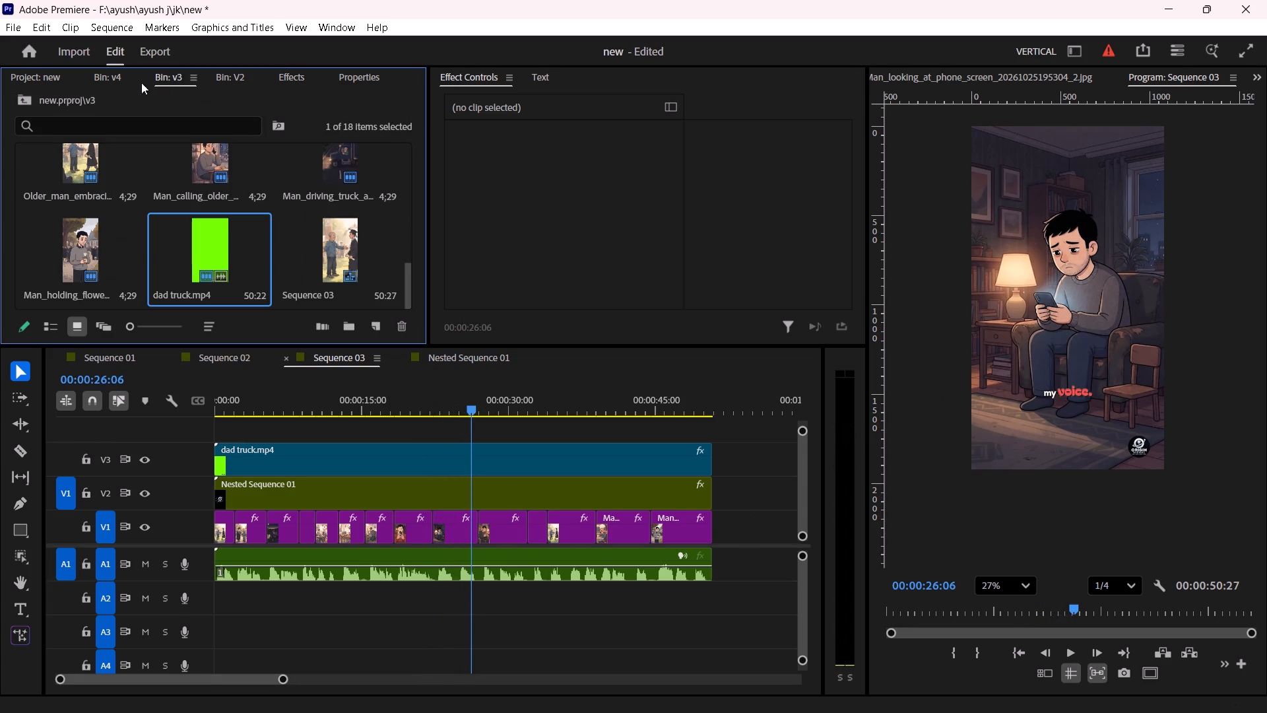
pyautogui.click(116, 75)
pyautogui.click(259, 257)
pyautogui.scroll(-3, 271, 250)
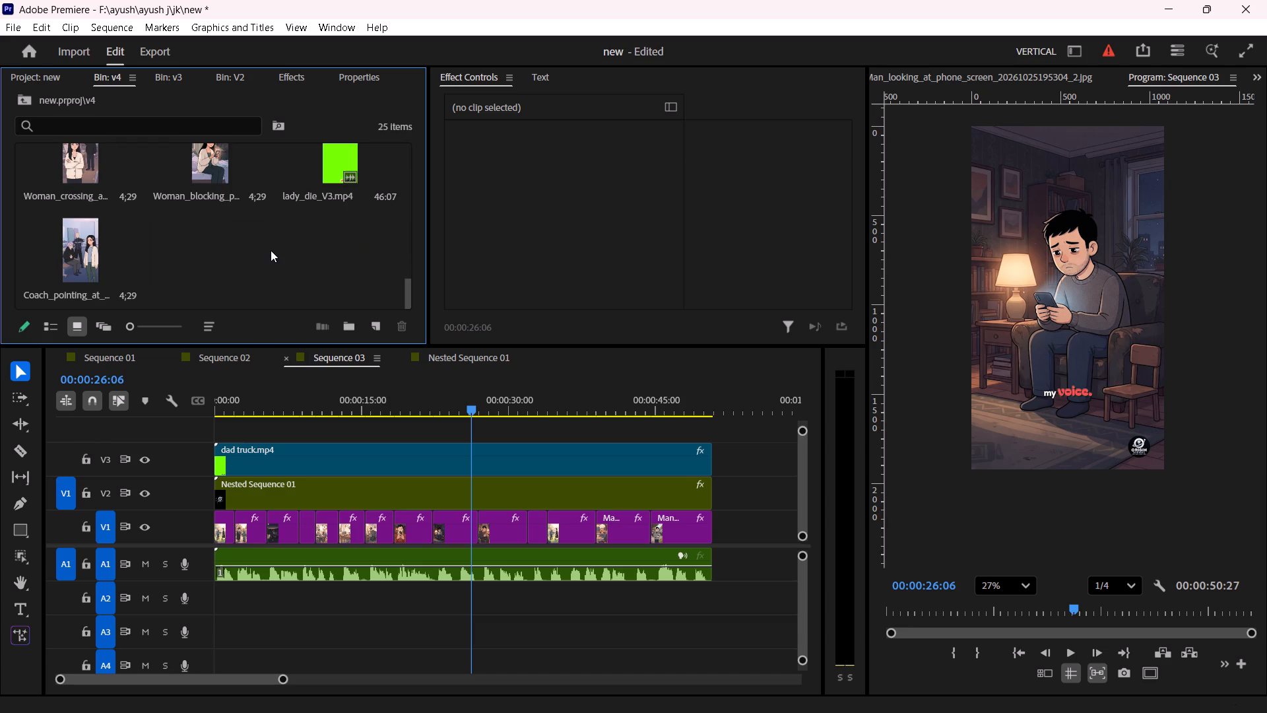
pyautogui.click(292, 261)
pyautogui.rightClick(292, 261)
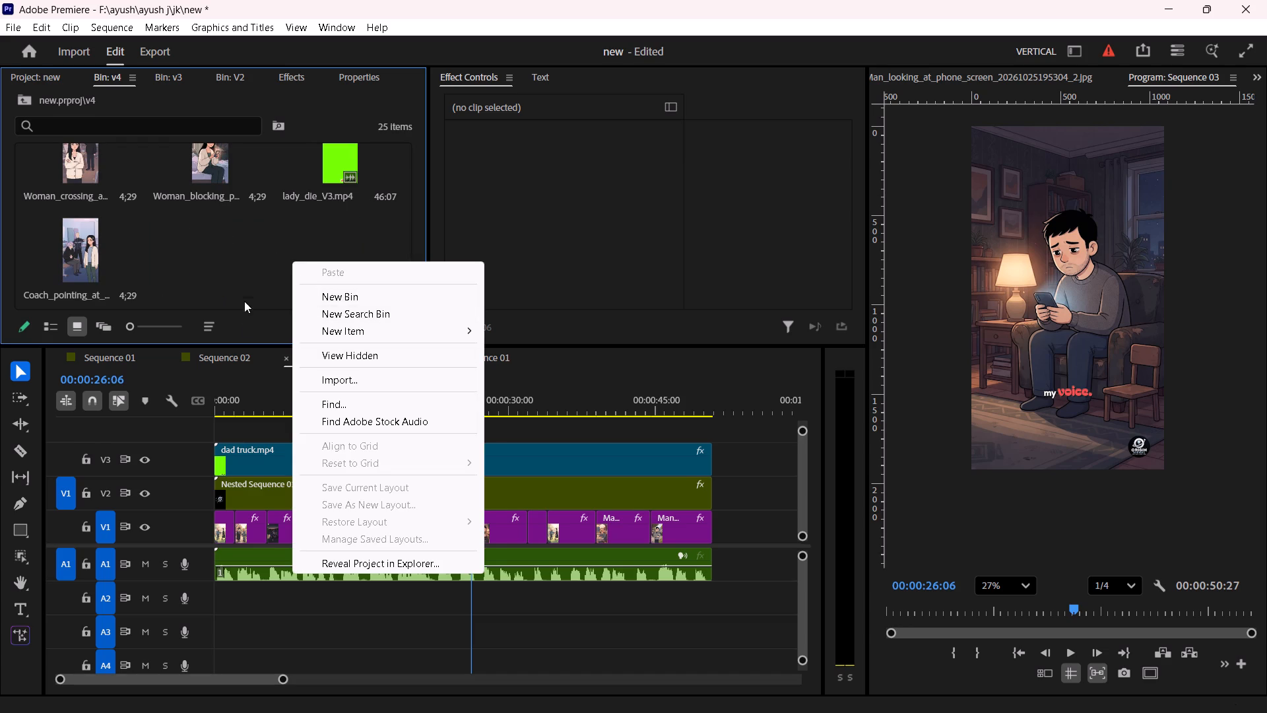
pyautogui.click(247, 283)
pyautogui.click(377, 327)
pyautogui.click(390, 352)
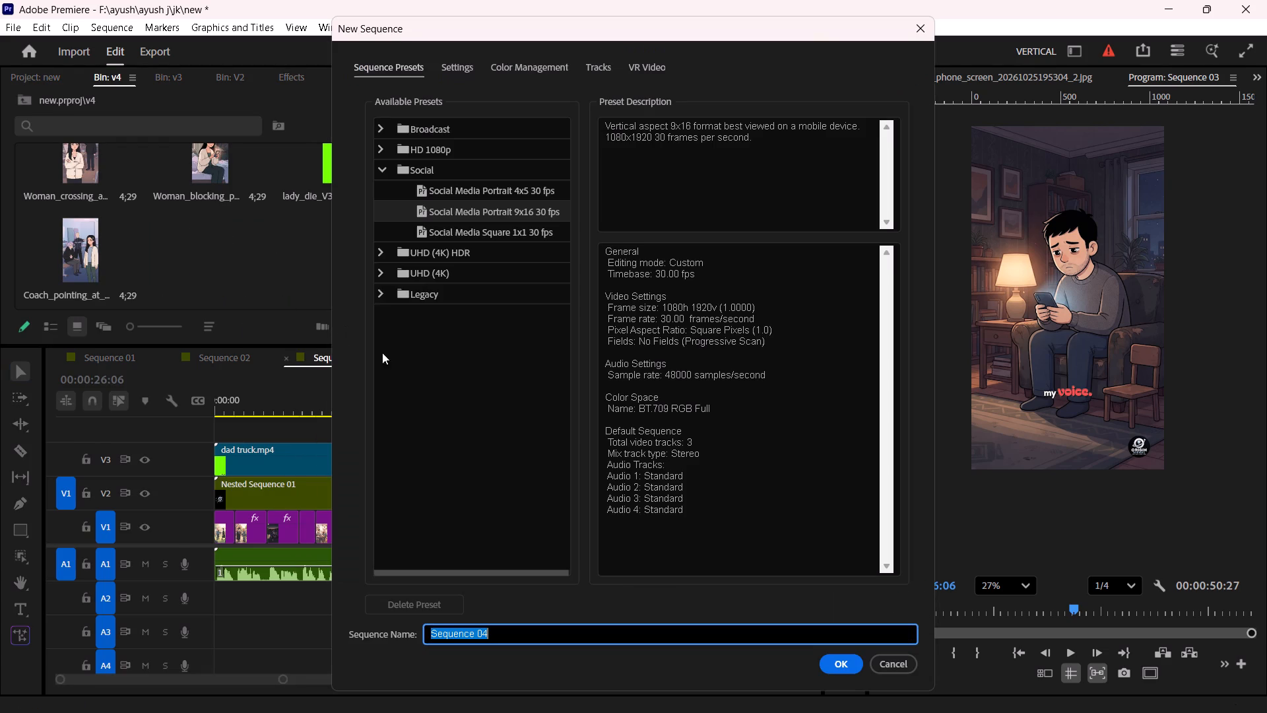
pyautogui.click(850, 669)
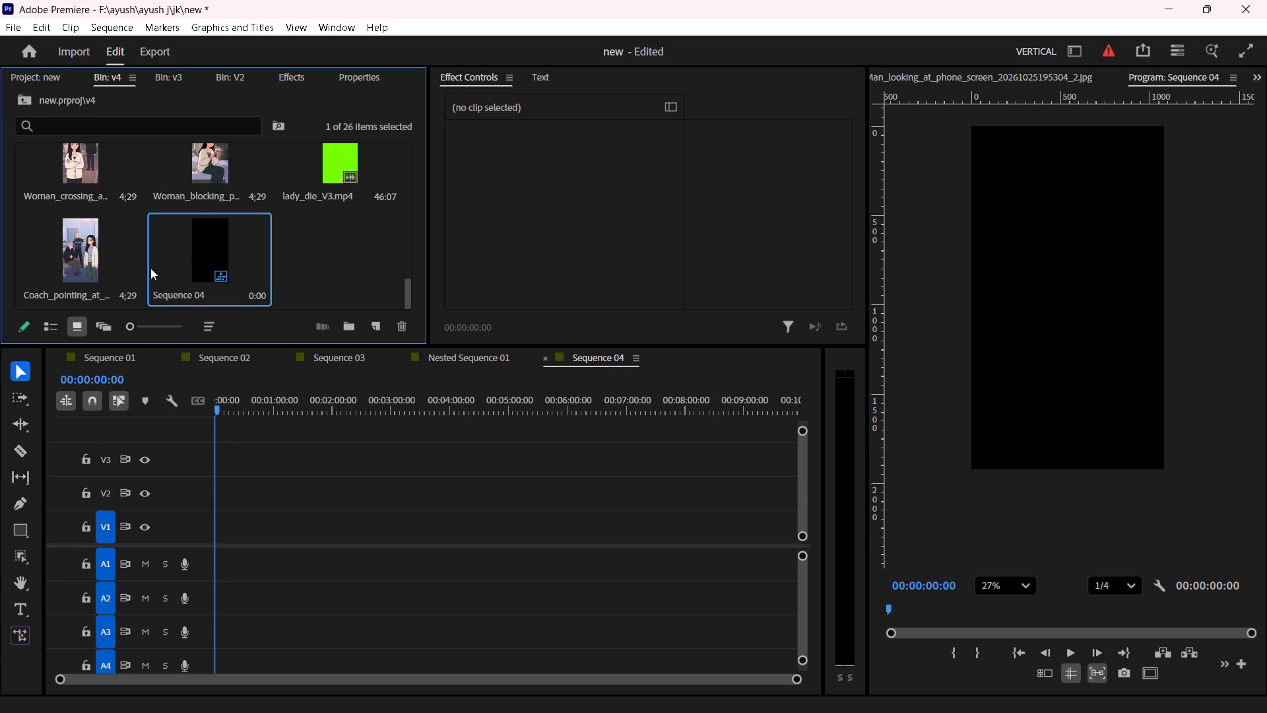
# Look through the illustrations in bin v4 for the image that should open the new video.
pyautogui.scroll(2, 81, 255)
pyautogui.scroll(2, 145, 240)
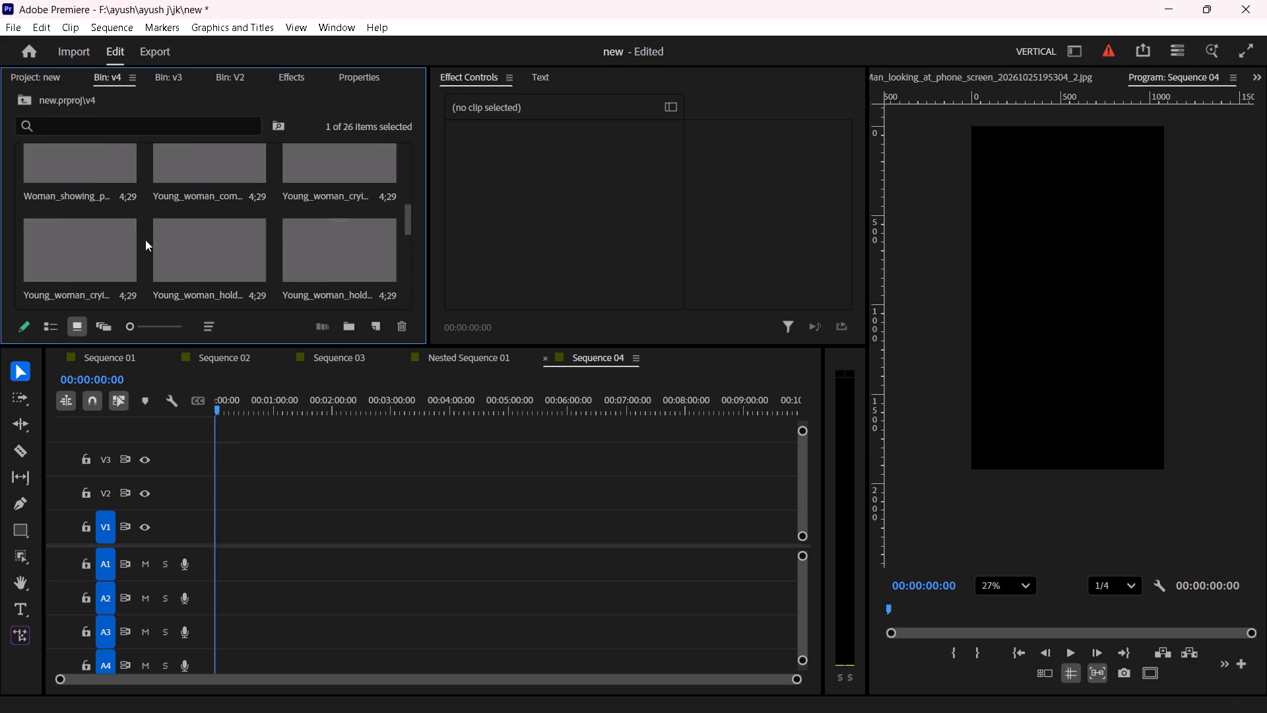
pyautogui.scroll(4, 146, 236)
pyautogui.click(209, 189)
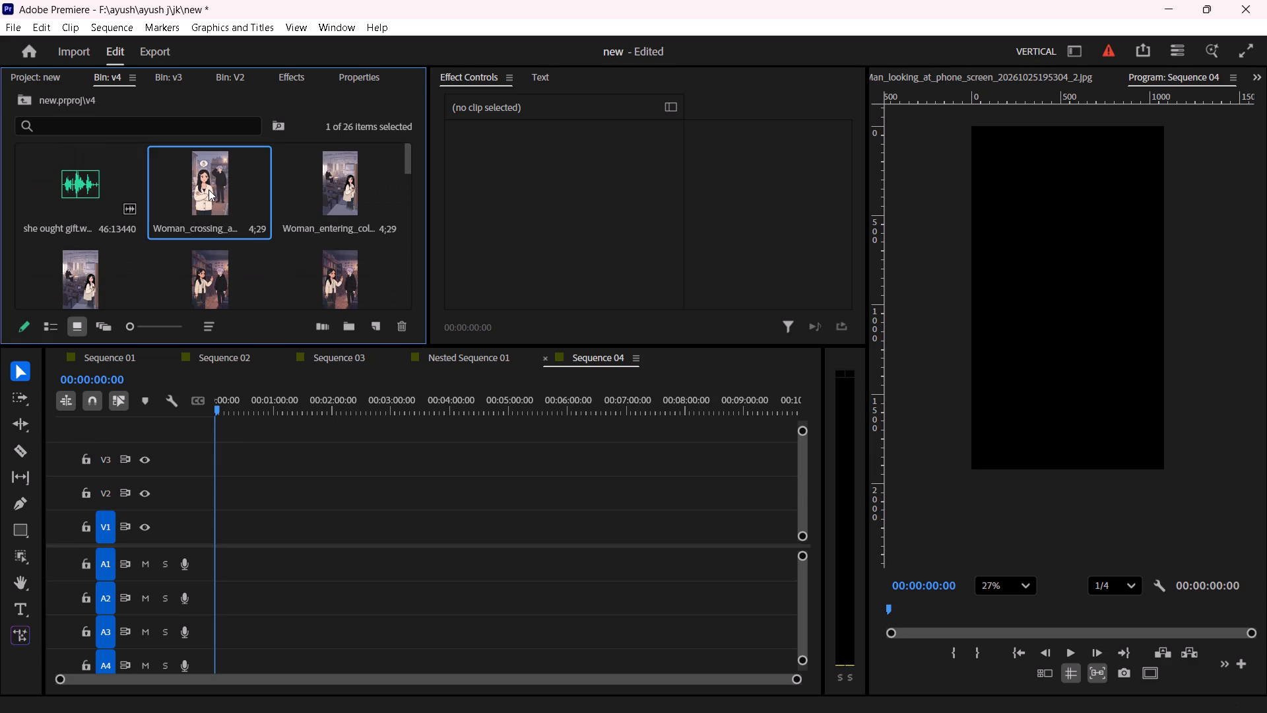
pyautogui.click(342, 199)
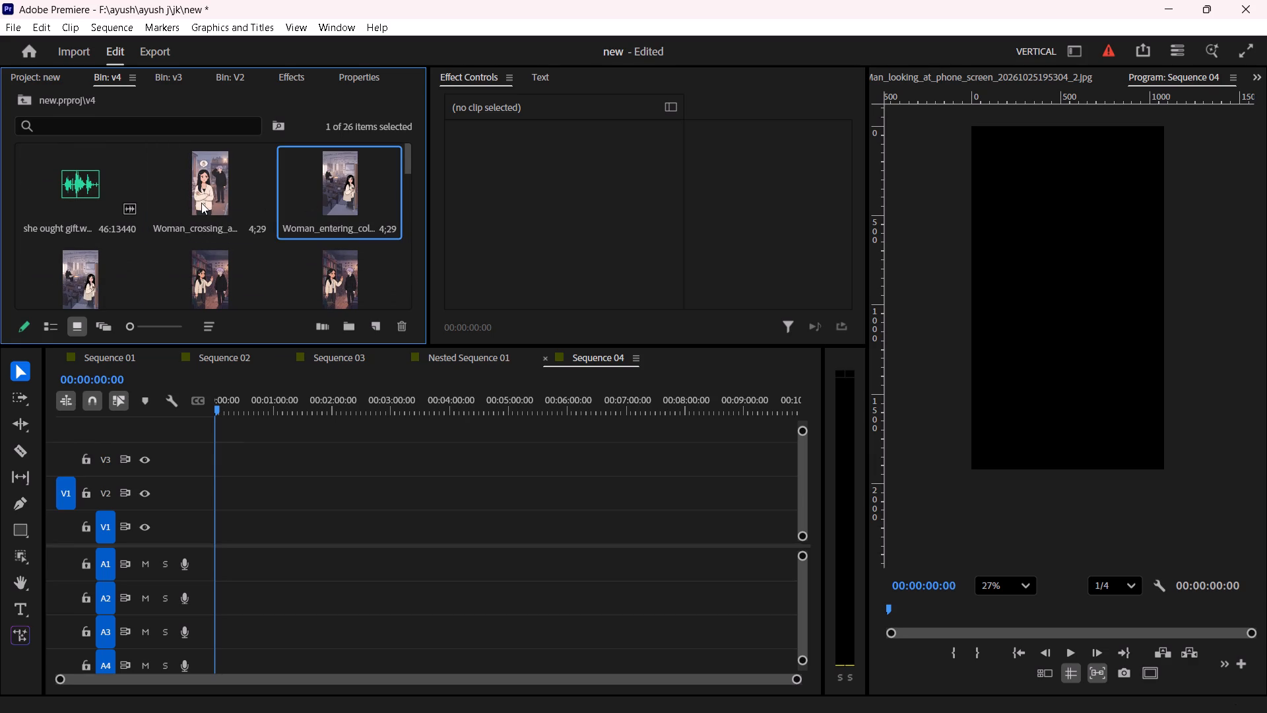
pyautogui.moveTo(205, 341); pyautogui.dragTo(226, 192)
pyautogui.scroll(-4, 245, 216)
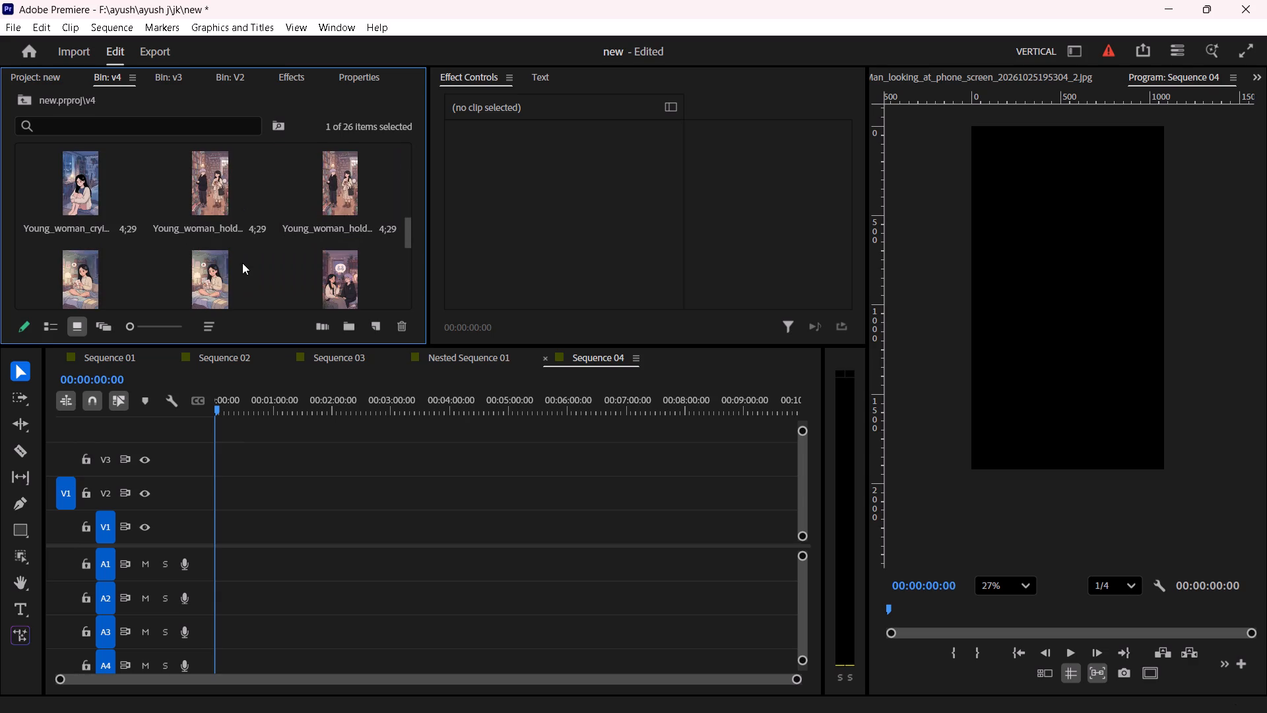
pyautogui.scroll(-3, 242, 263)
# Place the Woman_receiving_avalanche_of_gifts image from bin v4 at the start of V1 in Sequence 04.
pyautogui.scroll(1, 242, 263)
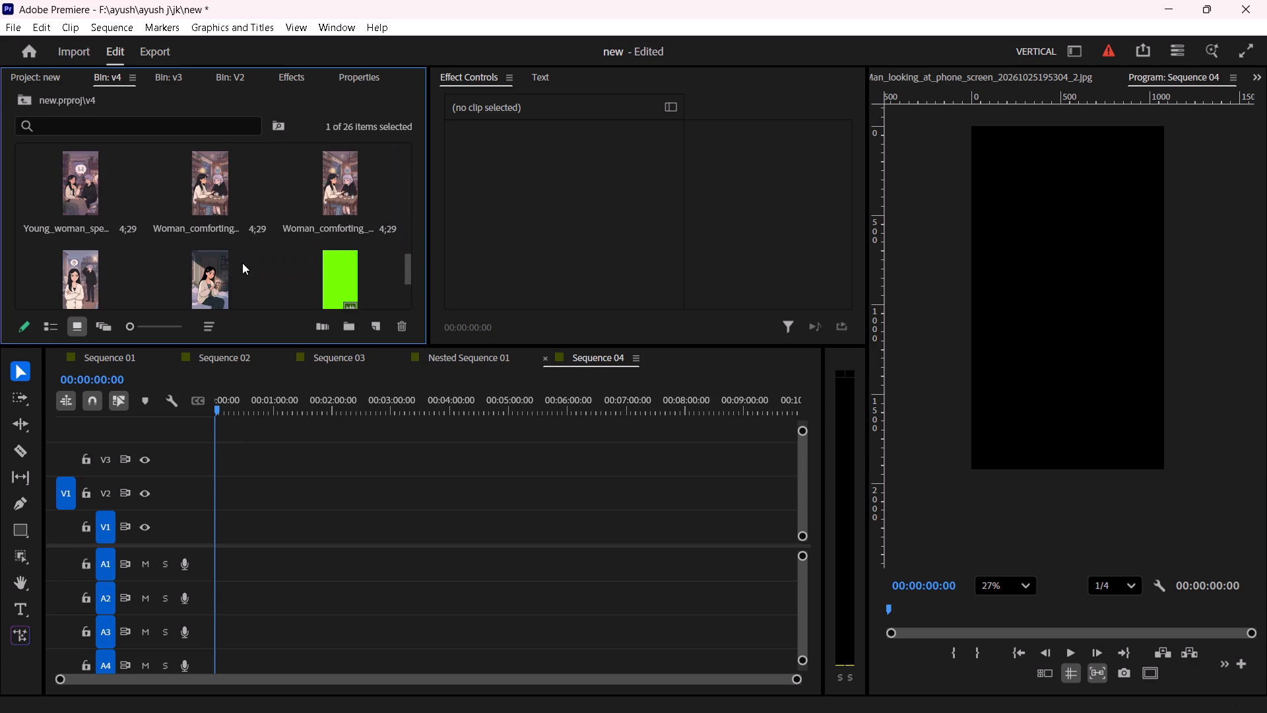
pyautogui.scroll(2, 242, 263)
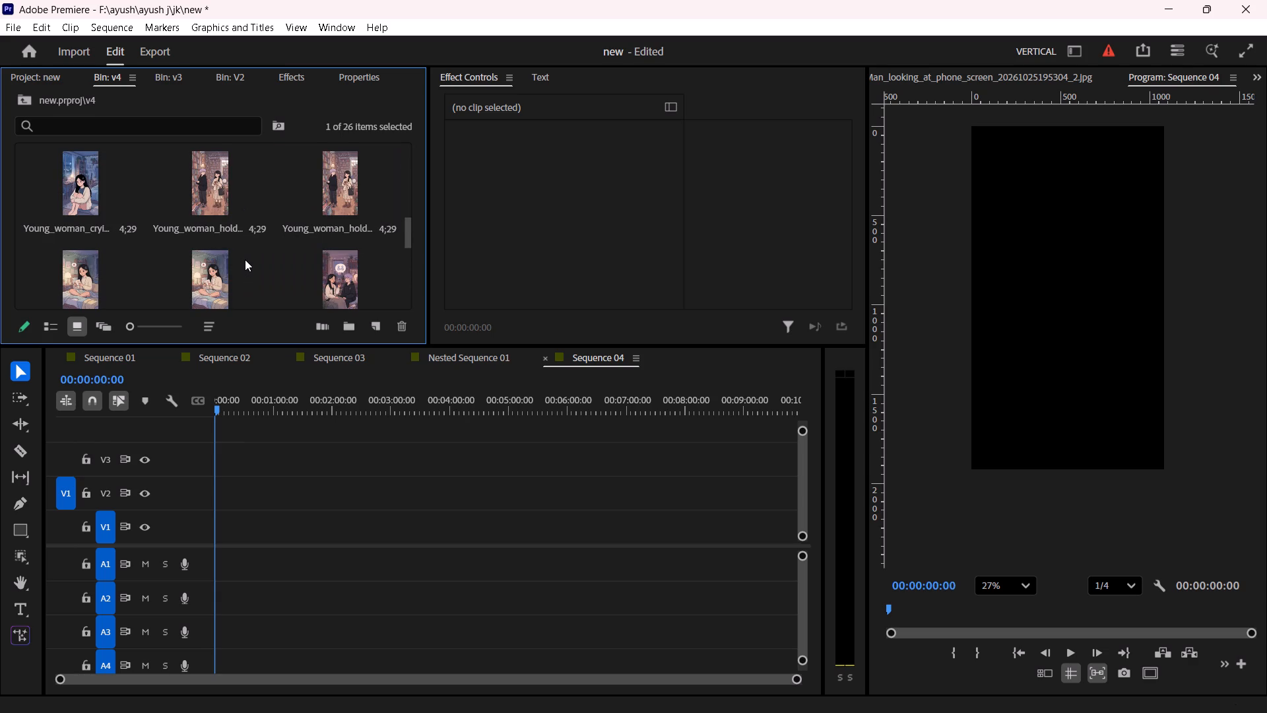
pyautogui.scroll(2, 245, 259)
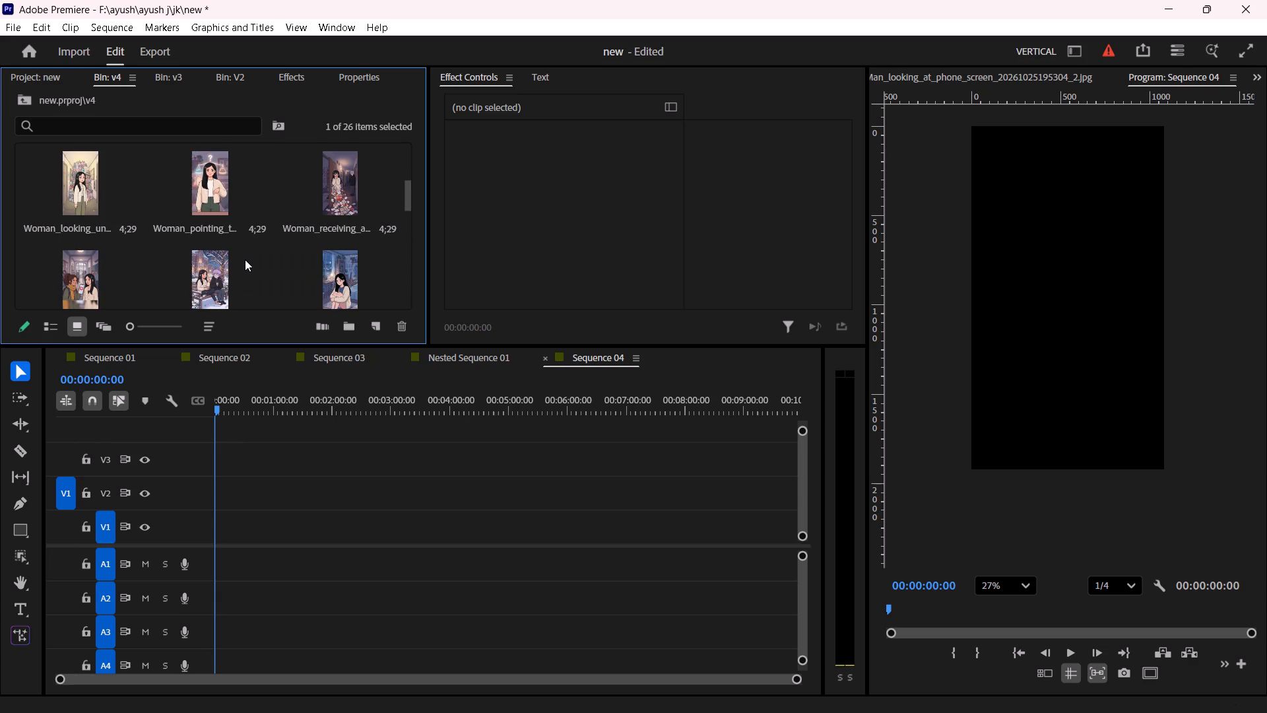
pyautogui.moveTo(329, 187); pyautogui.dragTo(222, 535)
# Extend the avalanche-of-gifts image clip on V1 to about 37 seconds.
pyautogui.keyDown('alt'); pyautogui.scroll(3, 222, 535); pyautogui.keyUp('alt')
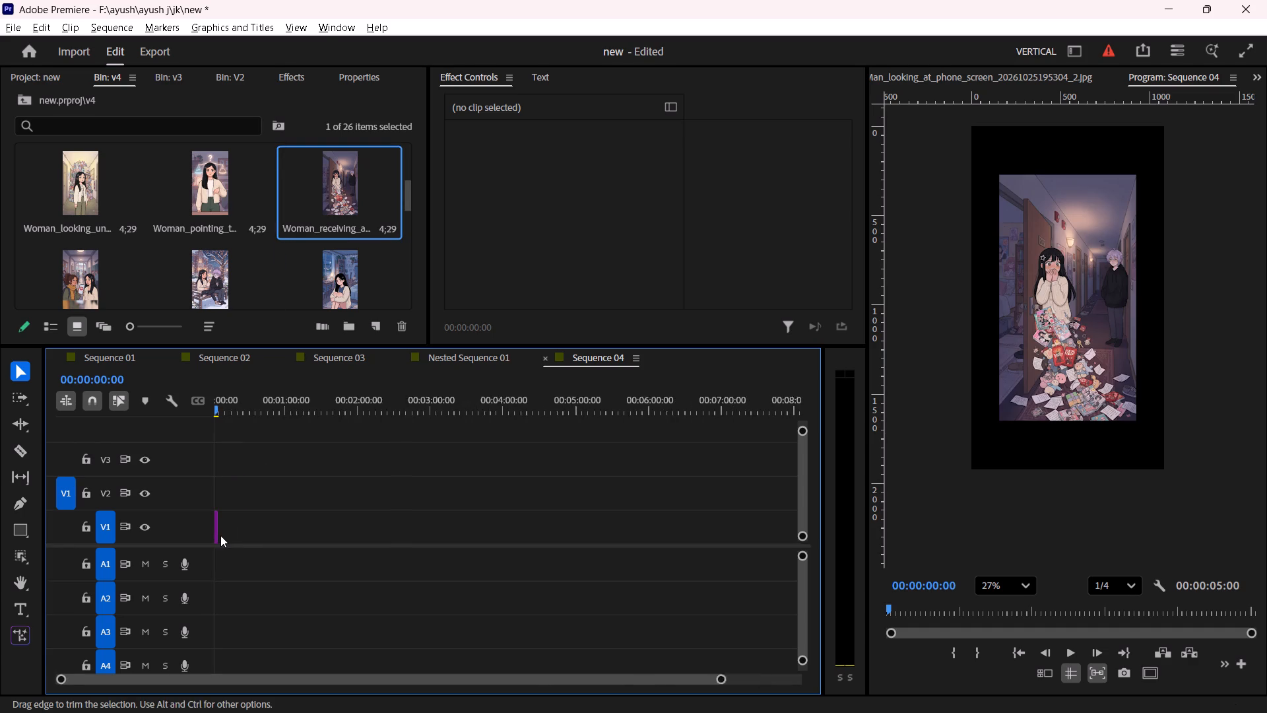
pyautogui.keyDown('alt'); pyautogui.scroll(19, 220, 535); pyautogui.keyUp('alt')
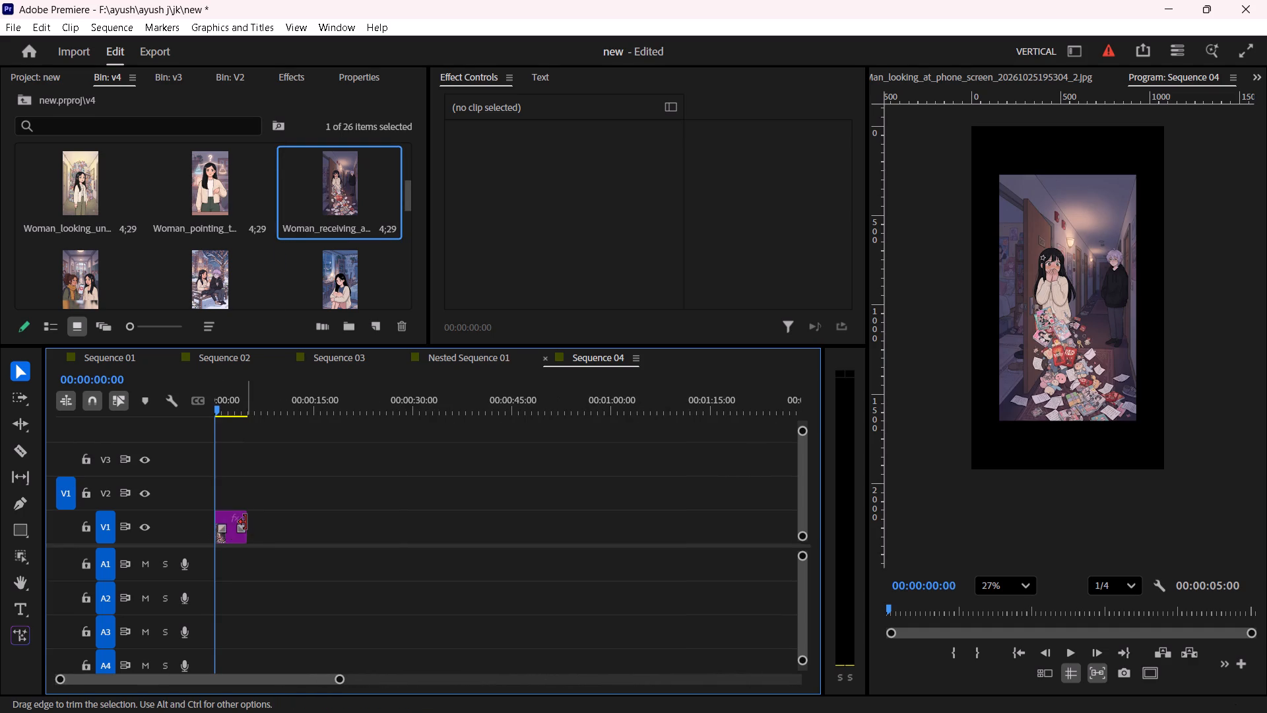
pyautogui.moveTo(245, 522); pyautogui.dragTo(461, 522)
# Place the "she ought gift" voiceover from bin v4 at the start of A1.
pyautogui.scroll(3, 200, 185)
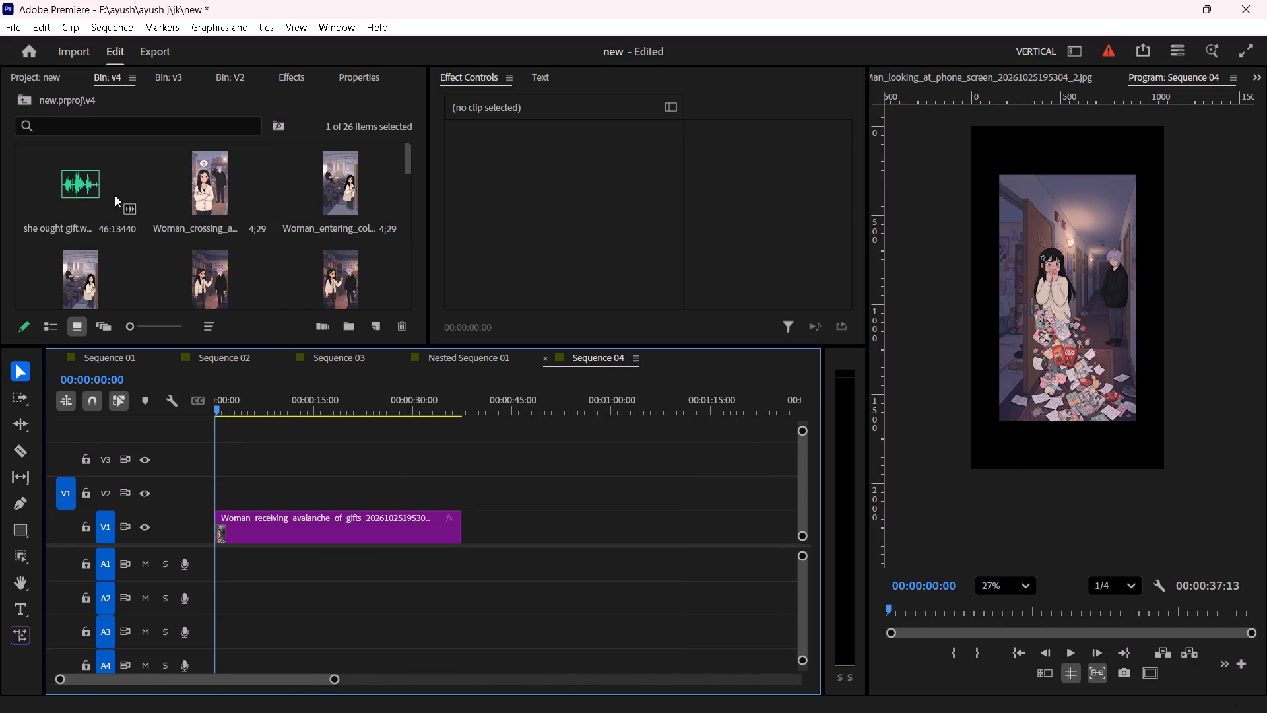
pyautogui.moveTo(110, 193); pyautogui.dragTo(213, 566)
# Listen to the first five seconds of the voiceover to find where the opening image should end, and return to the start.
pyautogui.press('space')
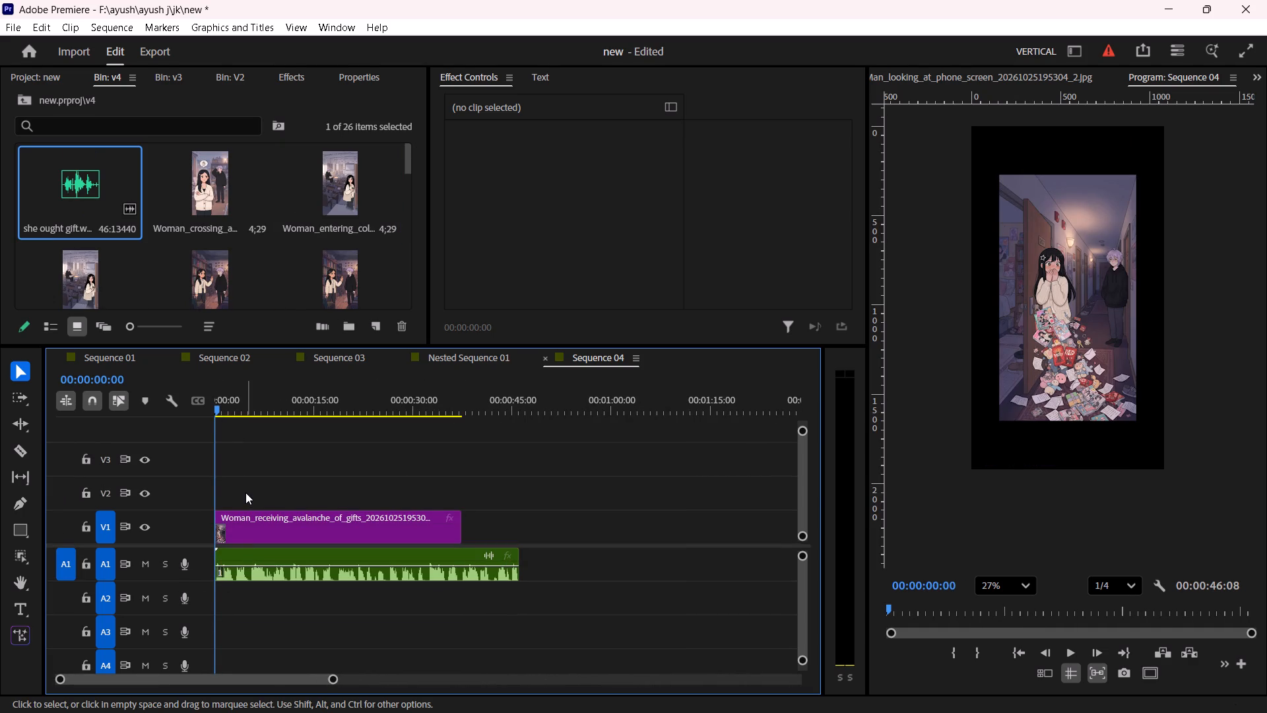
pyautogui.press('space')
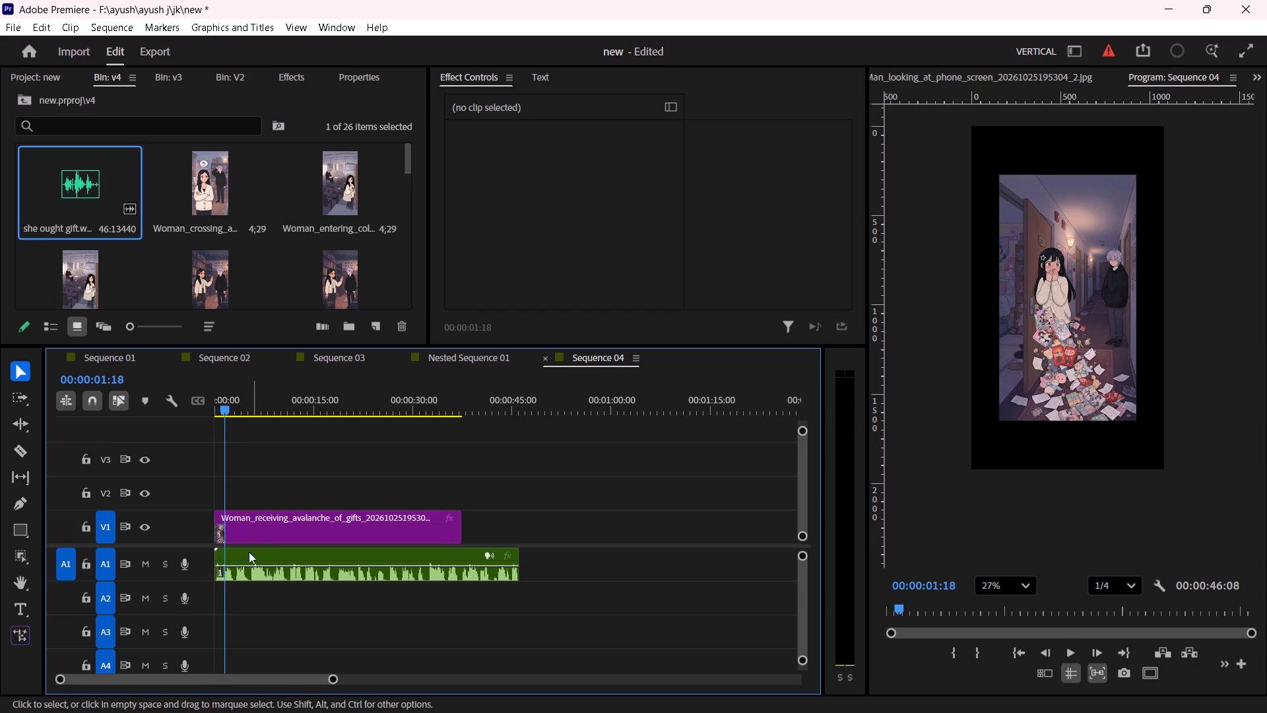
pyautogui.keyDown('alt'); pyautogui.scroll(4, 249, 584); pyautogui.keyUp('alt')
pyautogui.scroll(3, 321, 551)
pyautogui.click(313, 561)
pyautogui.scroll(7, 318, 561)
pyautogui.press('space')
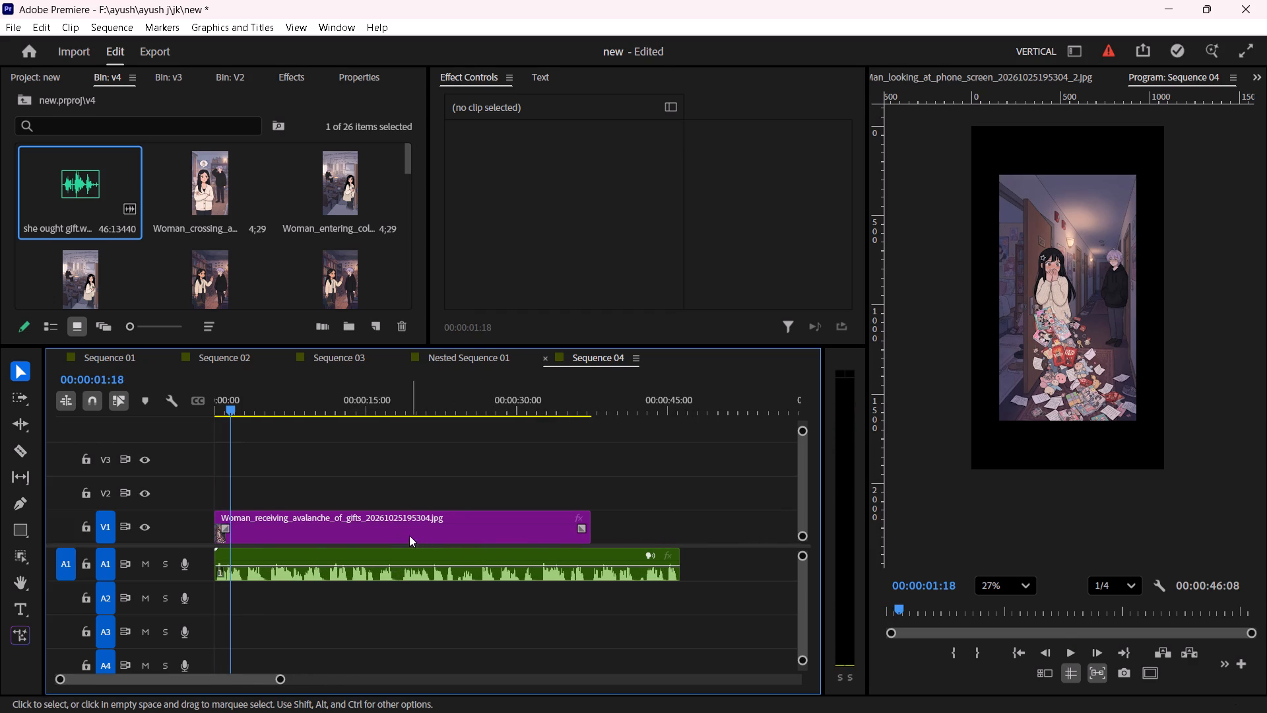
pyautogui.scroll(20, 276, 528)
pyautogui.scroll(1, 276, 528)
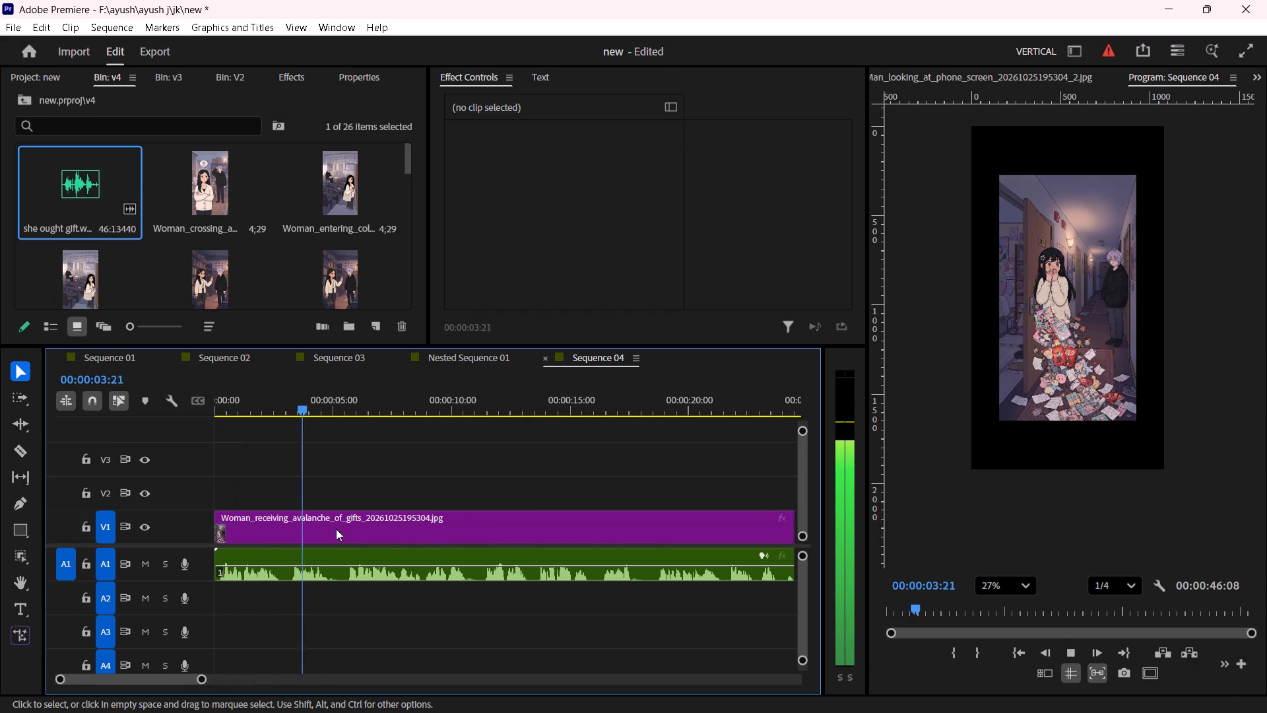
pyautogui.press('space')
pyautogui.moveTo(288, 405); pyautogui.dragTo(282, 408)
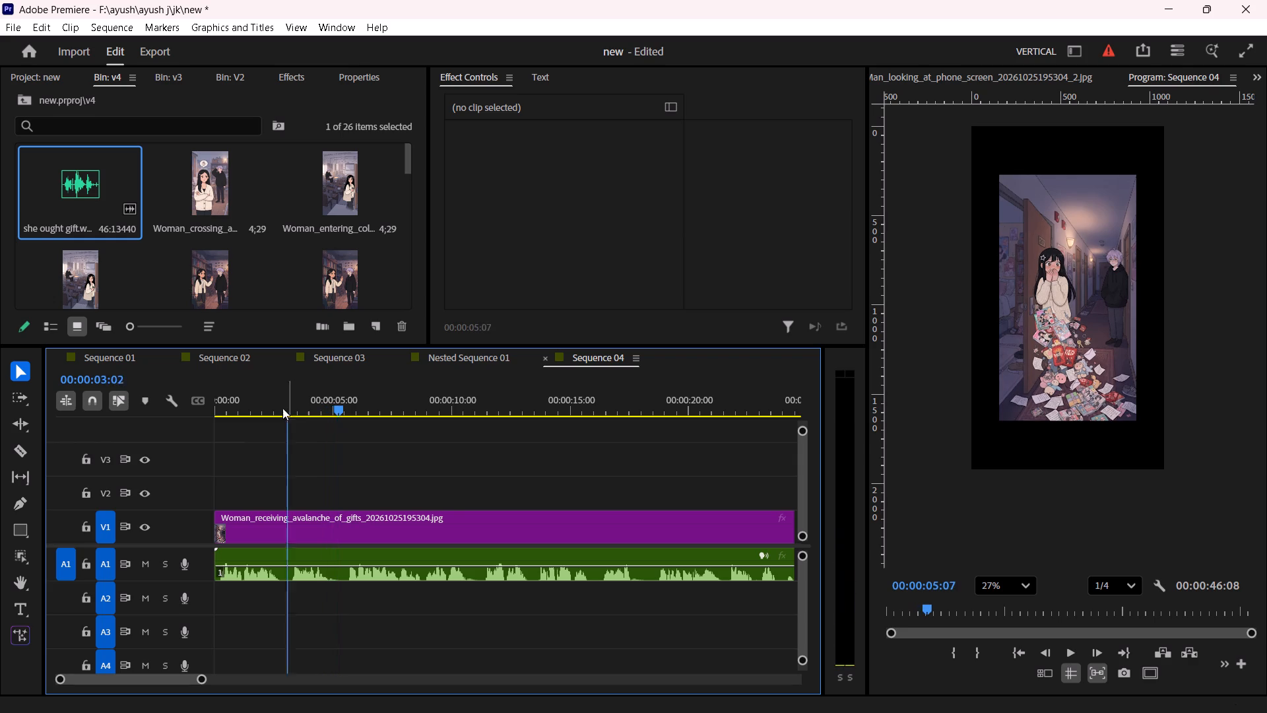
pyautogui.moveTo(282, 408); pyautogui.dragTo(157, 456)
# Trim the end of the avalanche-of-gifts clip on V1 back to about 3 seconds.
pyautogui.click(255, 531)
pyautogui.keyDown('alt'); pyautogui.scroll(-6, 261, 529); pyautogui.keyUp('alt')
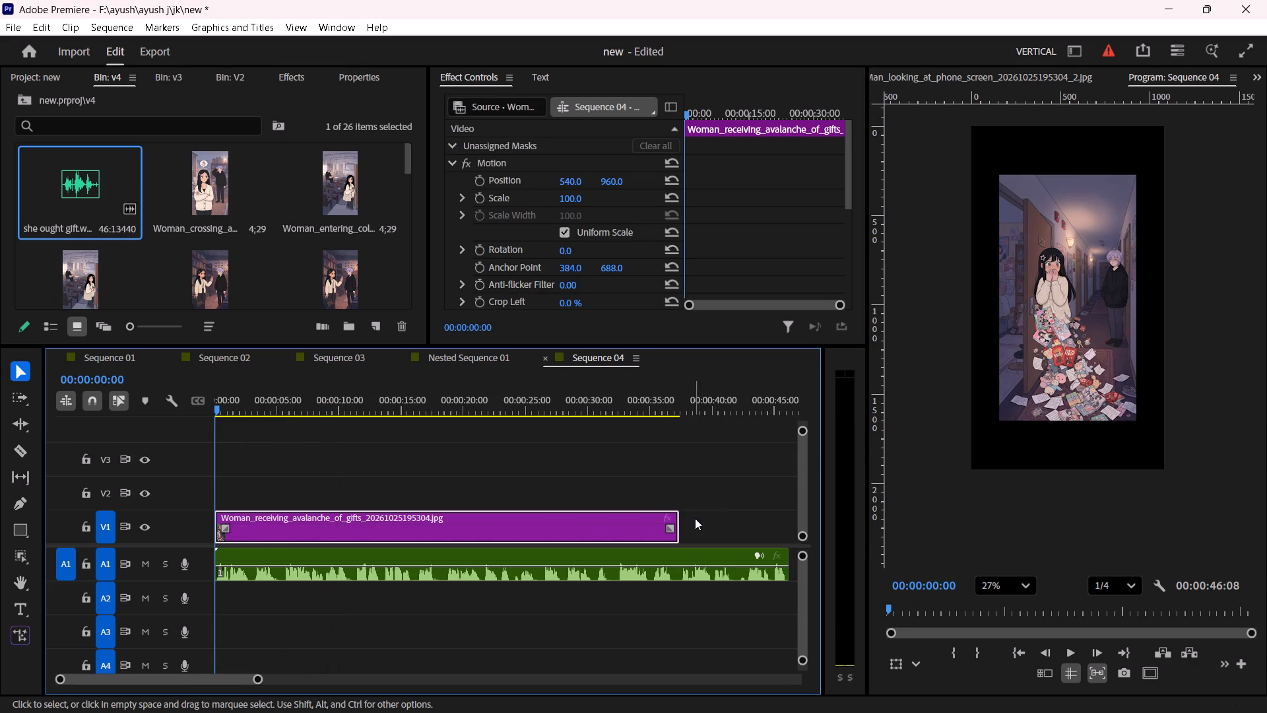
pyautogui.moveTo(682, 520); pyautogui.dragTo(253, 527)
pyautogui.keyDown('alt'); pyautogui.scroll(8, 197, 547); pyautogui.keyUp('alt')
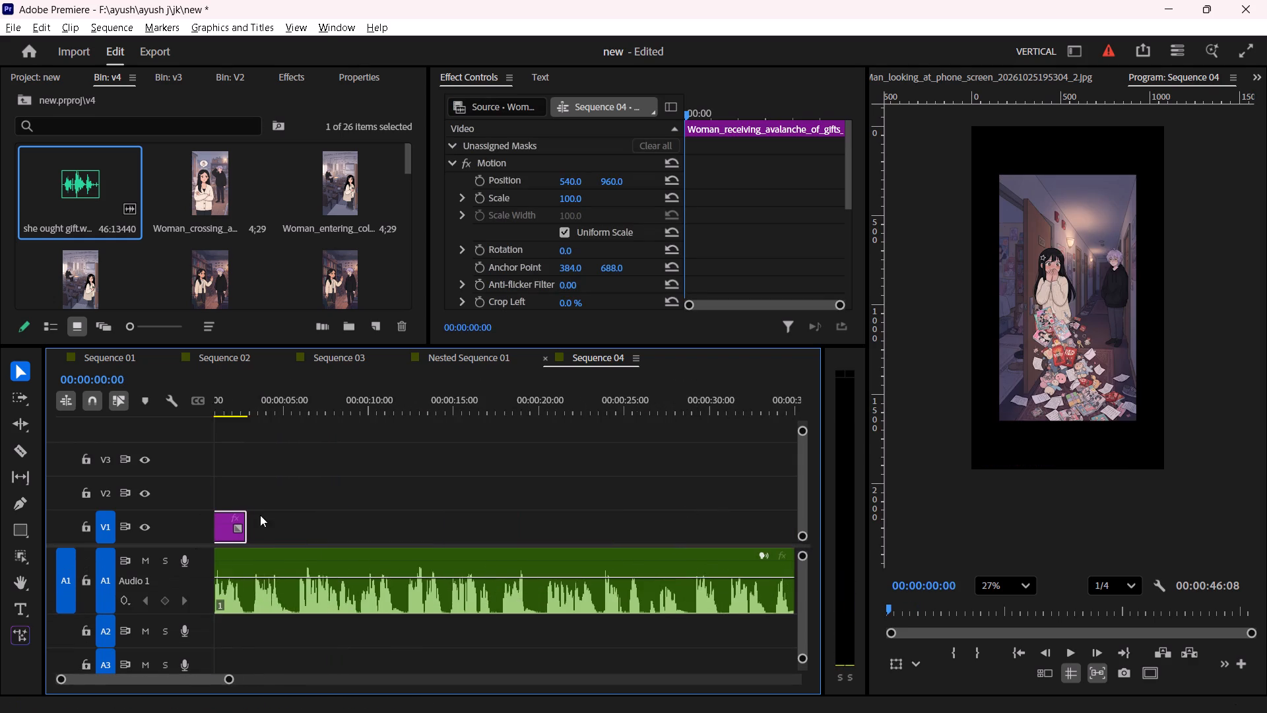
pyautogui.keyDown('alt'); pyautogui.scroll(-4, 194, 588); pyautogui.keyUp('alt')
pyautogui.scroll(1, 240, 562)
pyautogui.keyDown('alt'); pyautogui.scroll(20, 310, 535); pyautogui.keyUp('alt')
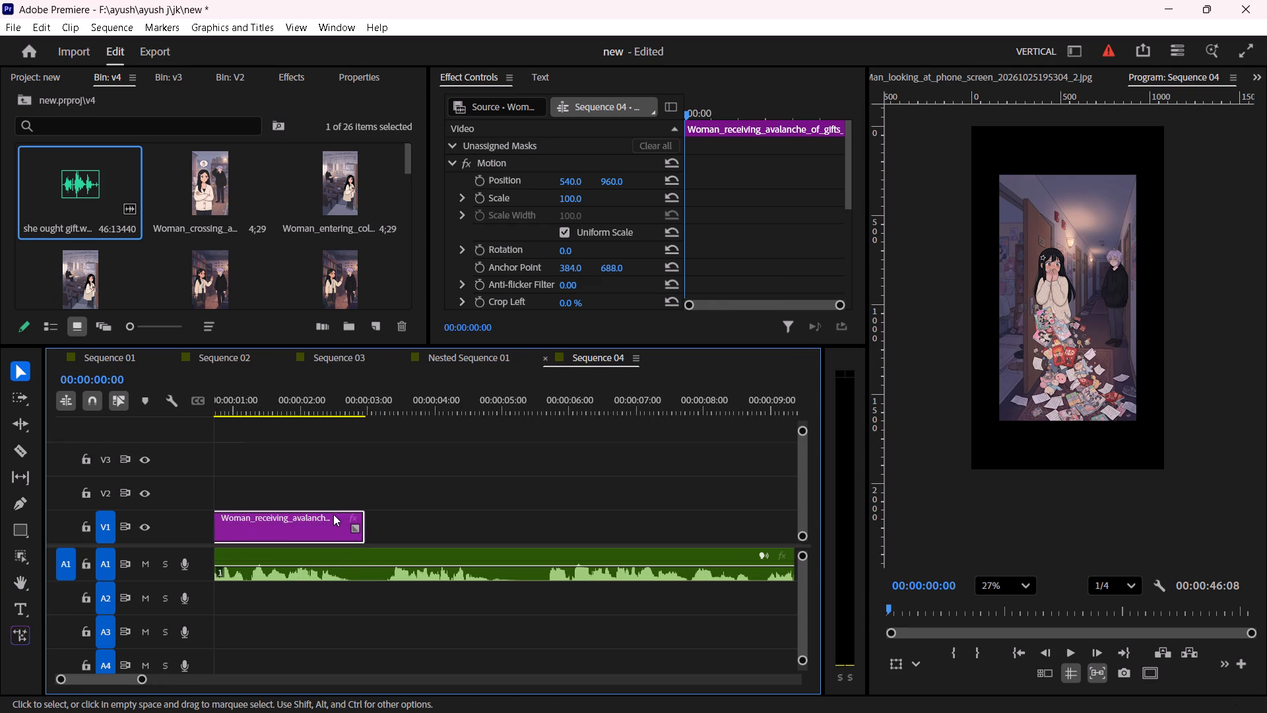
pyautogui.scroll(3, 272, 298)
# Play Sequence 04 from the start to just past the end of the first clip to hear the following line.
pyautogui.click(222, 207)
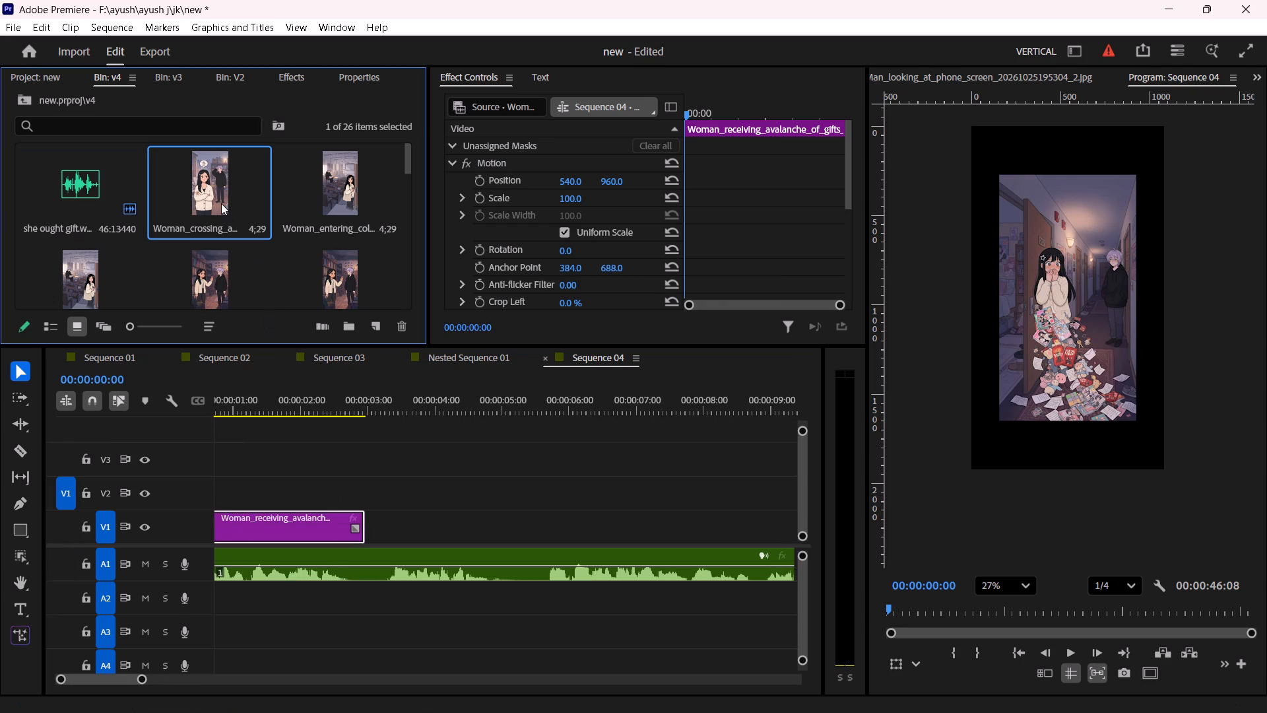
pyautogui.press('space')
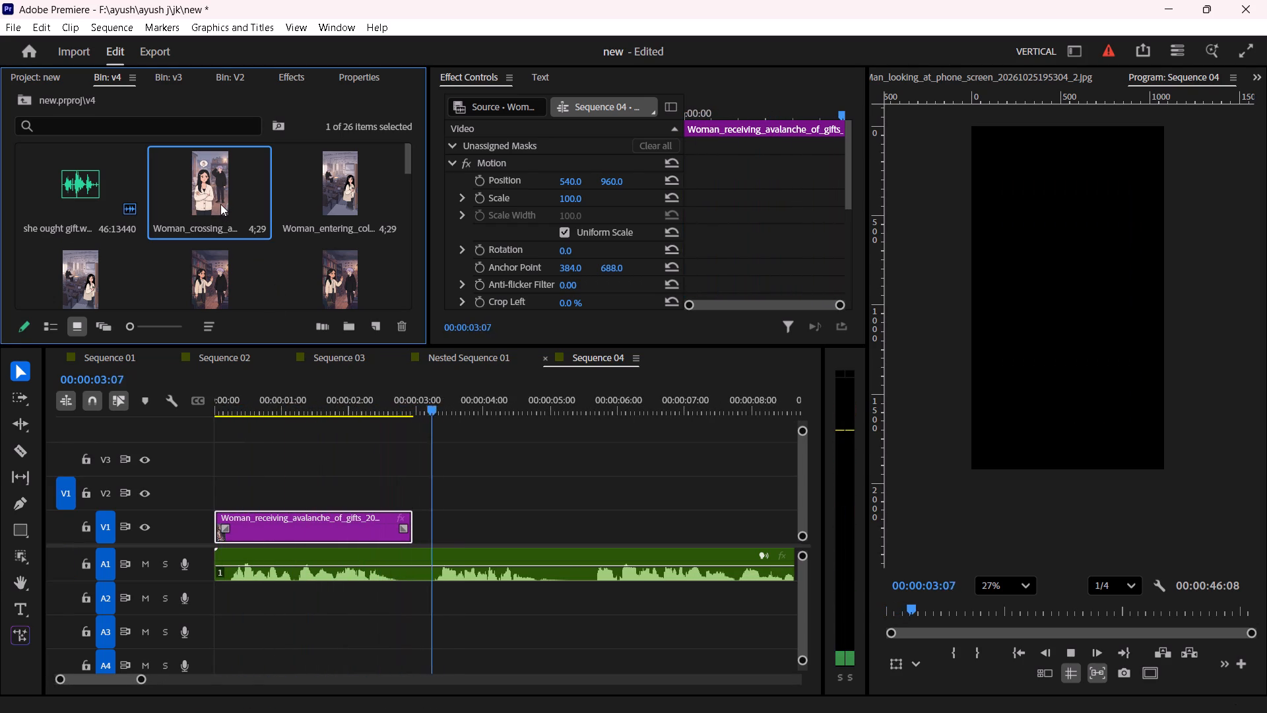
pyautogui.press('space')
# Look through the illustrations in bin v4 for one that matches the second voiceover line, previewing the café-comforting and speaking-to-person images.
pyautogui.click(334, 189)
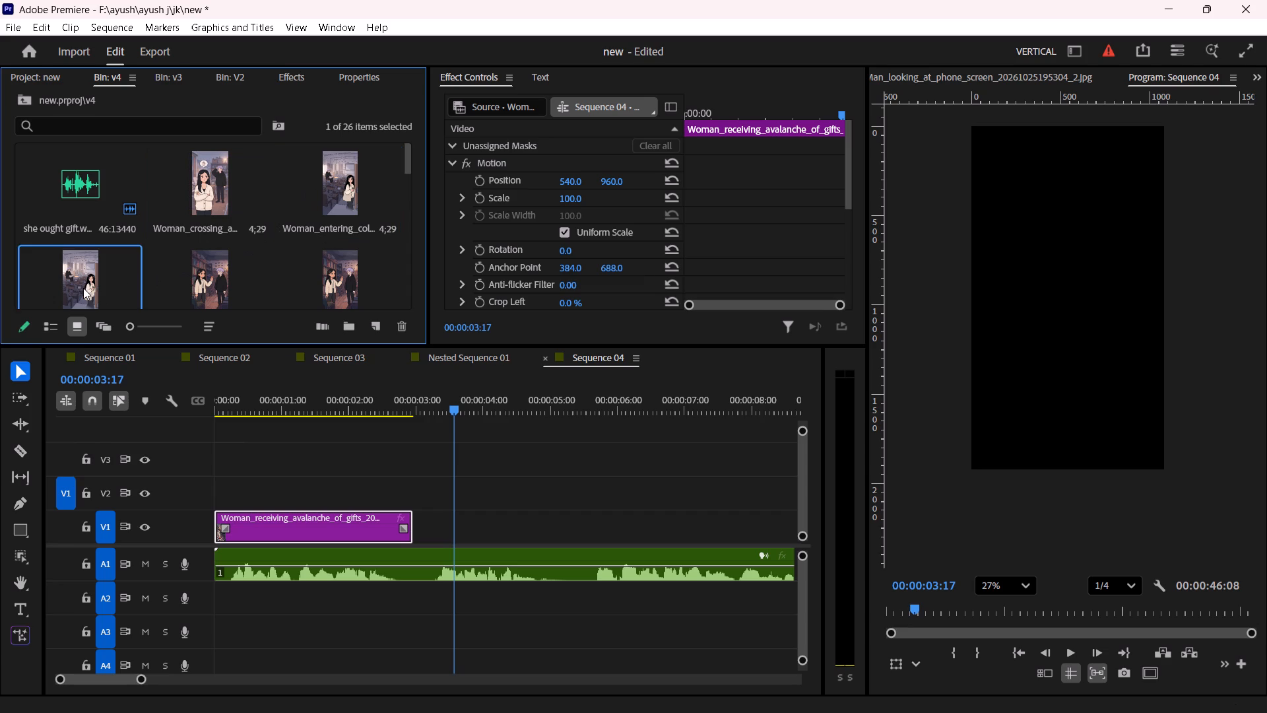
pyautogui.click(83, 288)
pyautogui.click(196, 275)
pyautogui.scroll(-1, 298, 263)
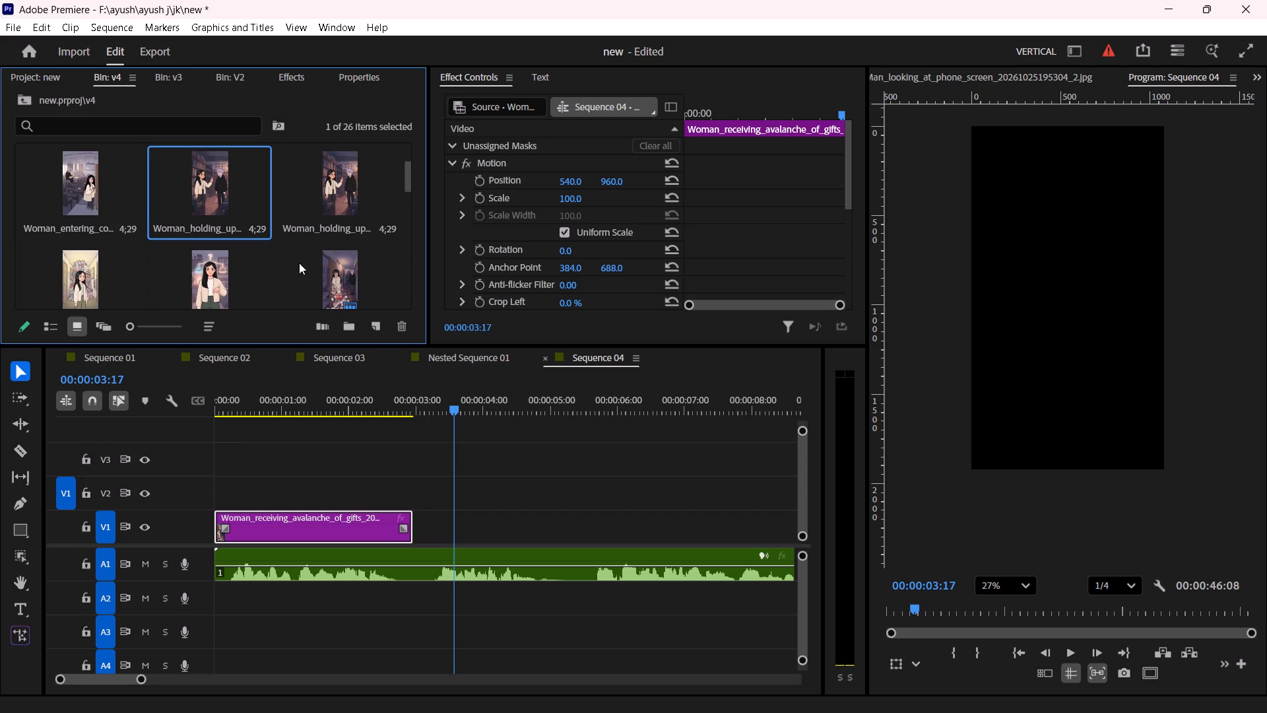
pyautogui.scroll(-2, 299, 263)
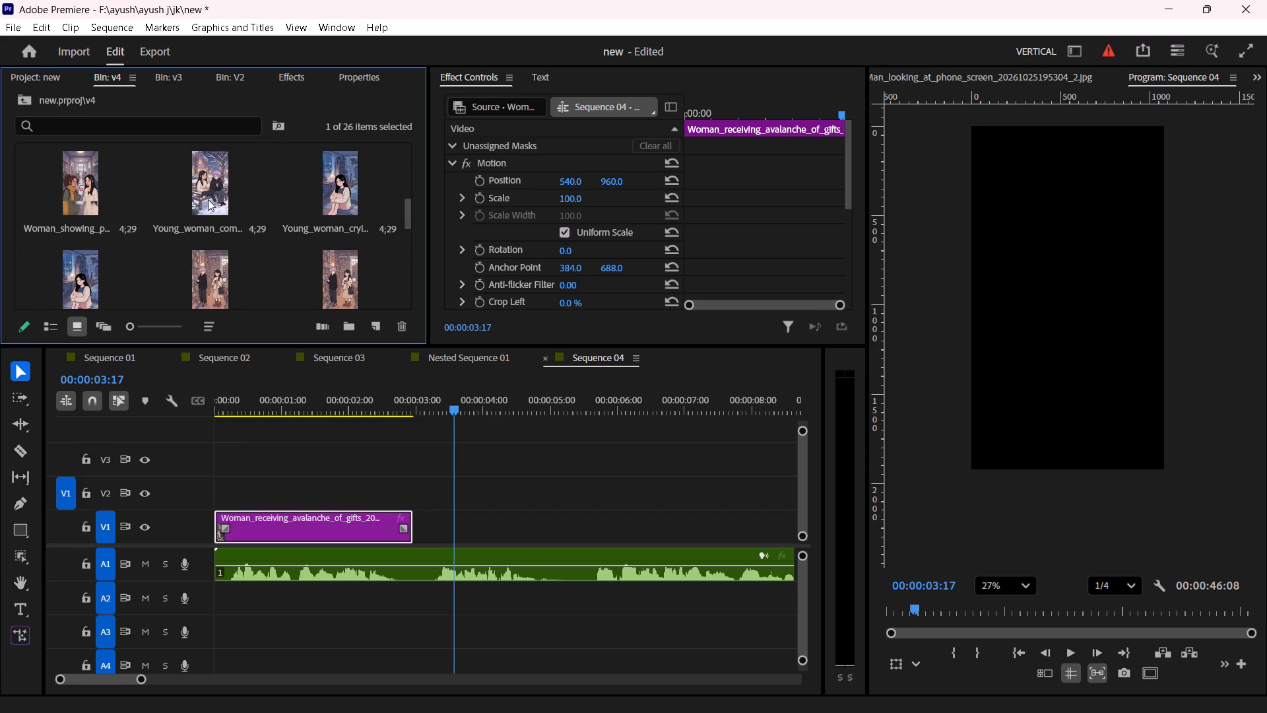
pyautogui.click(207, 208)
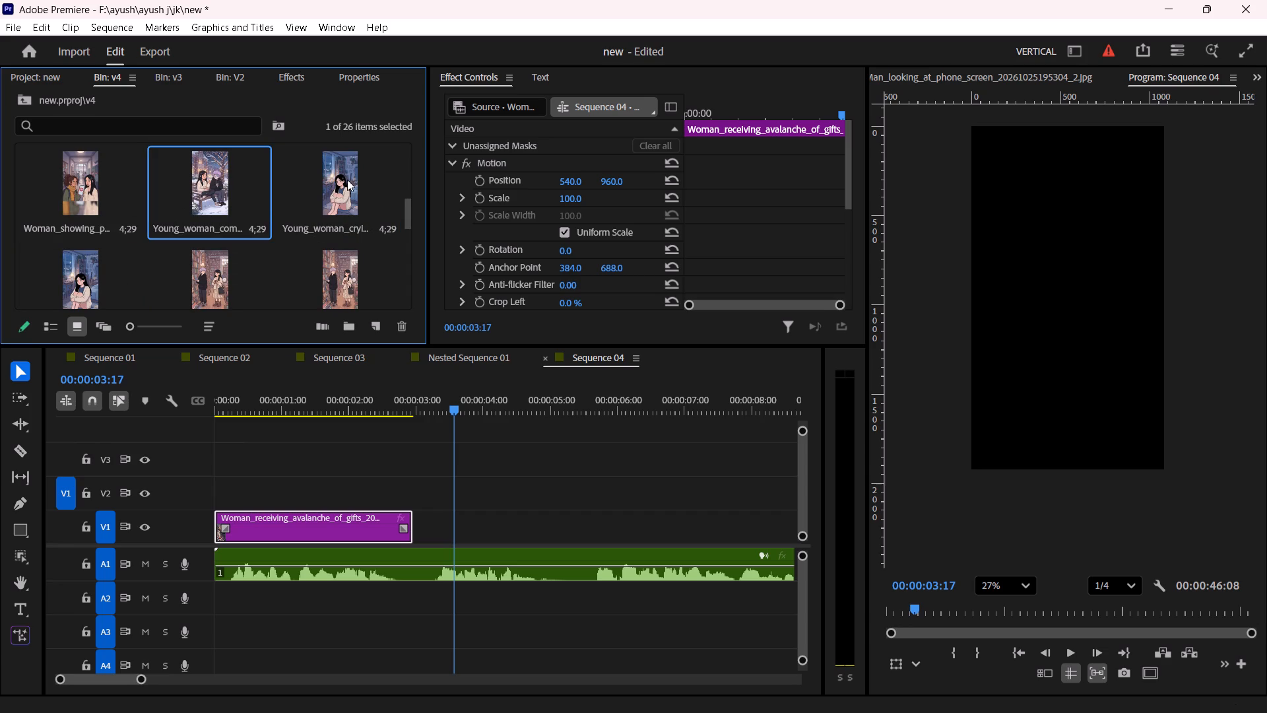
pyautogui.click(347, 180)
pyautogui.scroll(-2, 278, 246)
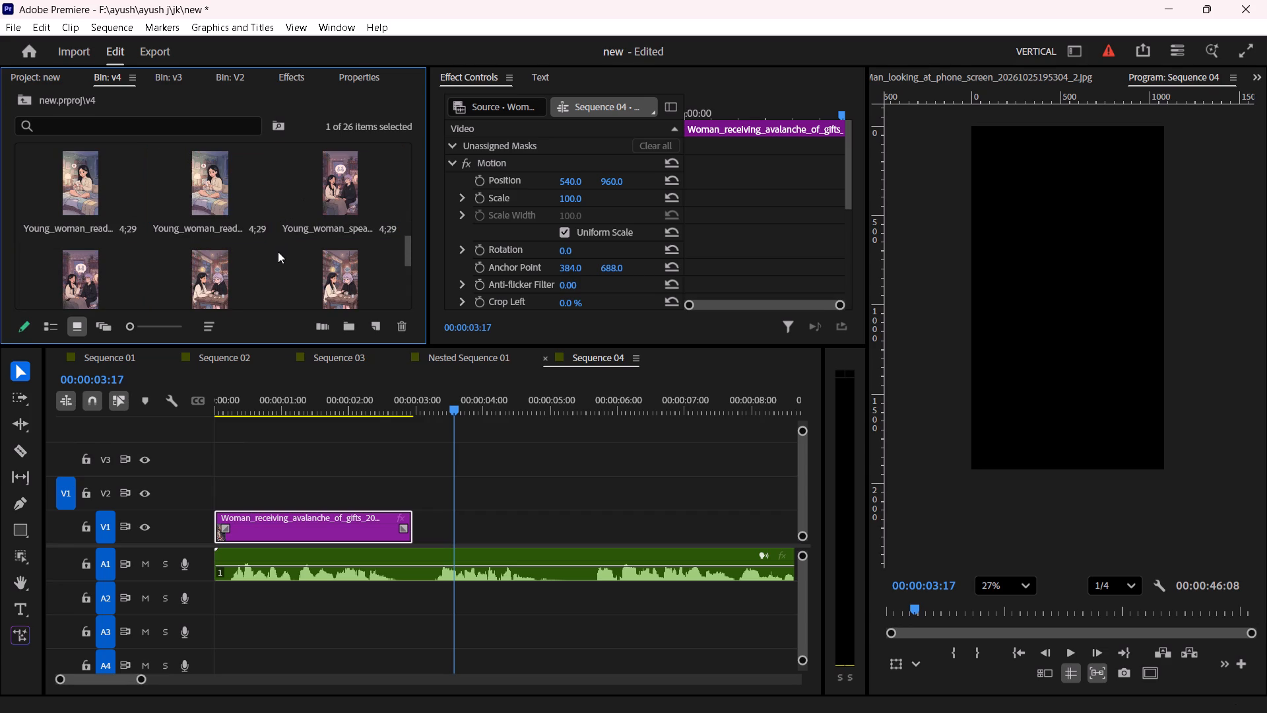
pyautogui.scroll(-1, 278, 252)
pyautogui.doubleClick(203, 199)
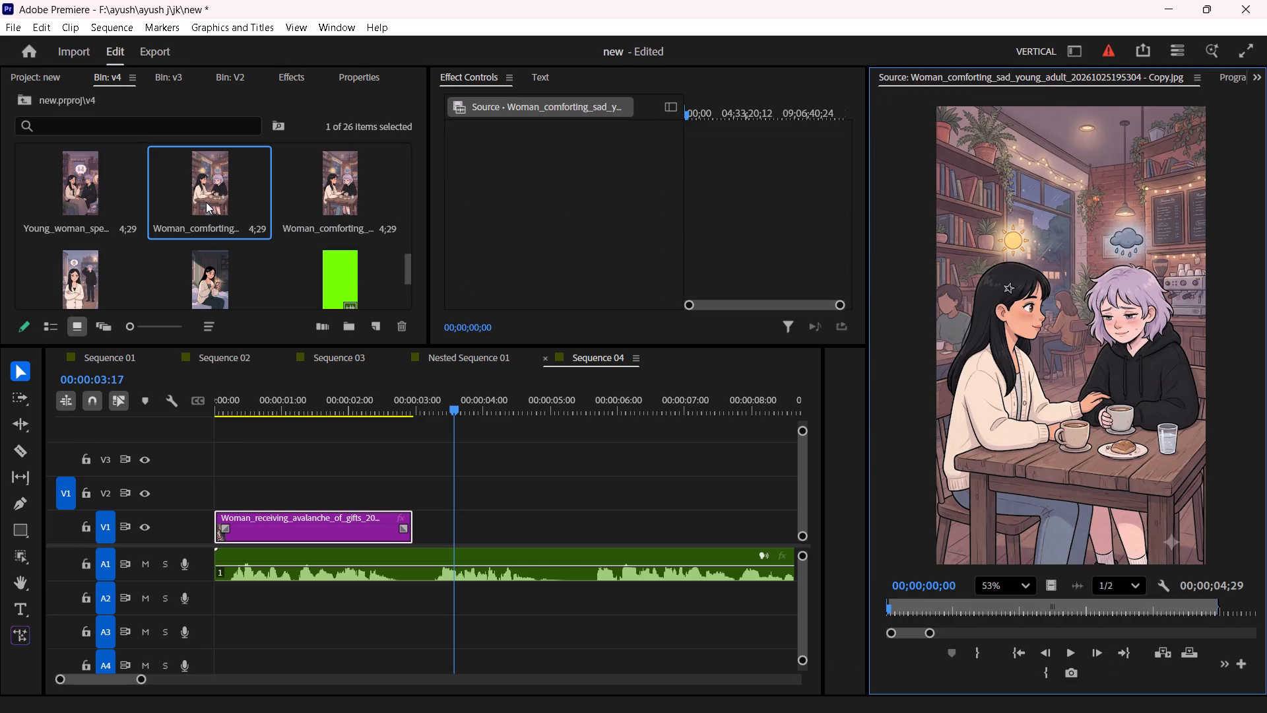
pyautogui.doubleClick(96, 190)
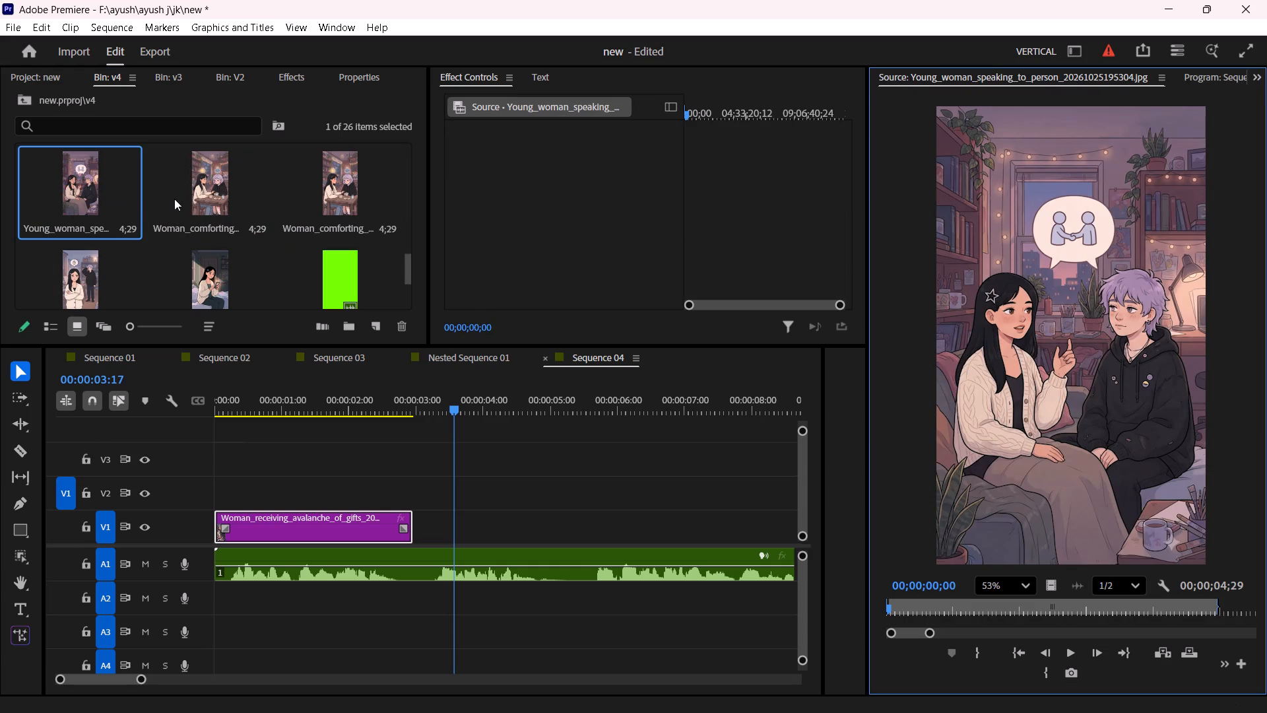
# Place the "Woman_comforting_sad_young_adult - Copy" image from bin v4 on V1 directly after the avalanche-of-gifts clip.
pyautogui.click(199, 197)
pyautogui.click(199, 197)
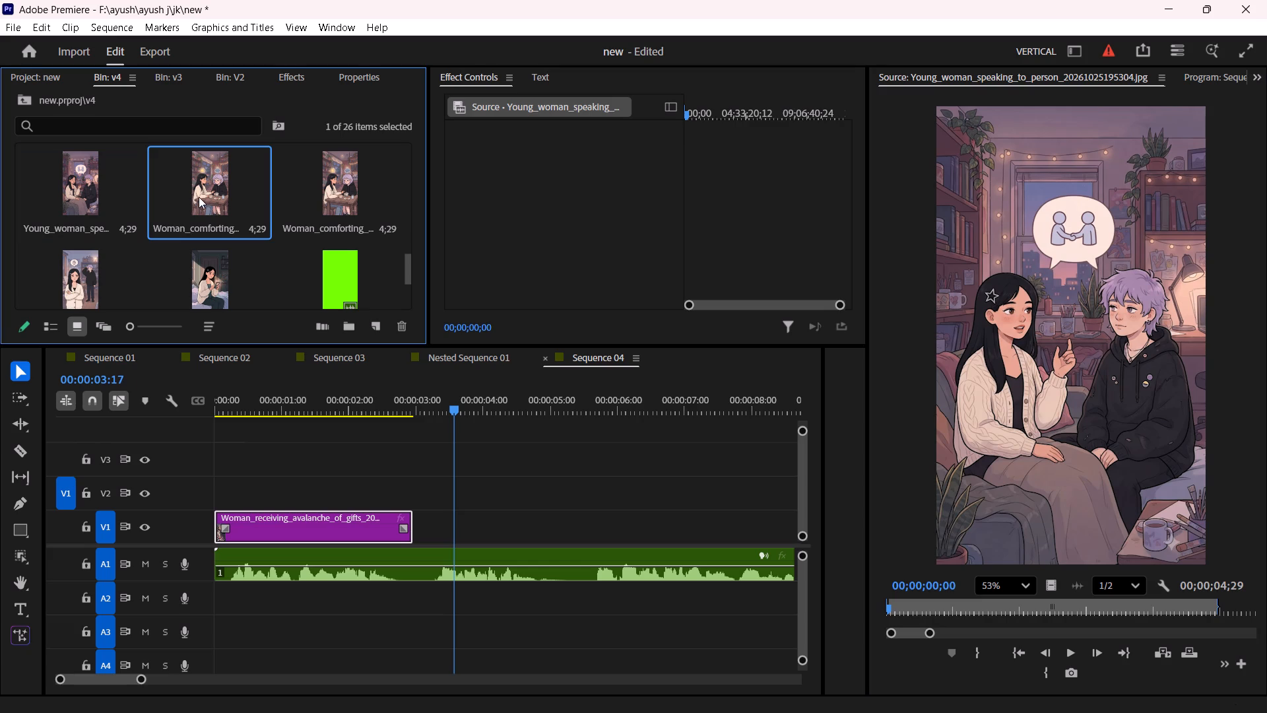
pyautogui.moveTo(209, 194); pyautogui.dragTo(231, 244)
pyautogui.moveTo(231, 244); pyautogui.dragTo(418, 531)
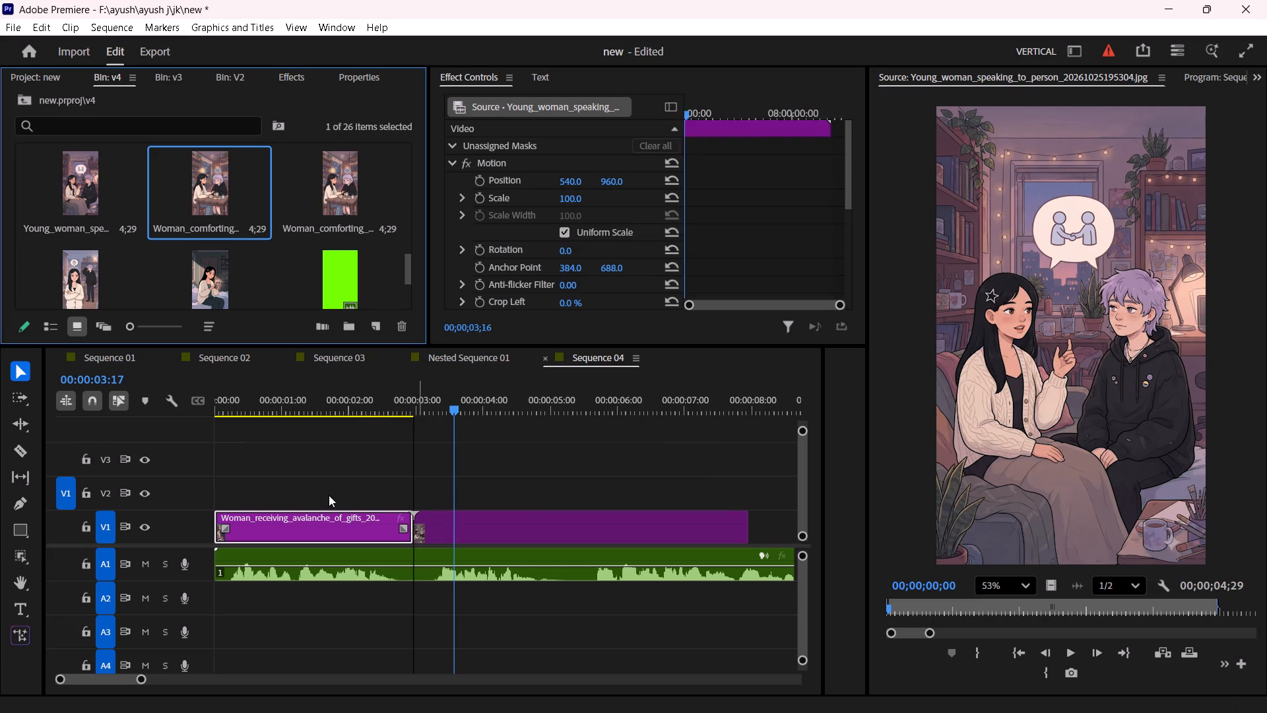
# Play Sequence 04 from the start into the café-comforting clip, replay from about 5 seconds, and stop at 00:00:05:20 where the next line begins.
pyautogui.moveTo(263, 417); pyautogui.dragTo(190, 438)
pyautogui.moveTo(228, 414); pyautogui.dragTo(222, 414)
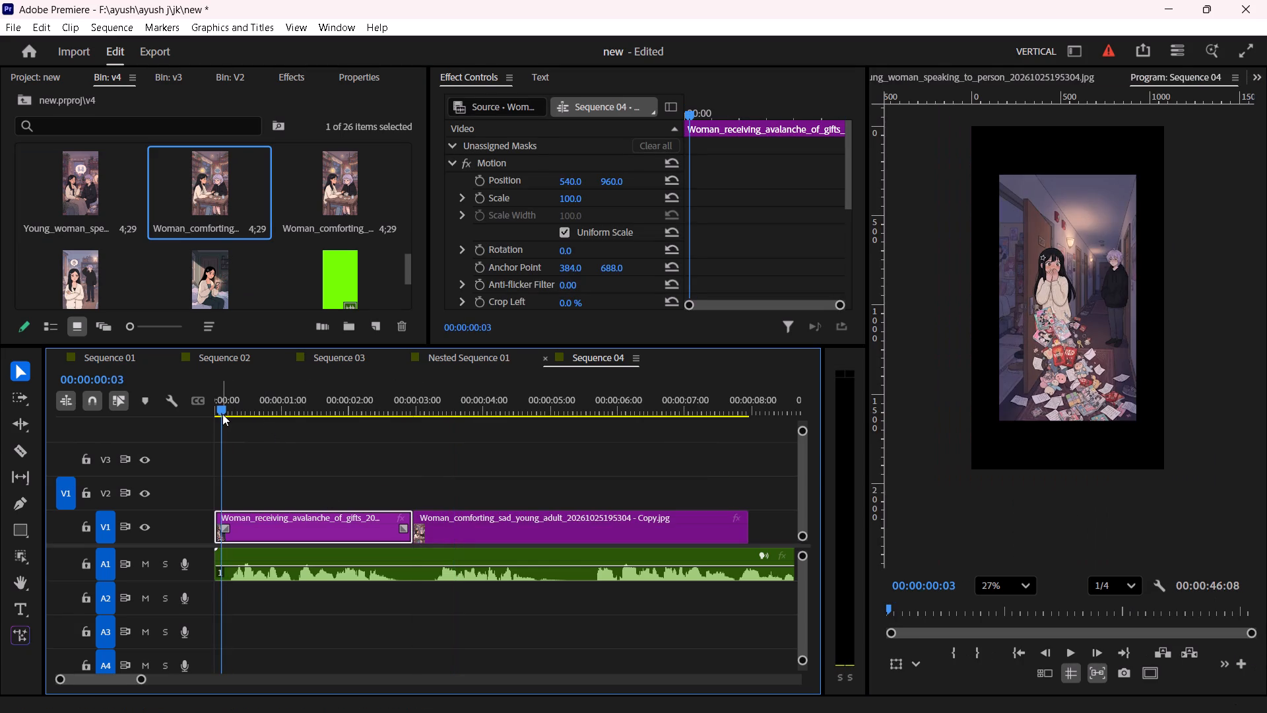
pyautogui.press('space')
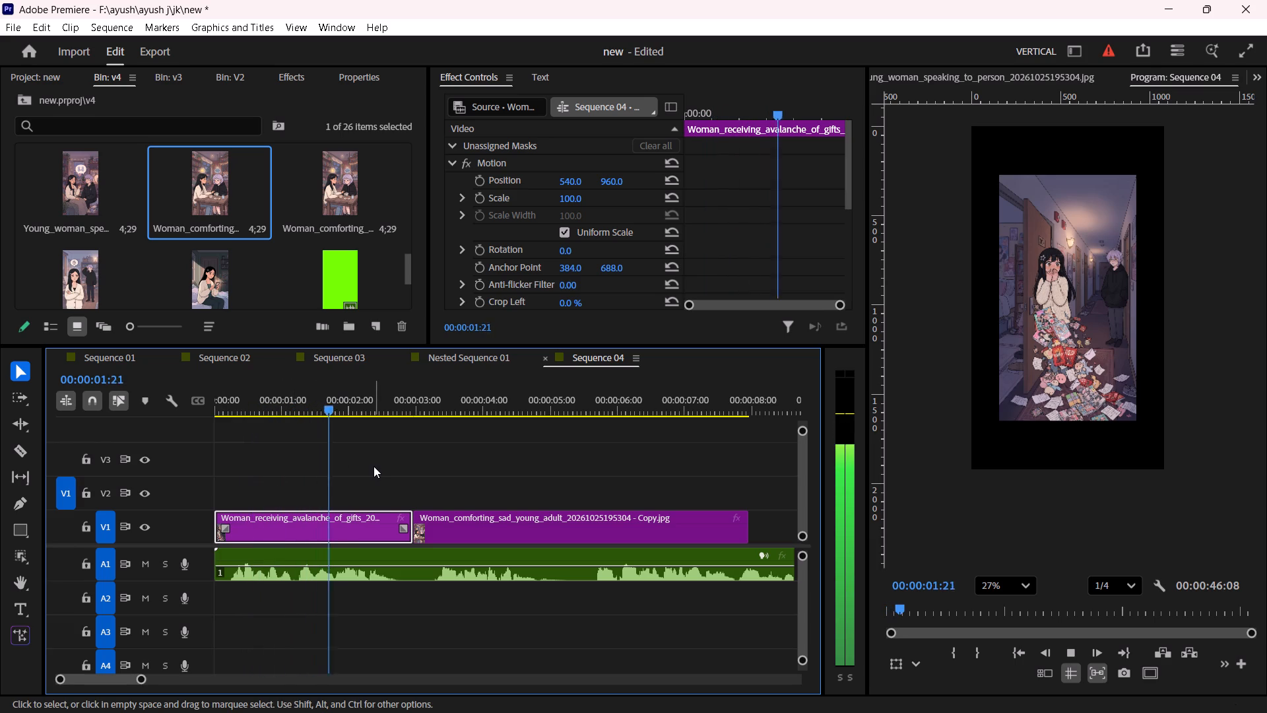
pyautogui.scroll(-2, 558, 491)
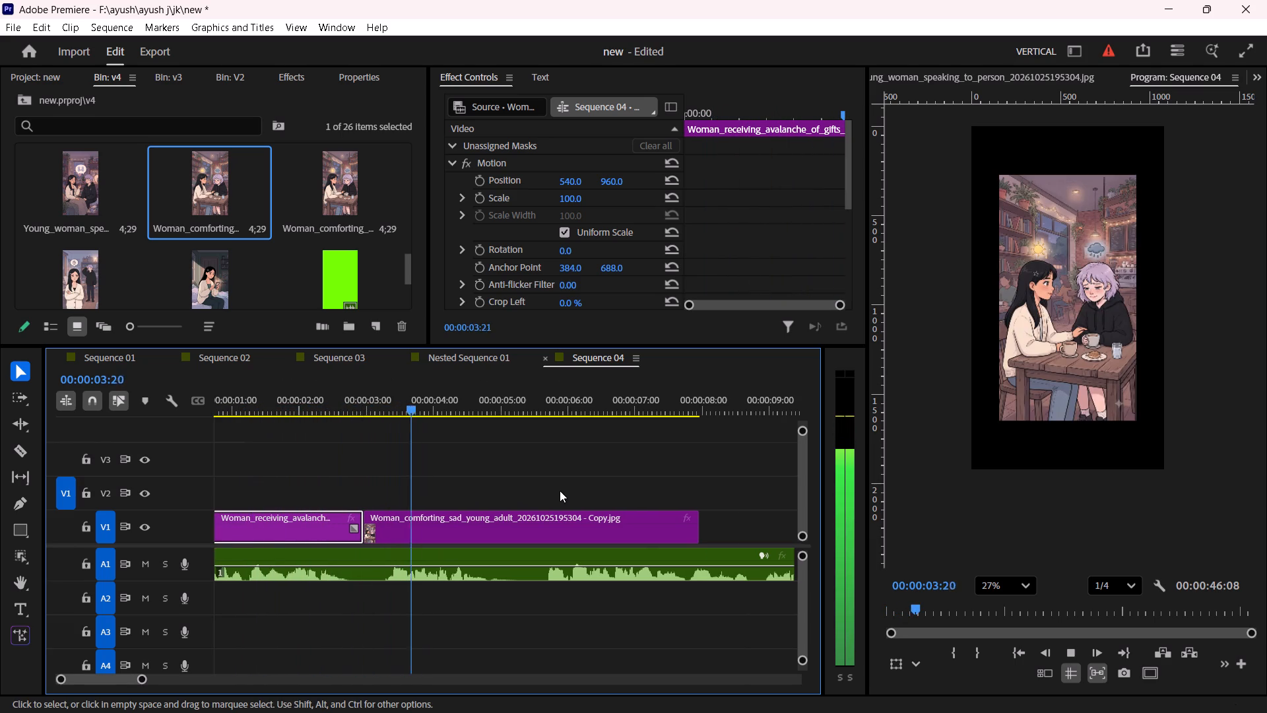
pyautogui.scroll(-2, 555, 495)
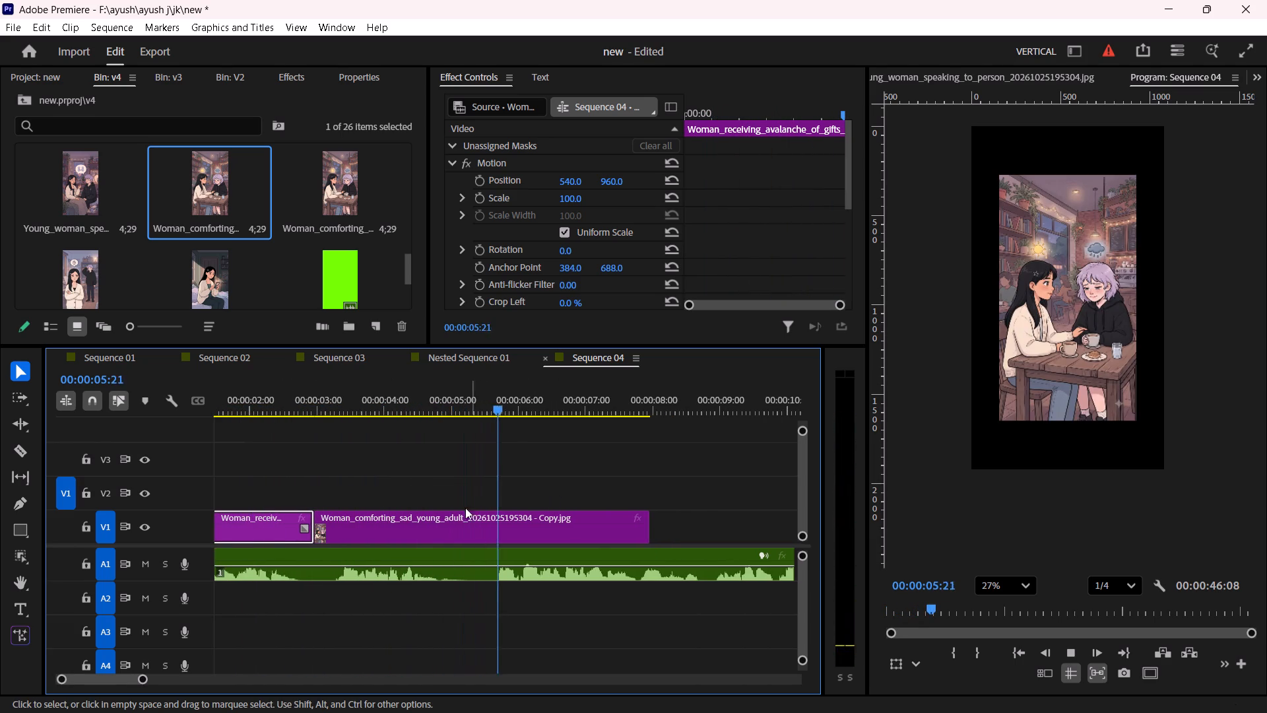
pyautogui.click(467, 411)
pyautogui.press('space')
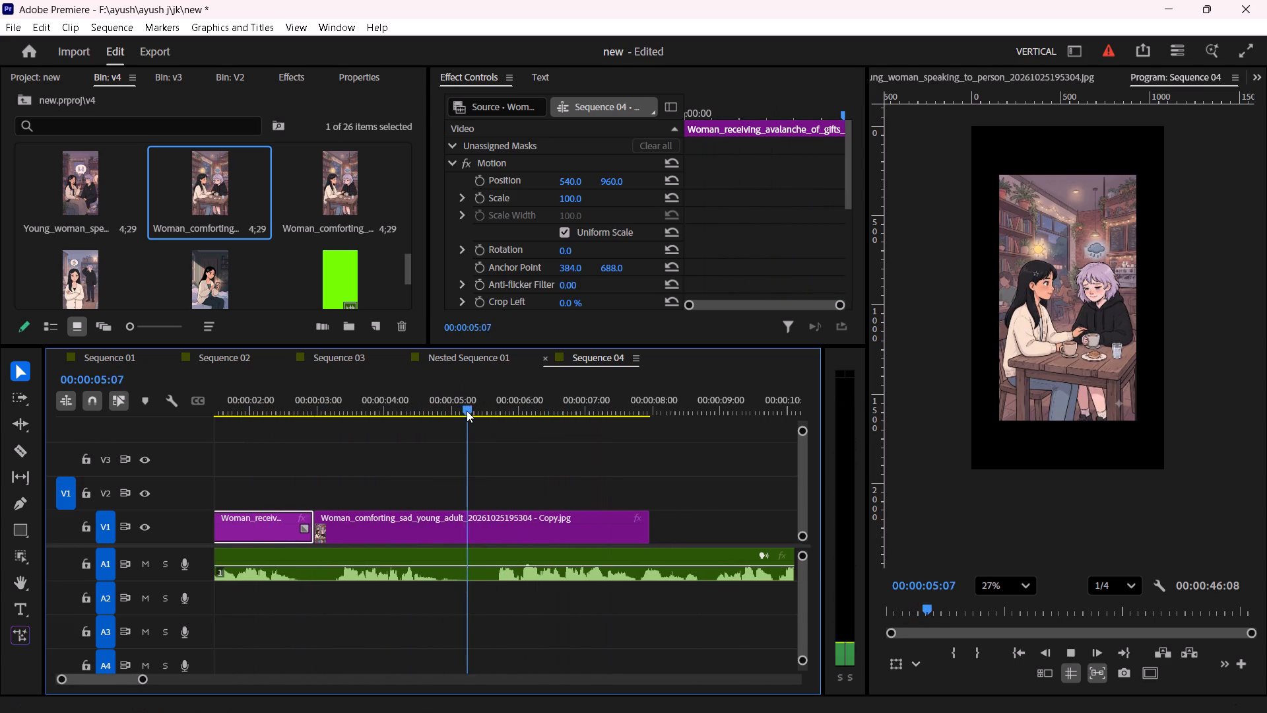
pyautogui.press('space')
# Preview the illustrations near the end of bin v4, including the coach pointing and the woman crossing her arms, for the next line.
pyautogui.scroll(-1, 139, 262)
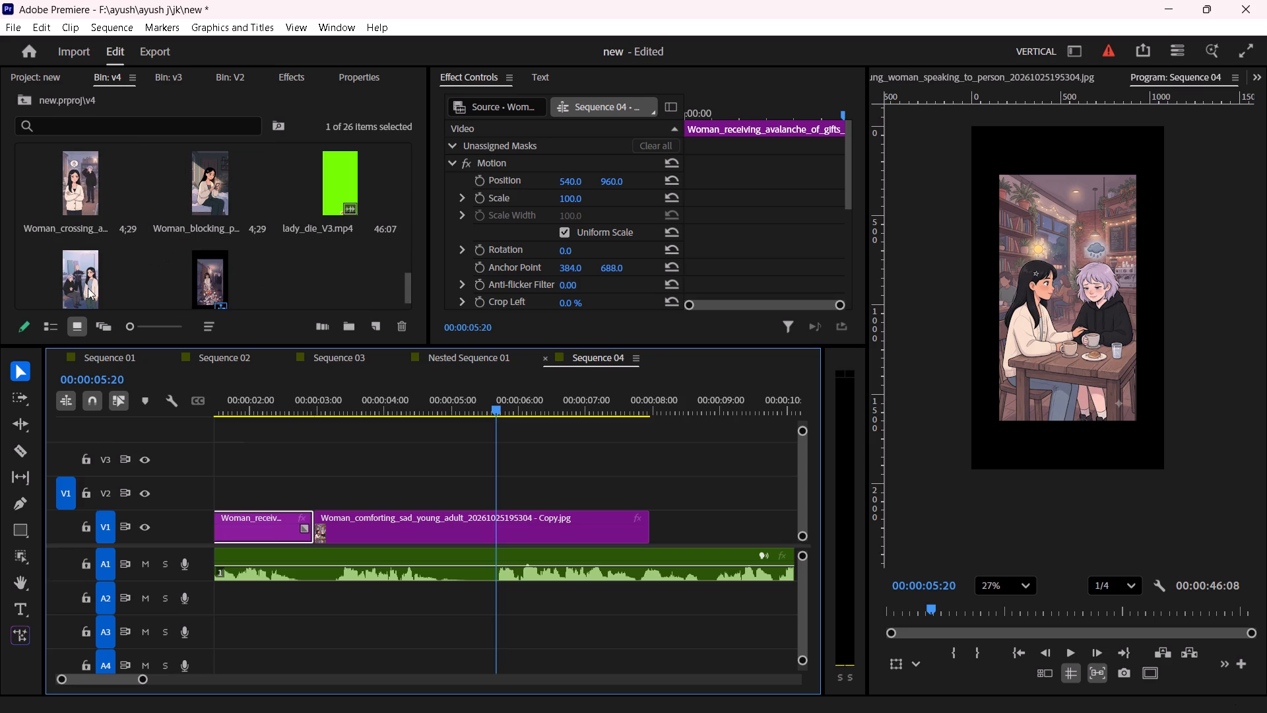
pyautogui.click(77, 290)
pyautogui.doubleClick(77, 290)
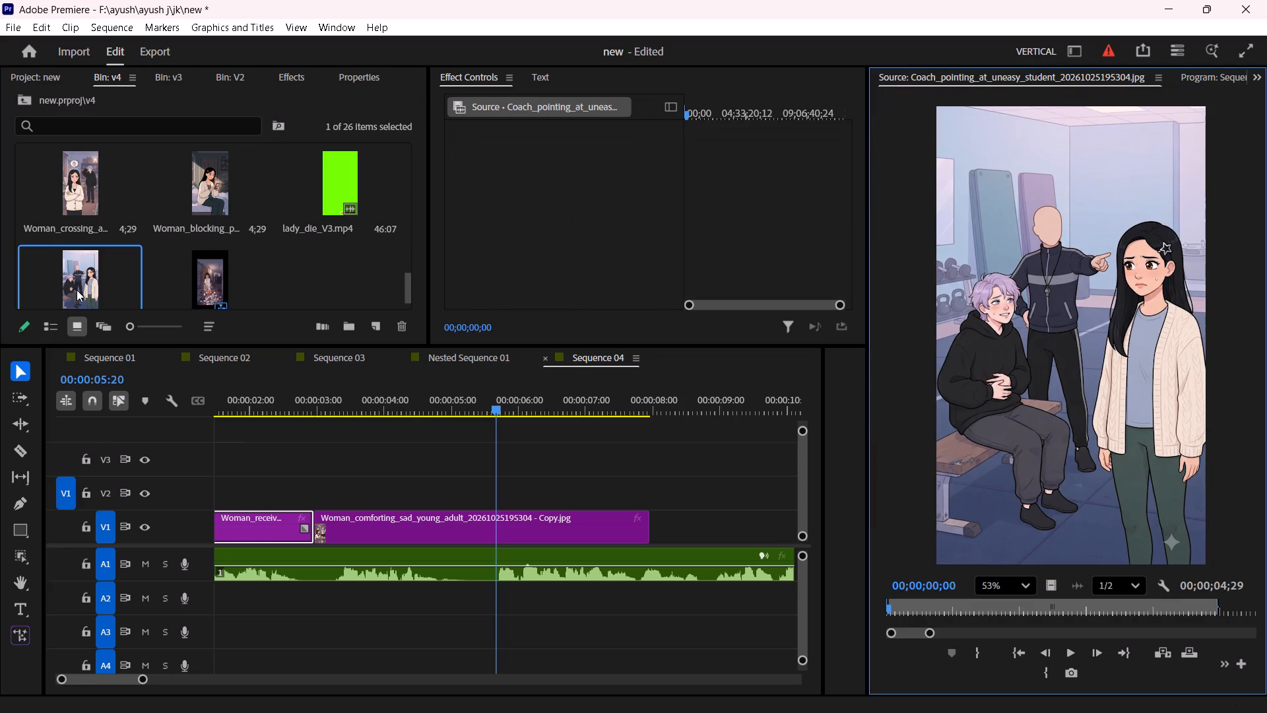
pyautogui.scroll(1, 316, 238)
pyautogui.click(207, 277)
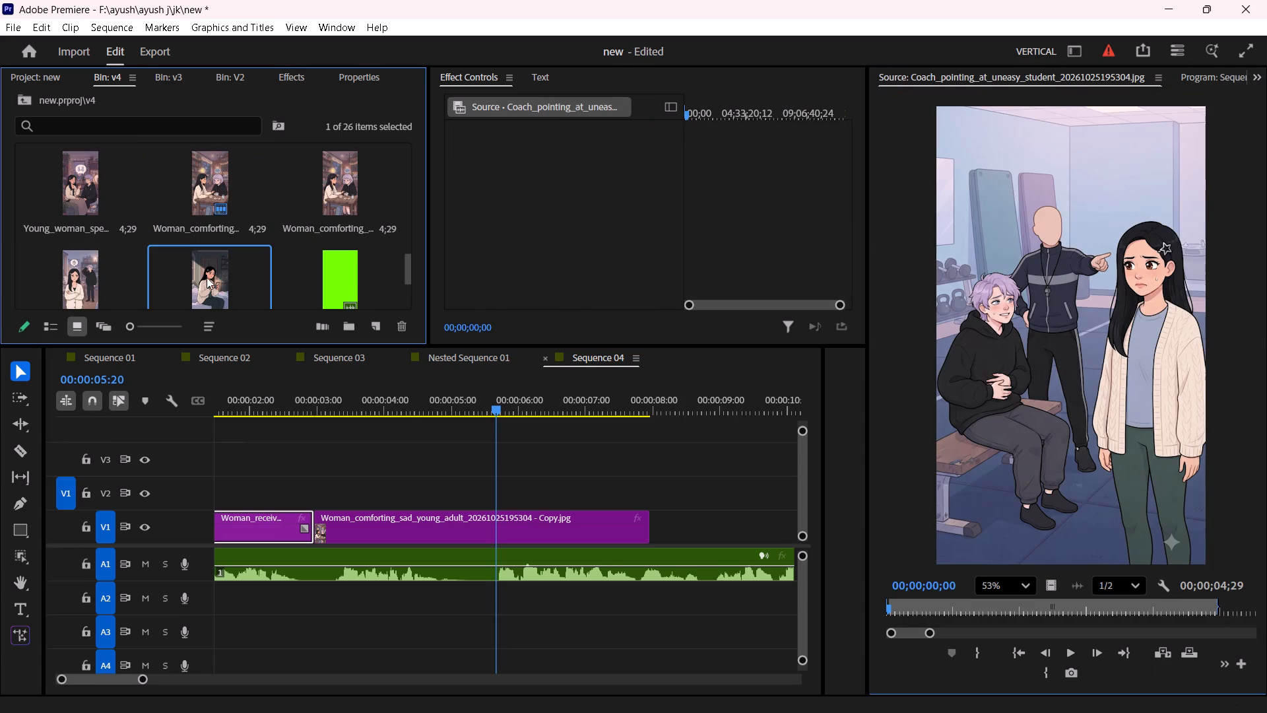
pyautogui.click(207, 277)
pyautogui.doubleClick(96, 289)
# Go back to the start of bin v4 and preview the college lecture hall and stopping-hand illustrations for the next line.
pyautogui.scroll(1, 271, 255)
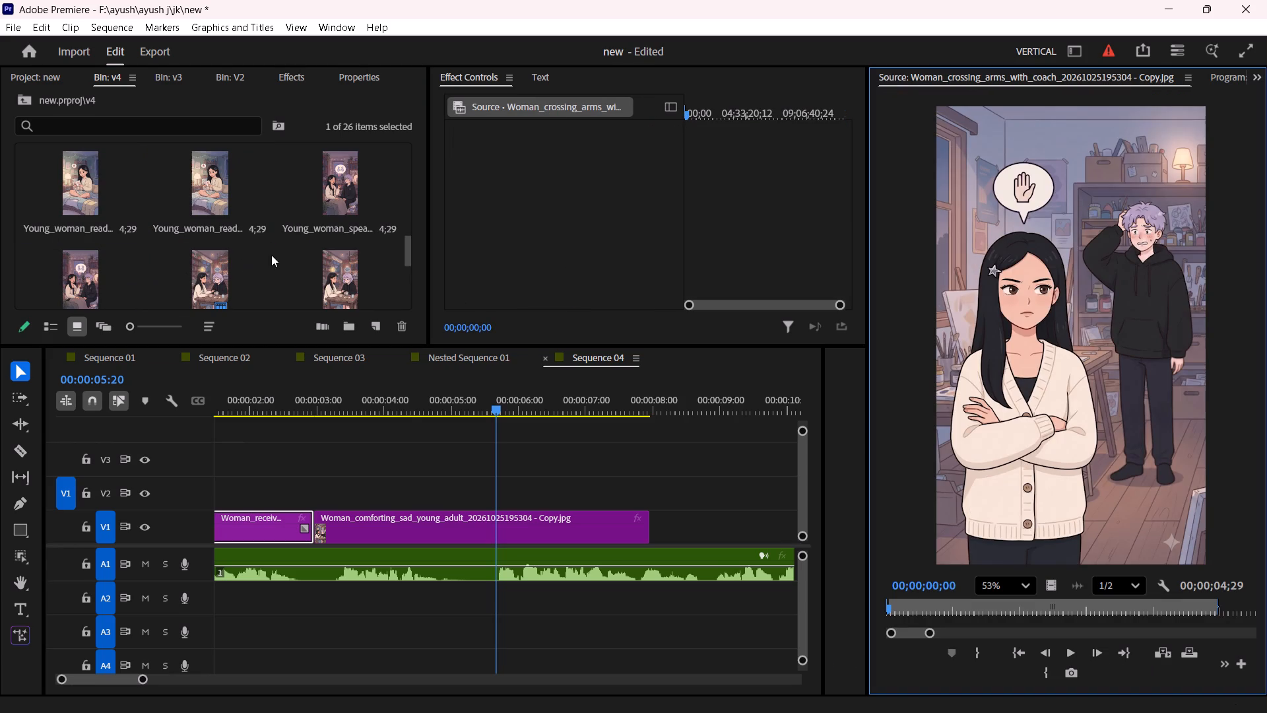
pyautogui.scroll(1, 276, 265)
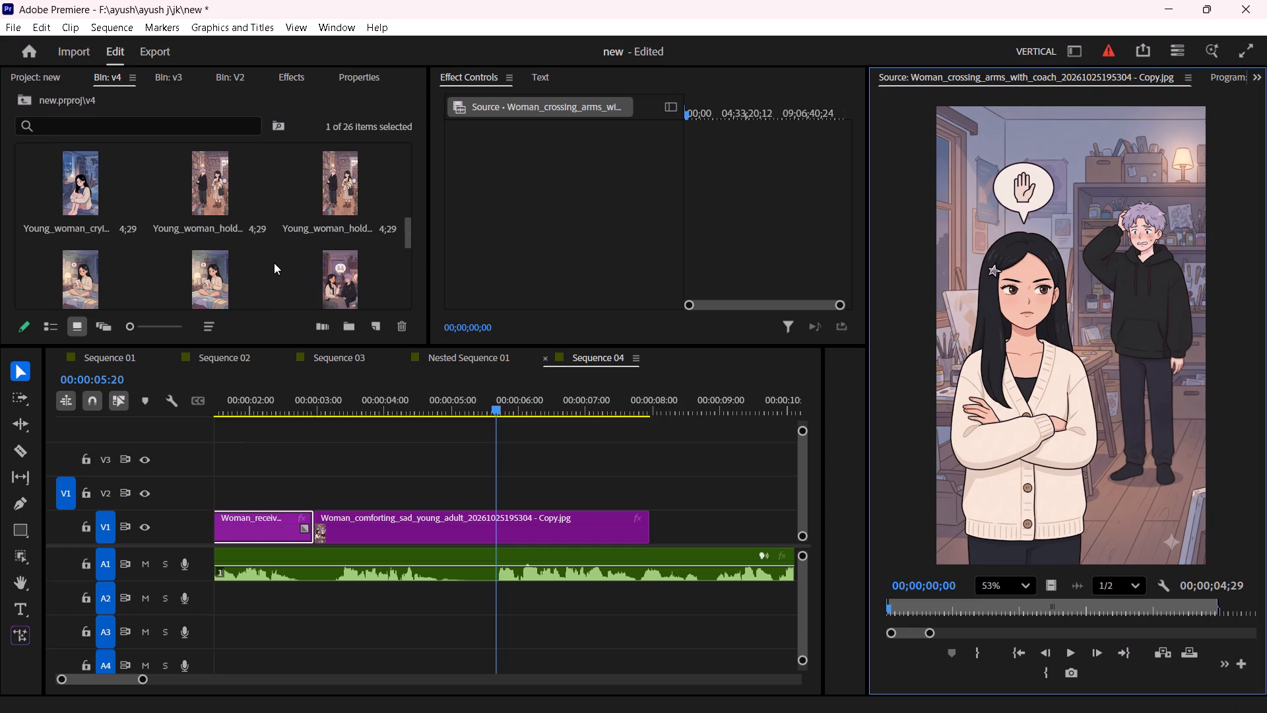
pyautogui.scroll(2, 260, 246)
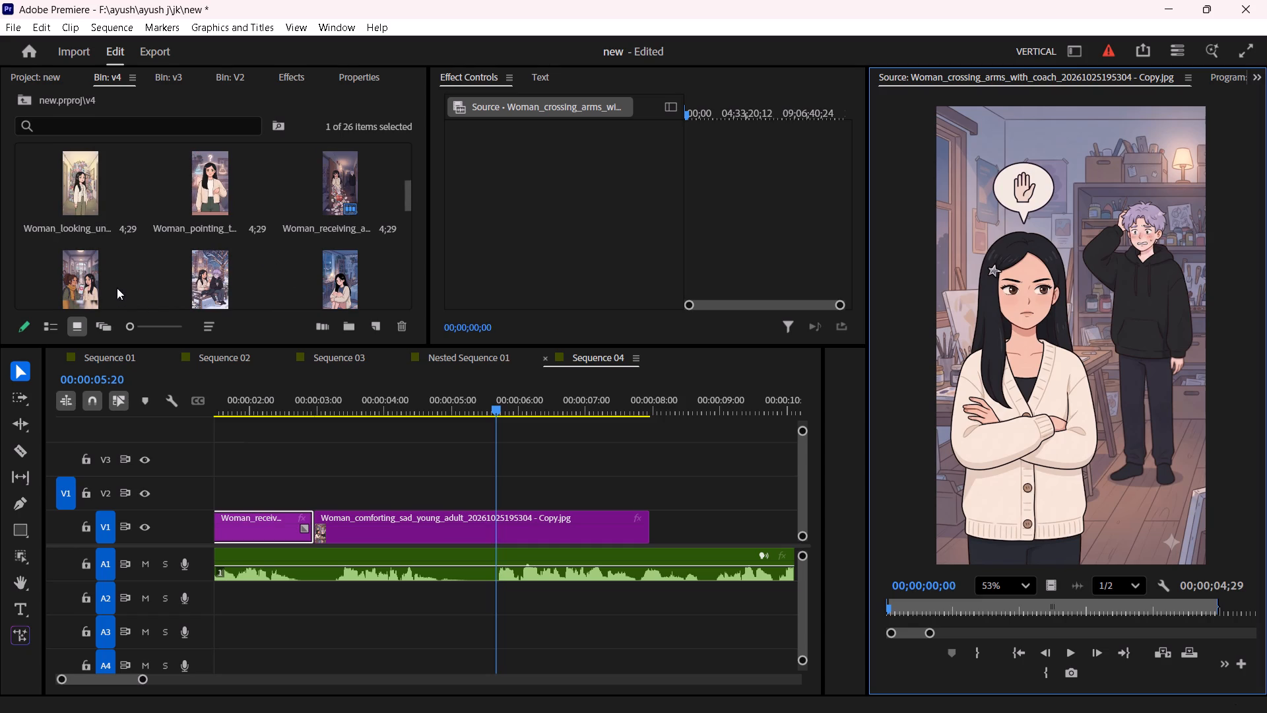
pyautogui.scroll(1, 234, 279)
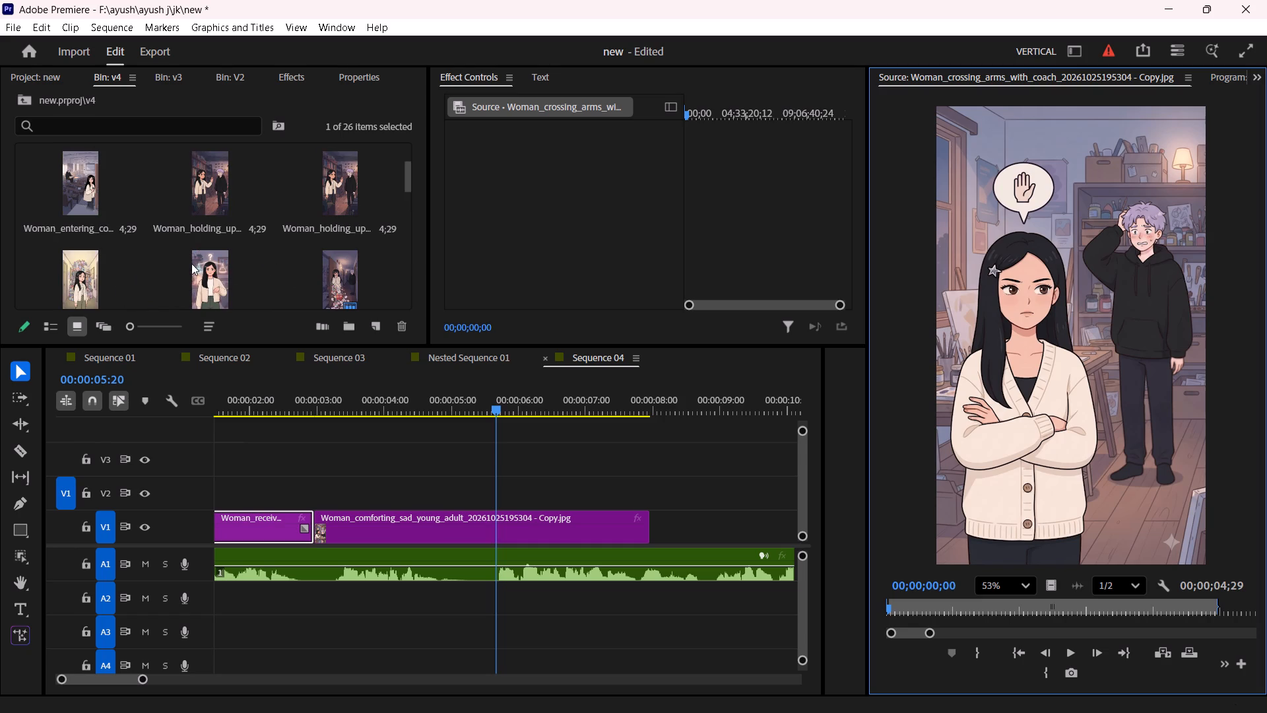
pyautogui.scroll(1, 102, 232)
pyautogui.click(199, 176)
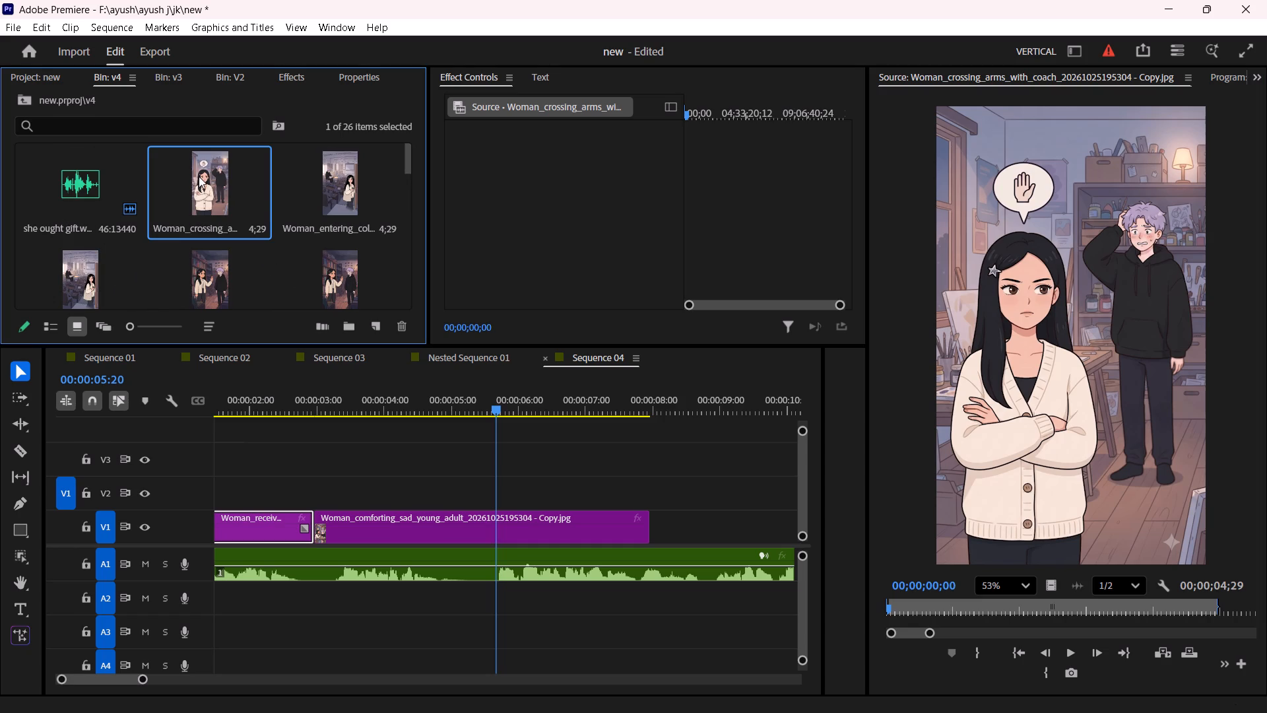
pyautogui.doubleClick(352, 180)
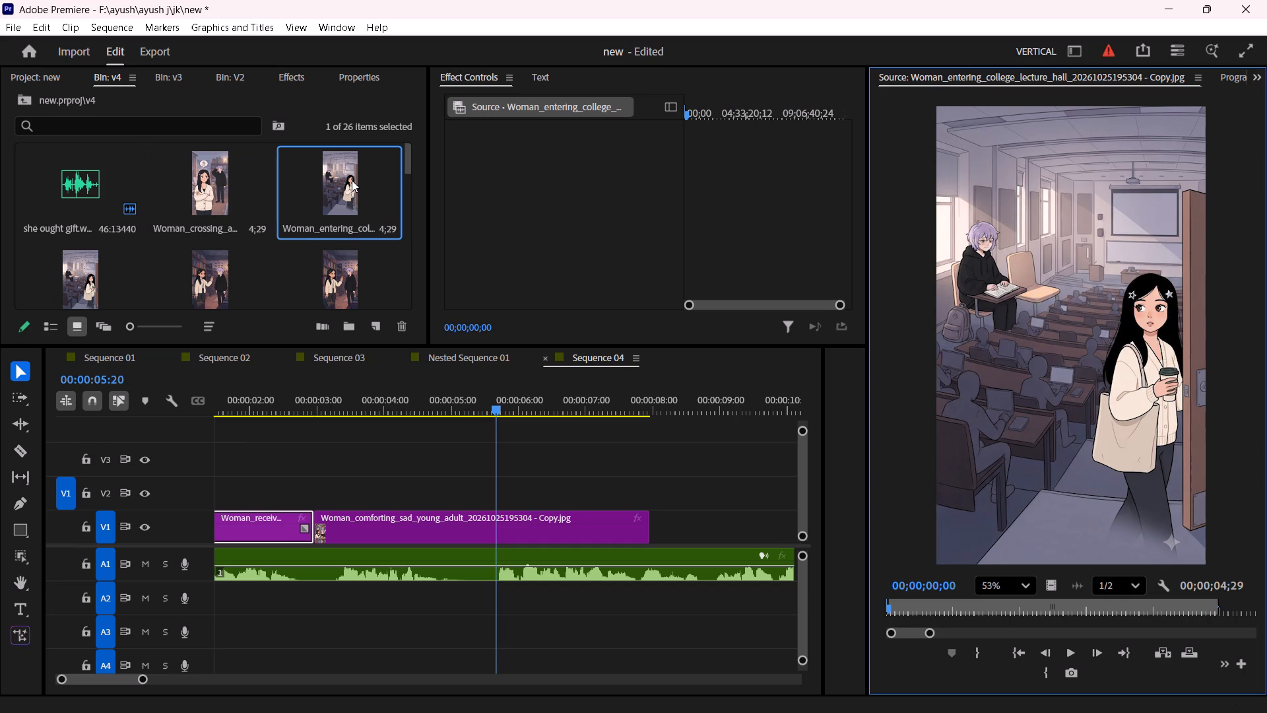
pyautogui.press('Right')
pyautogui.press('Right')
pyautogui.click(55, 296)
pyautogui.doubleClick(84, 281)
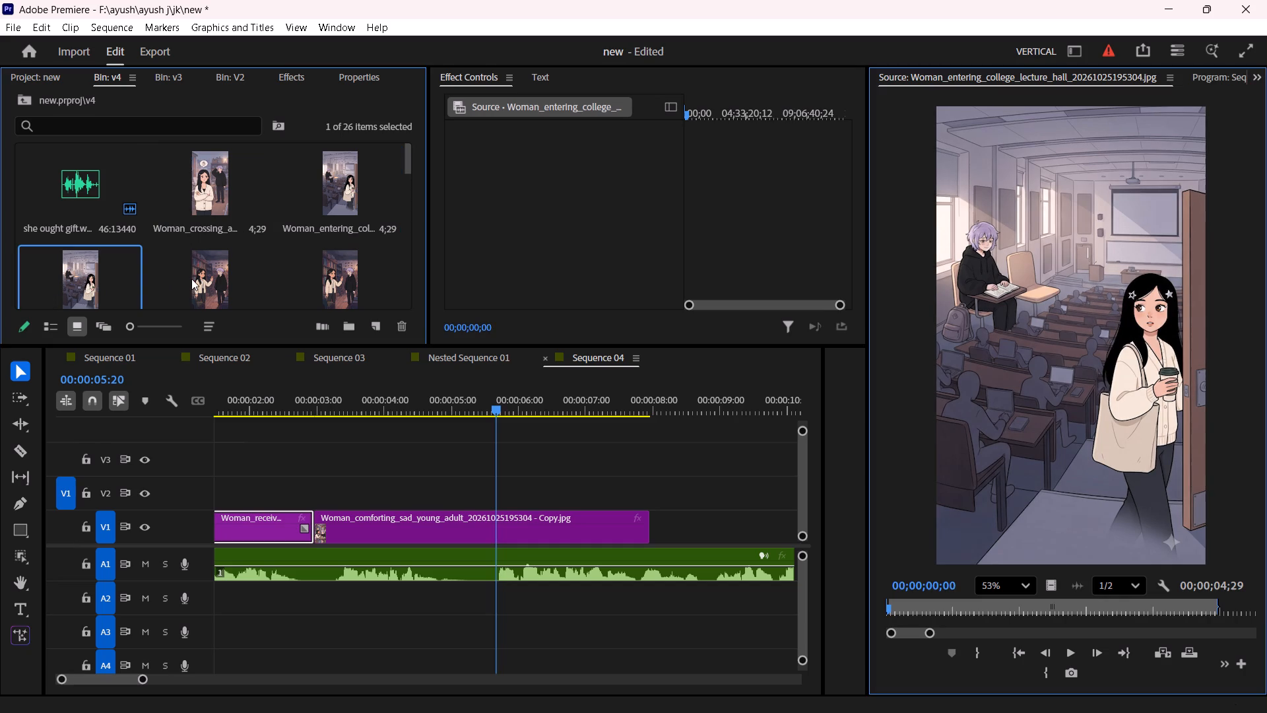
pyautogui.doubleClick(191, 279)
pyautogui.doubleClick(332, 273)
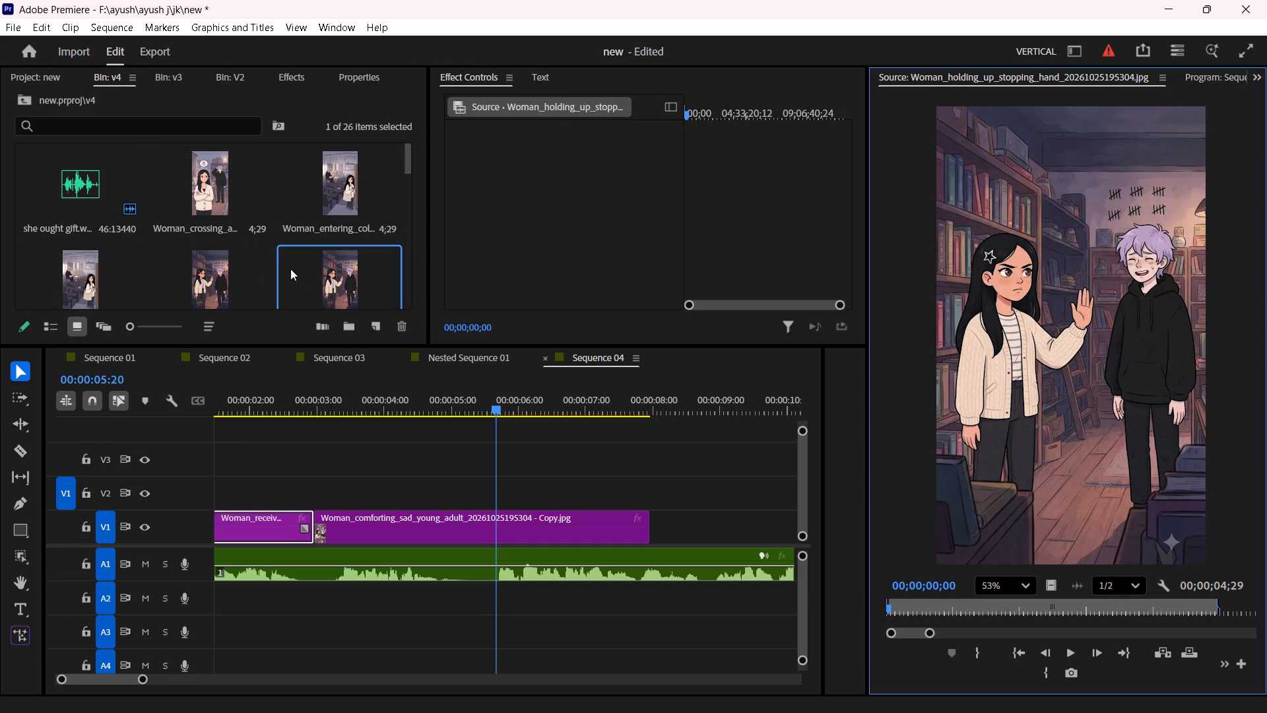
# Preview the middle illustrations of bin v4, from the uneasy woman with gifts through the phone, snowy bench and crying-in-bedroom images.
pyautogui.scroll(-1, 249, 266)
pyautogui.doubleClick(108, 281)
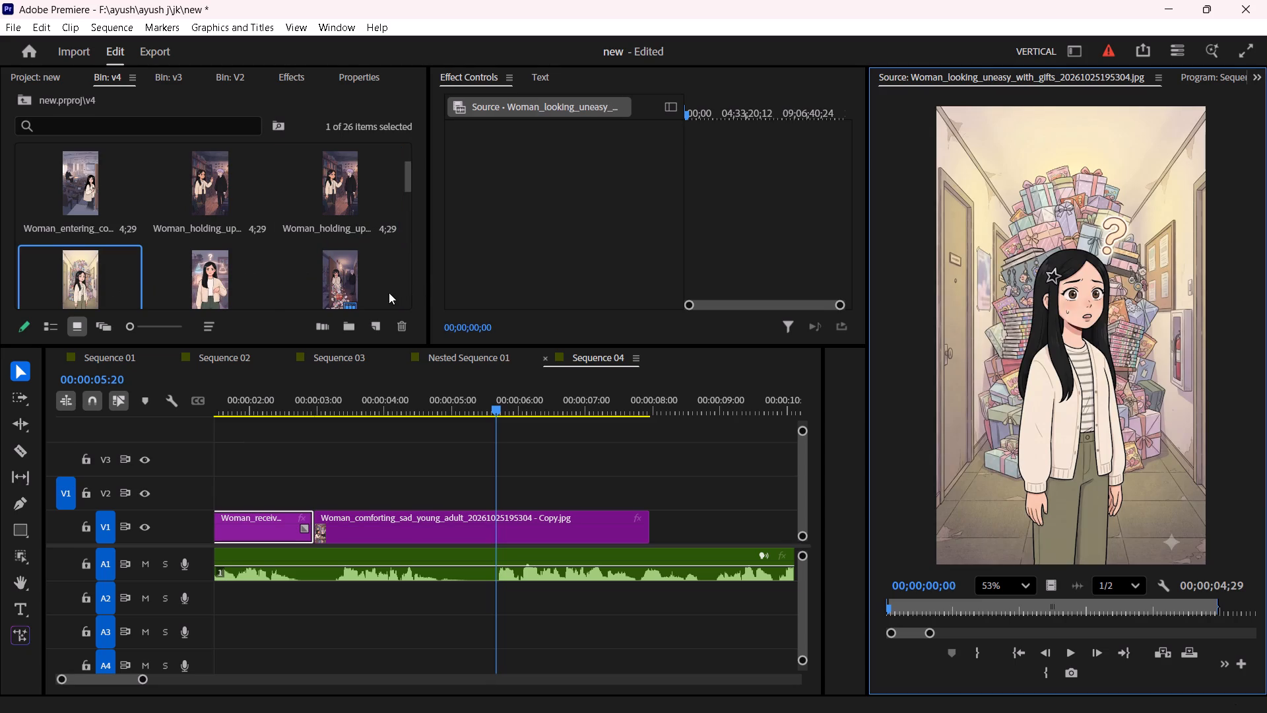
pyautogui.scroll(-1, 254, 221)
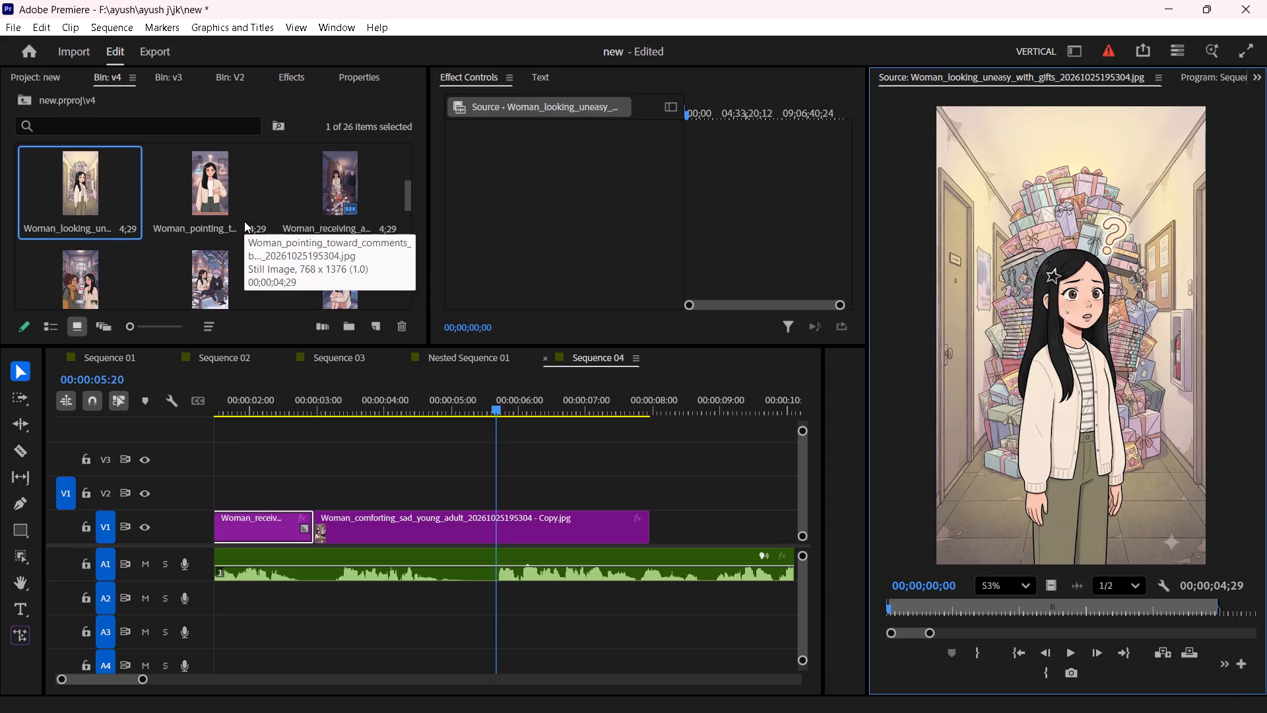
pyautogui.doubleClick(211, 180)
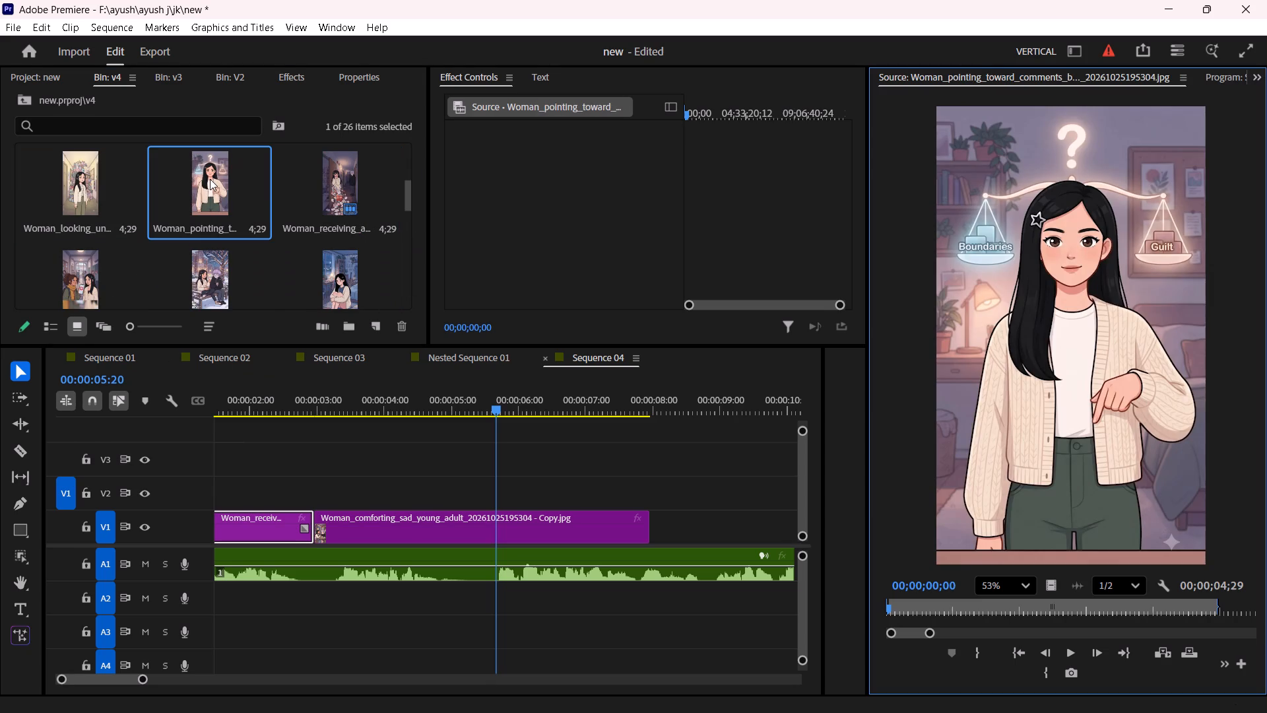
pyautogui.doubleClick(329, 191)
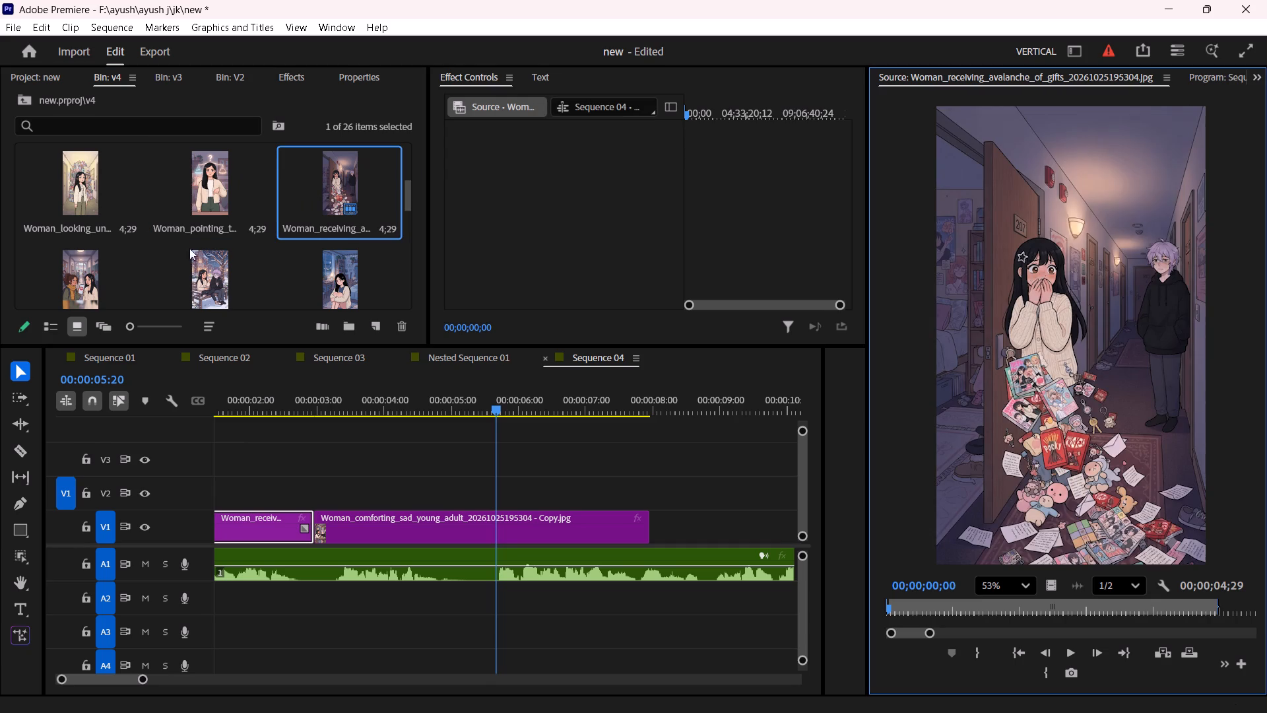
pyautogui.doubleClick(84, 261)
pyautogui.scroll(-1, 173, 242)
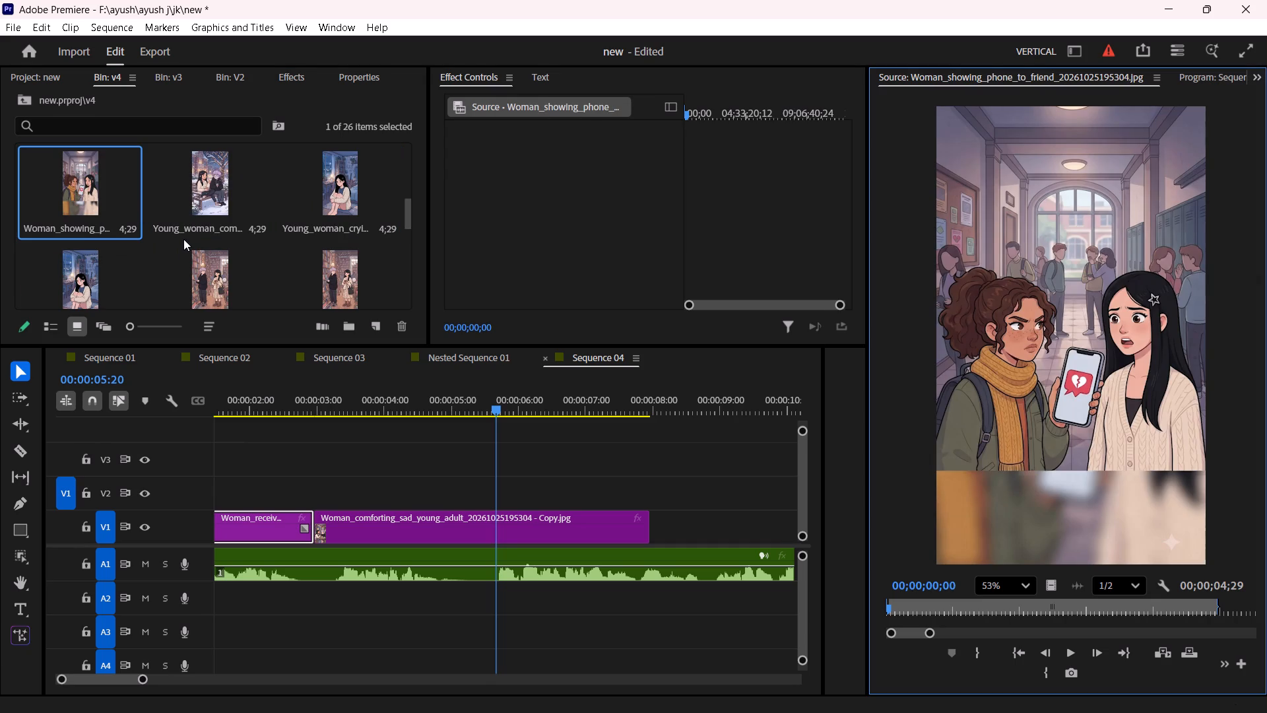
pyautogui.doubleClick(220, 180)
pyautogui.doubleClick(332, 207)
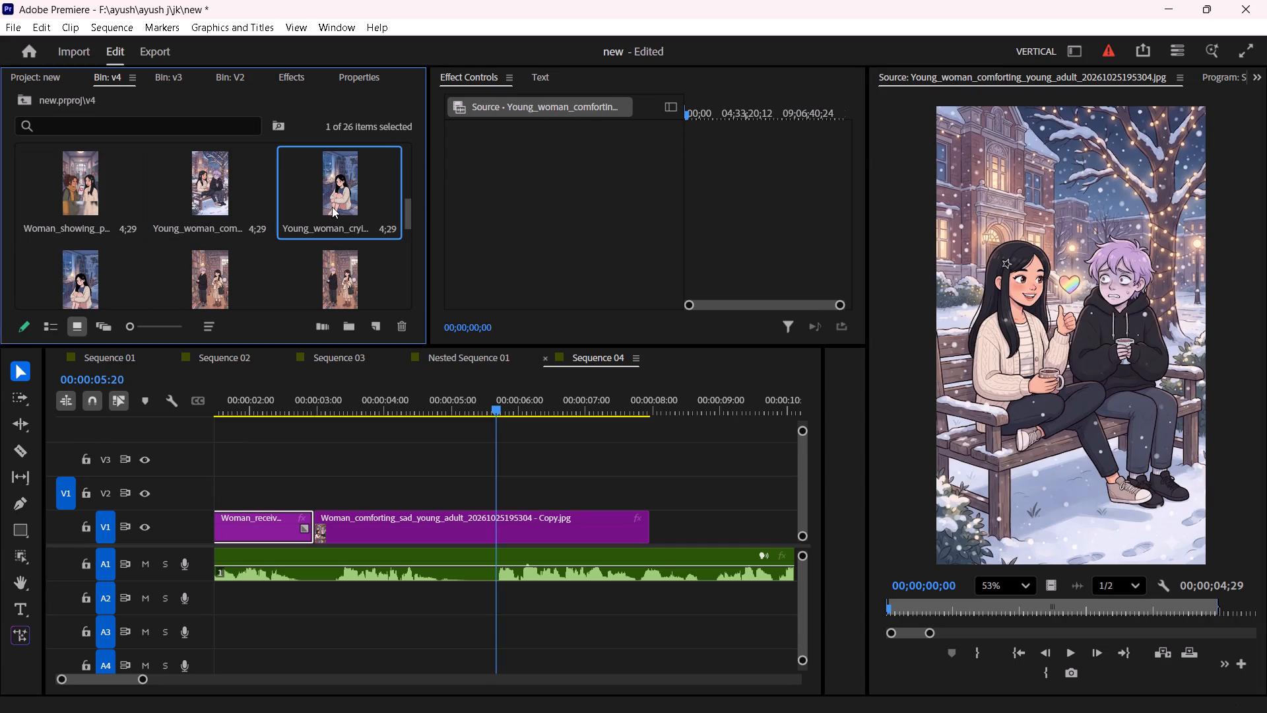
pyautogui.doubleClick(93, 283)
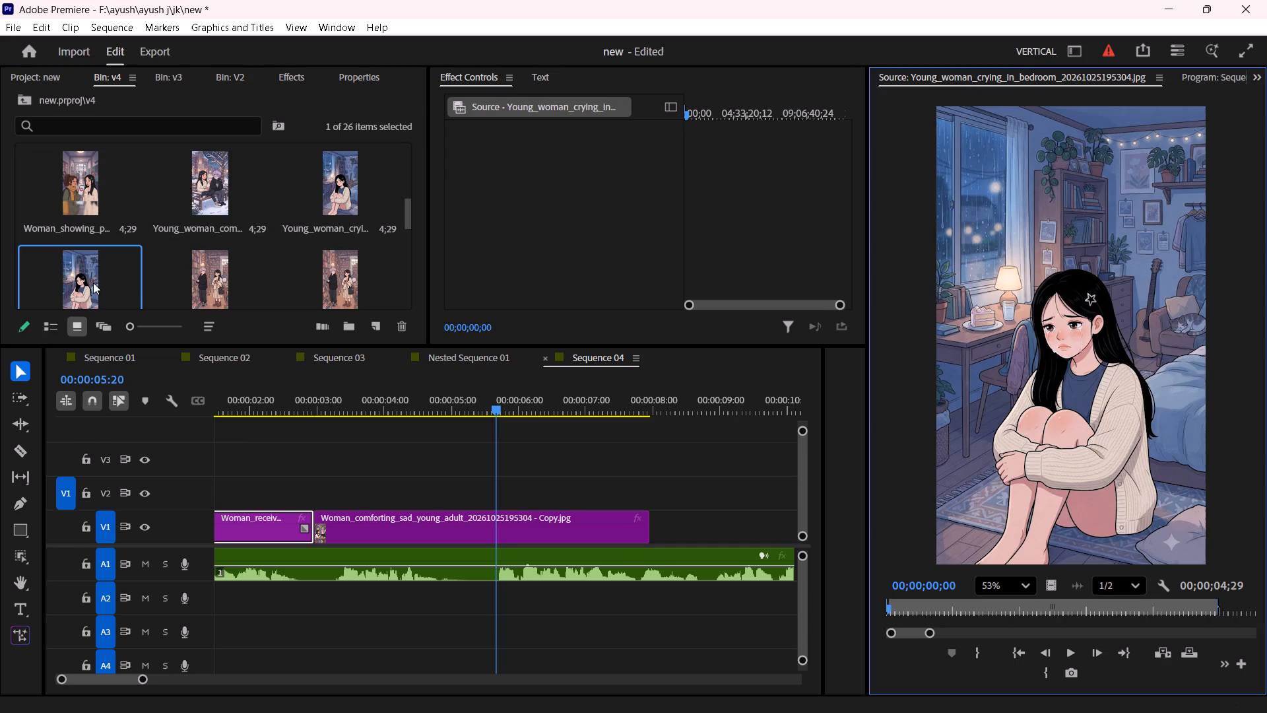
# Preview the remaining bin v4 illustrations: holding a gift, reading a card, speaking to a person, café comforting and crossing arms.
pyautogui.scroll(-1, 156, 261)
pyautogui.doubleClick(203, 205)
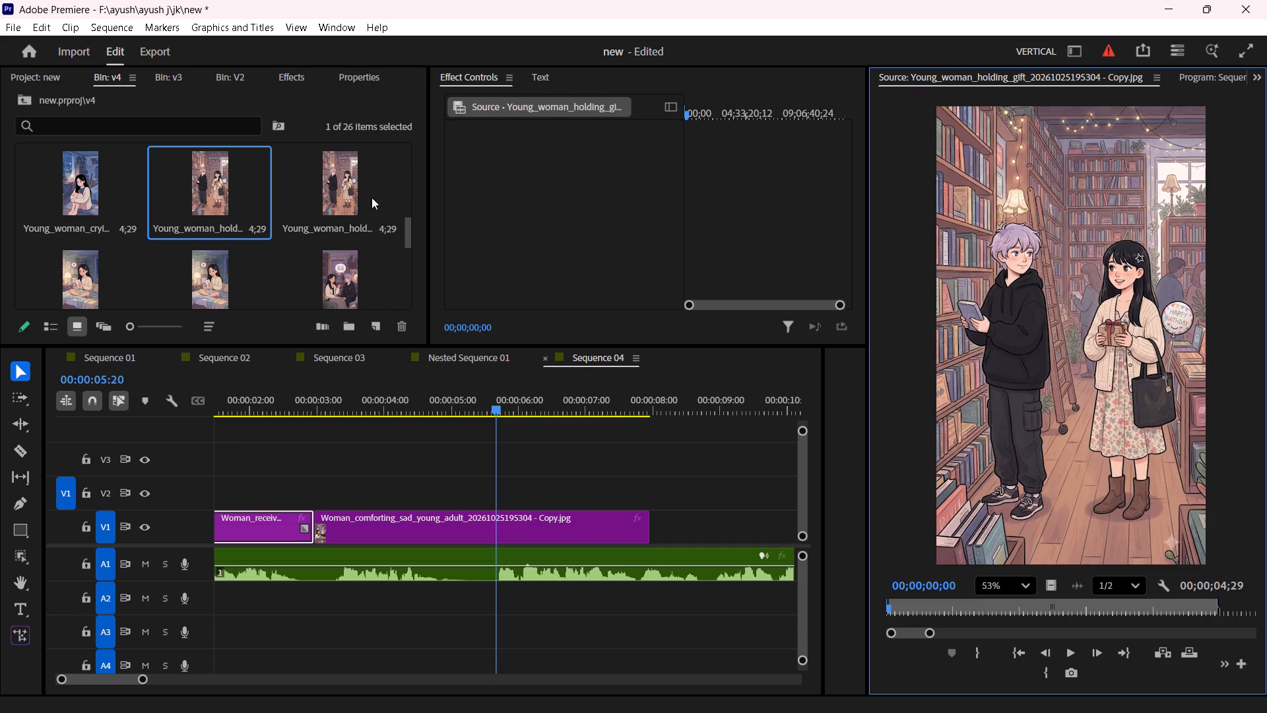
pyautogui.doubleClick(385, 192)
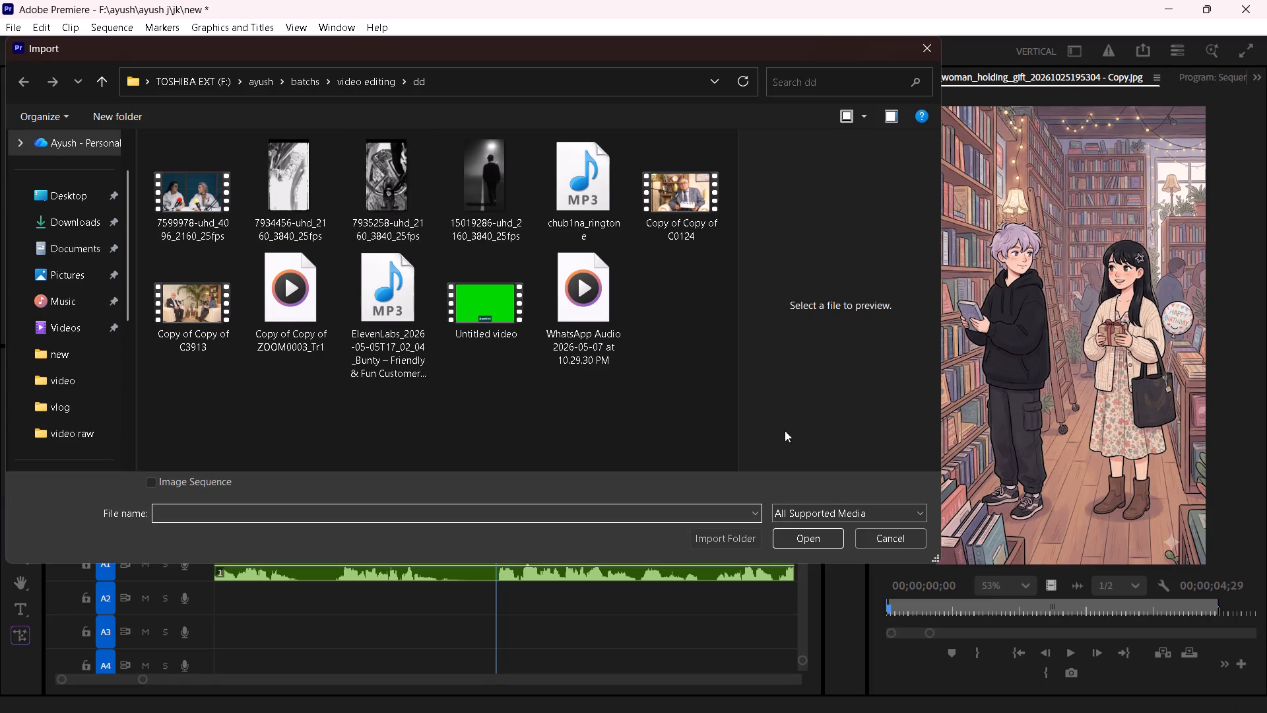
pyautogui.click(895, 539)
pyautogui.doubleClick(321, 187)
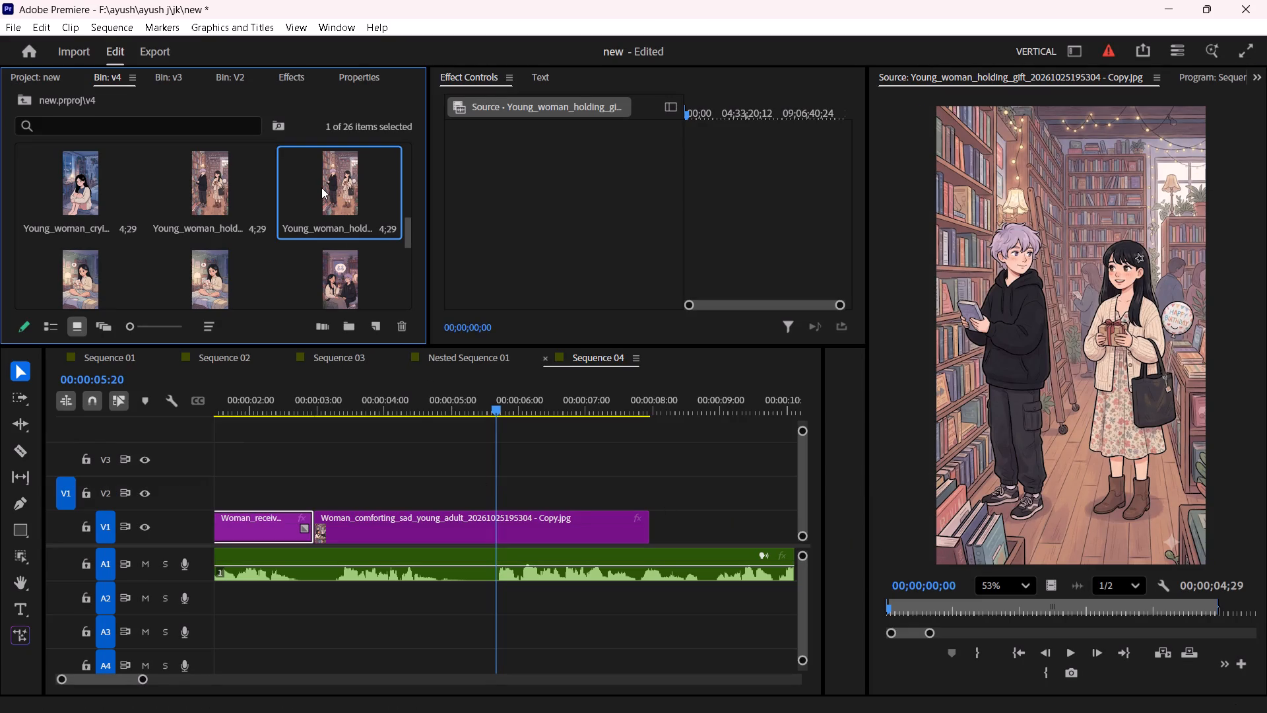
pyautogui.doubleClick(67, 295)
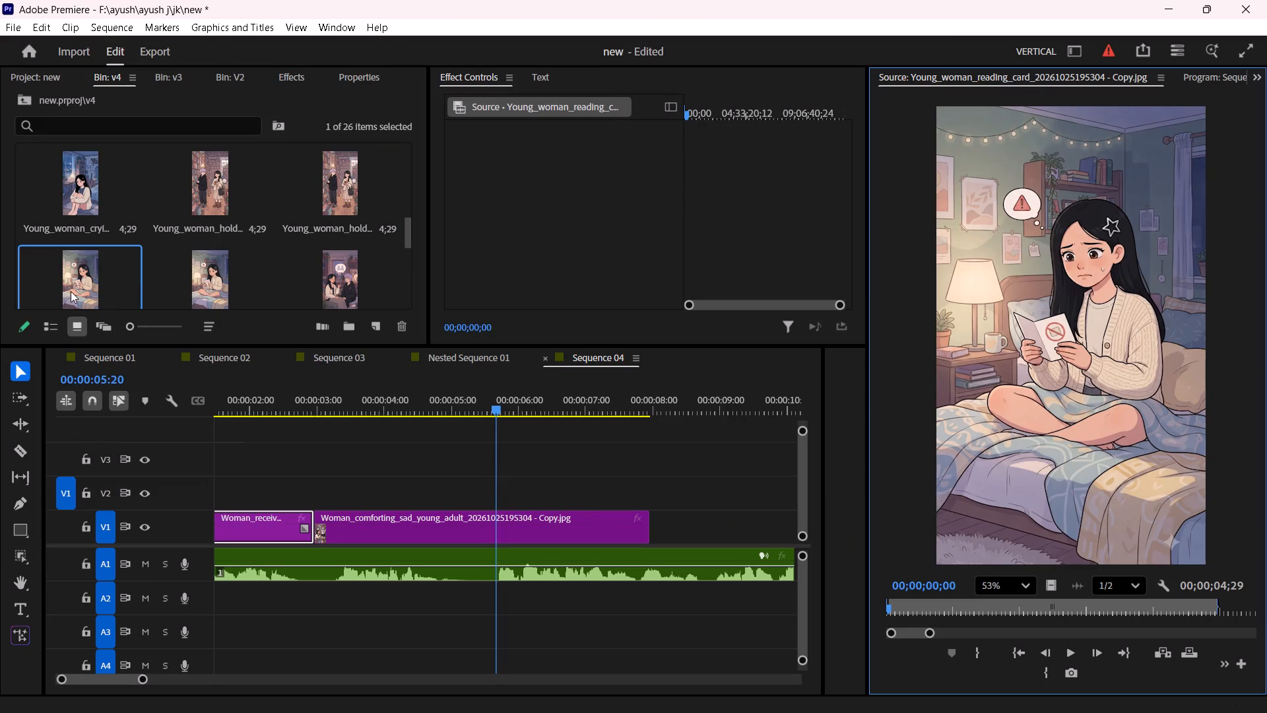
pyautogui.doubleClick(218, 267)
pyautogui.scroll(-1, 256, 251)
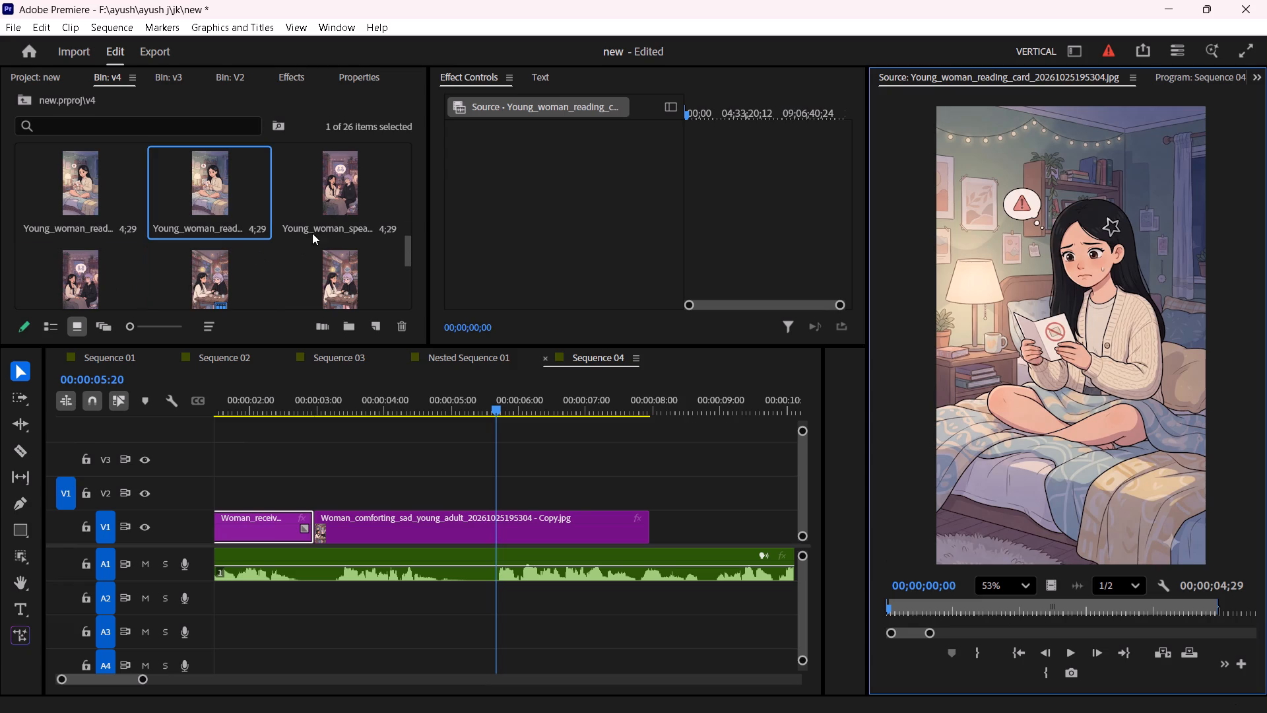
pyautogui.doubleClick(351, 195)
pyautogui.doubleClick(90, 290)
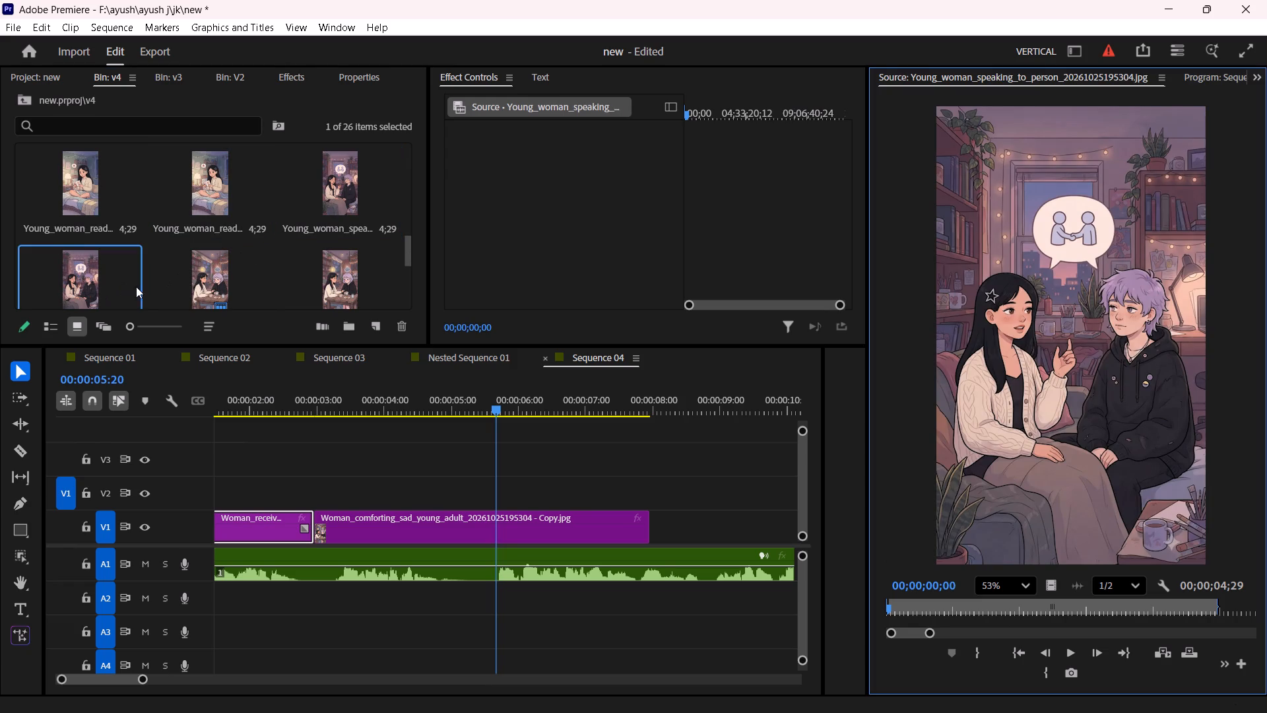
pyautogui.doubleClick(153, 287)
pyautogui.doubleClick(329, 278)
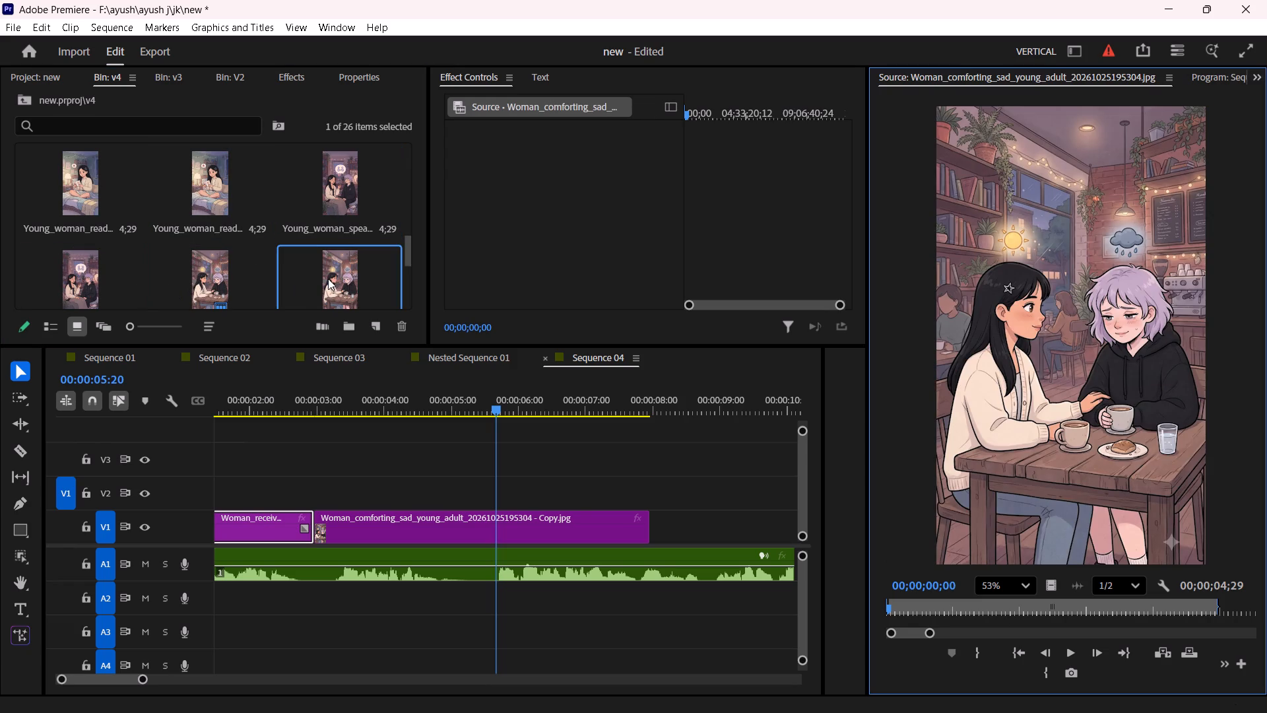
pyautogui.scroll(-1, 319, 281)
pyautogui.doubleClick(85, 291)
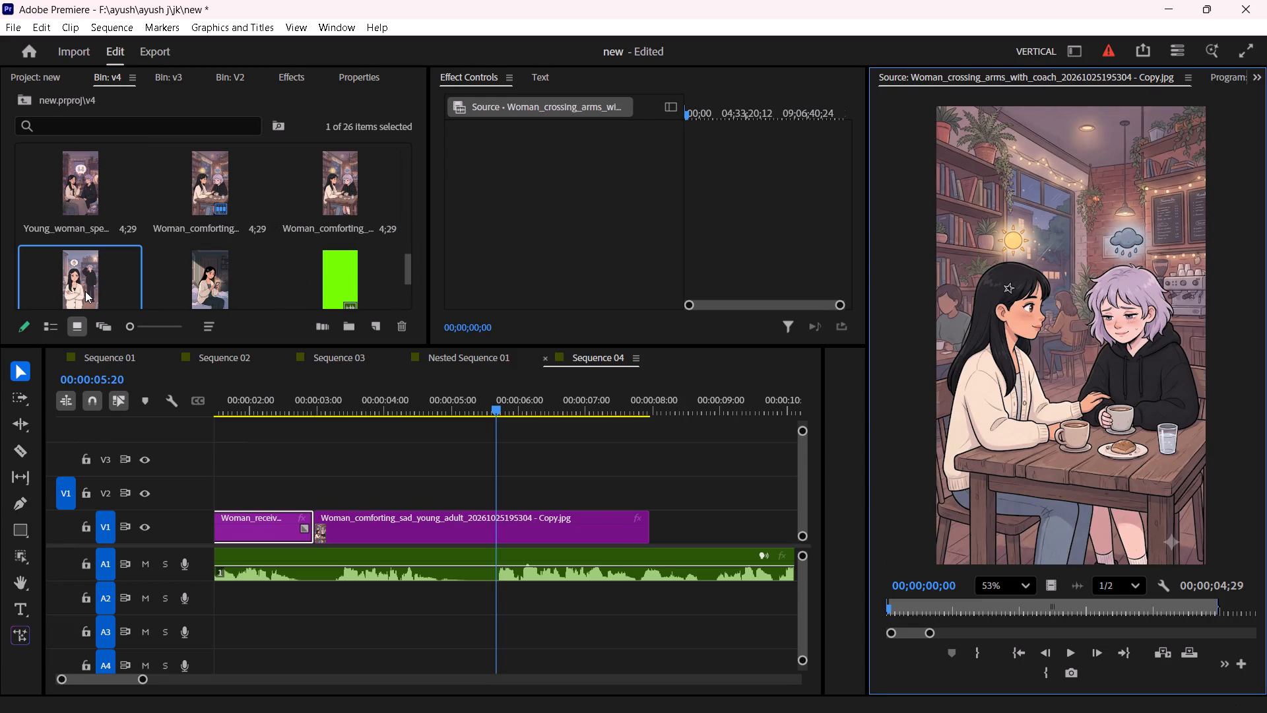
# Play Sequence 04 from 00:00:05:20 to hear the next voiceover line and stop at 00:00:09:17.
pyautogui.click(425, 488)
pyautogui.press('space')
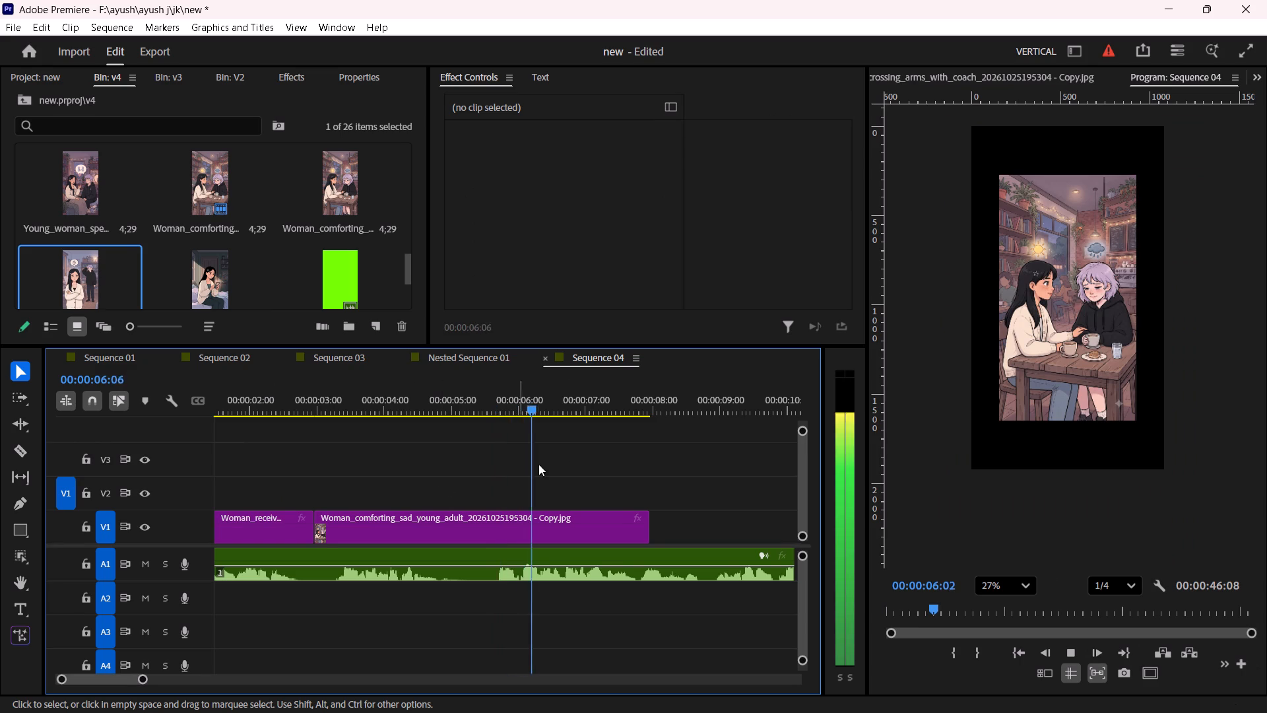
pyautogui.scroll(-2, 589, 458)
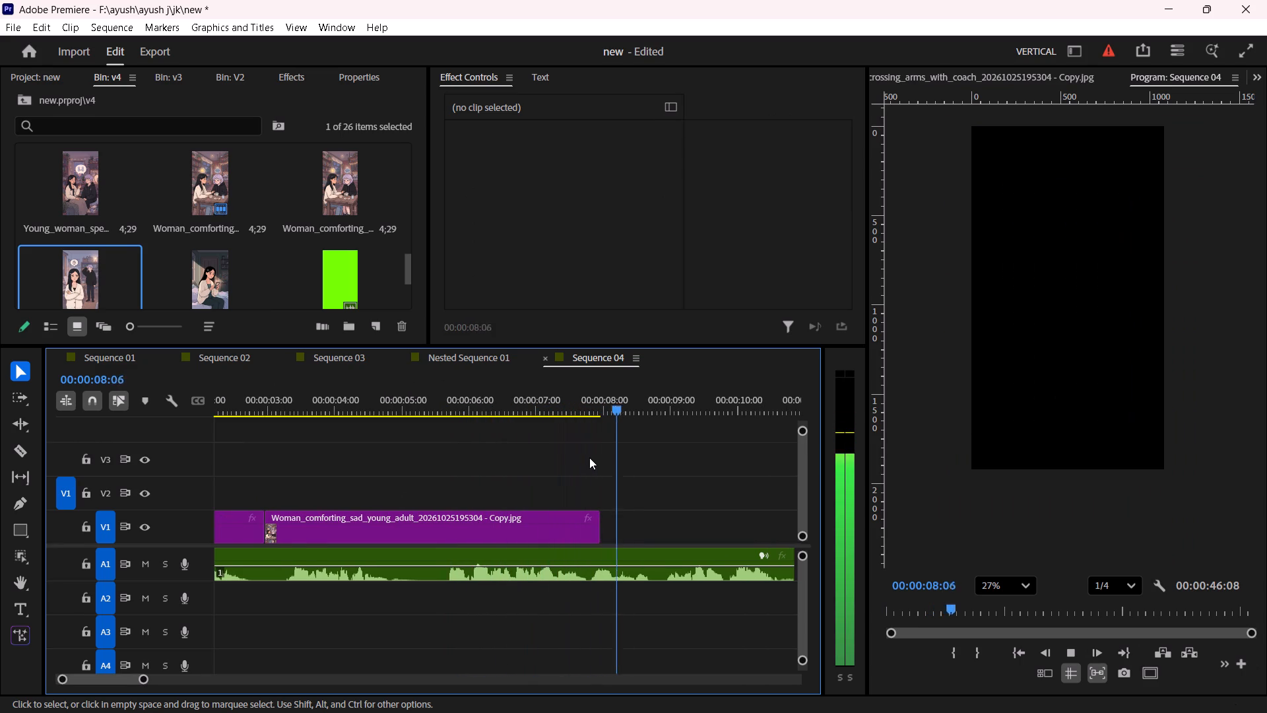
pyautogui.press('space')
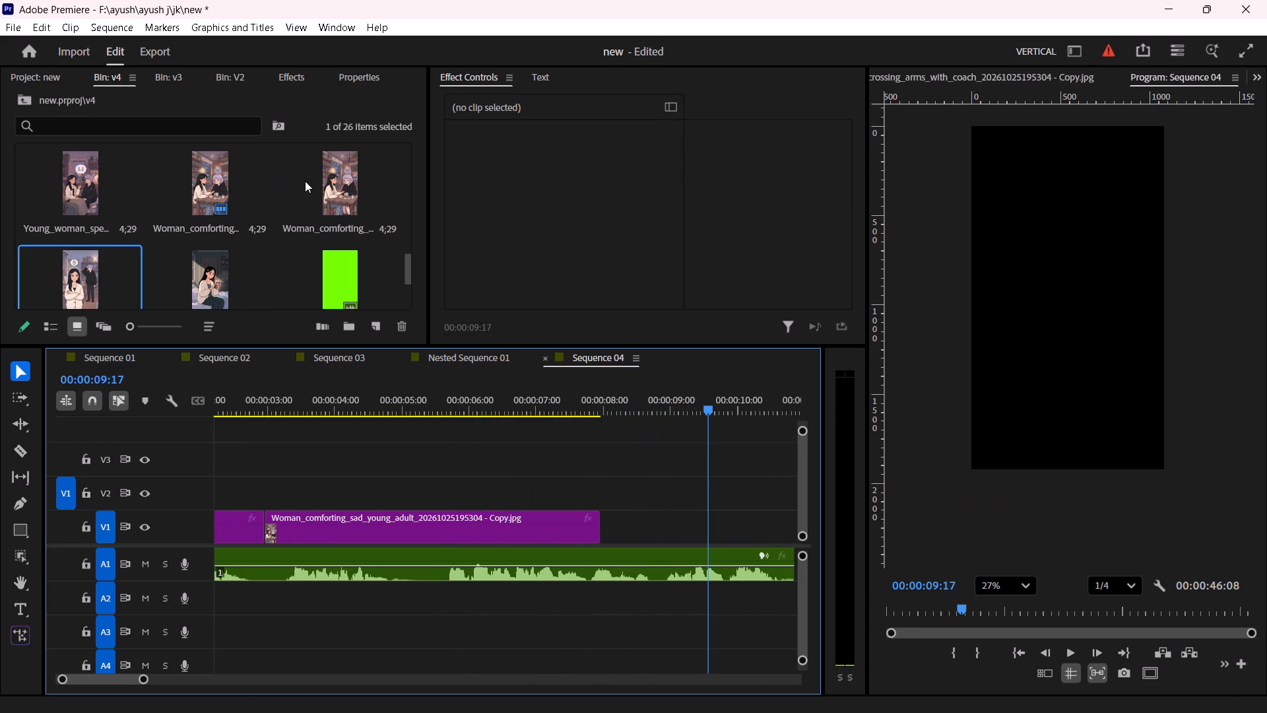
# Compare the holding-gift and snowy-bench illustrations, and place "Young_woman_holding_gift - Copy" on V1 at about 00:00:05:05, overwriting the café-comforting clip's tail.
pyautogui.click(95, 201)
pyautogui.scroll(1, 148, 193)
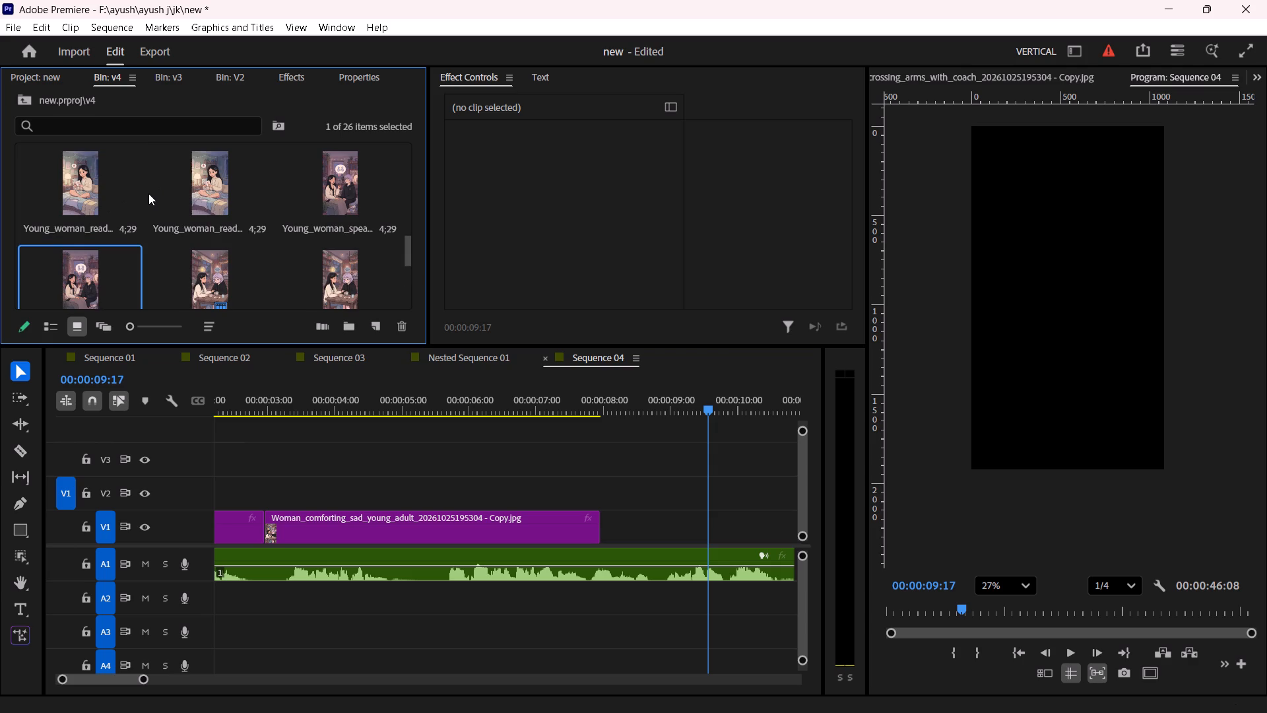
pyautogui.scroll(1, 247, 219)
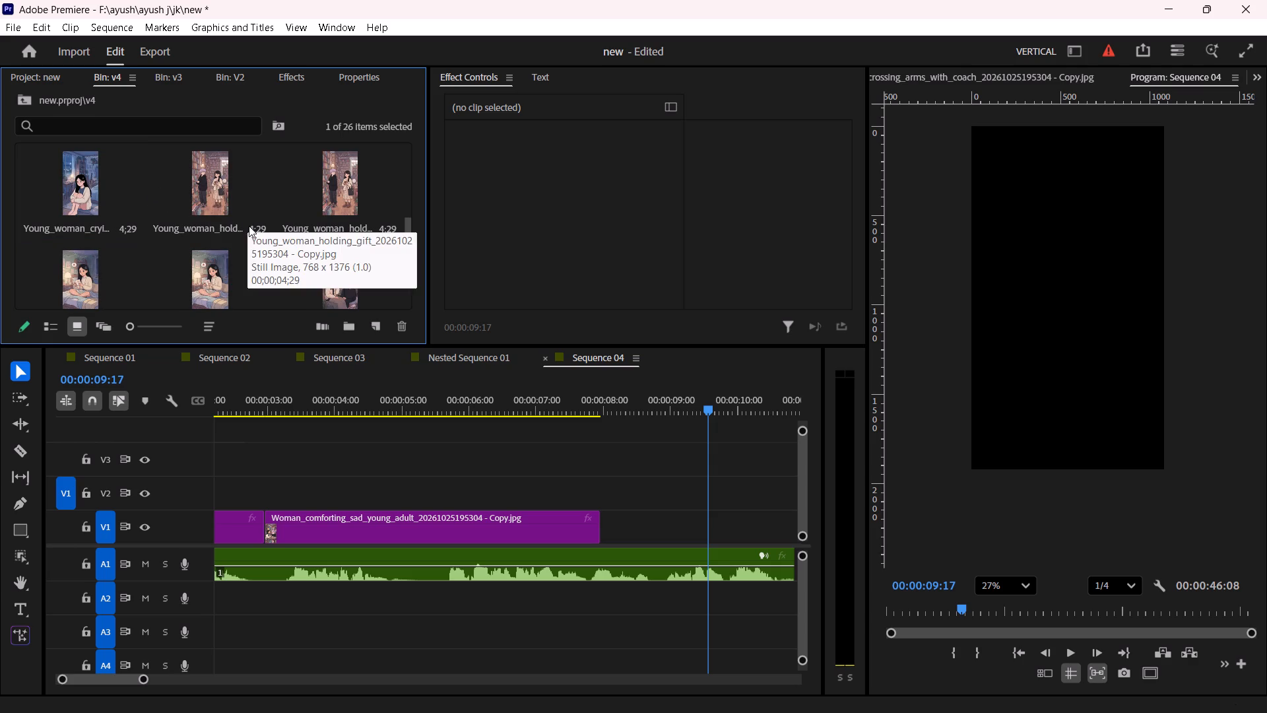
pyautogui.doubleClick(211, 205)
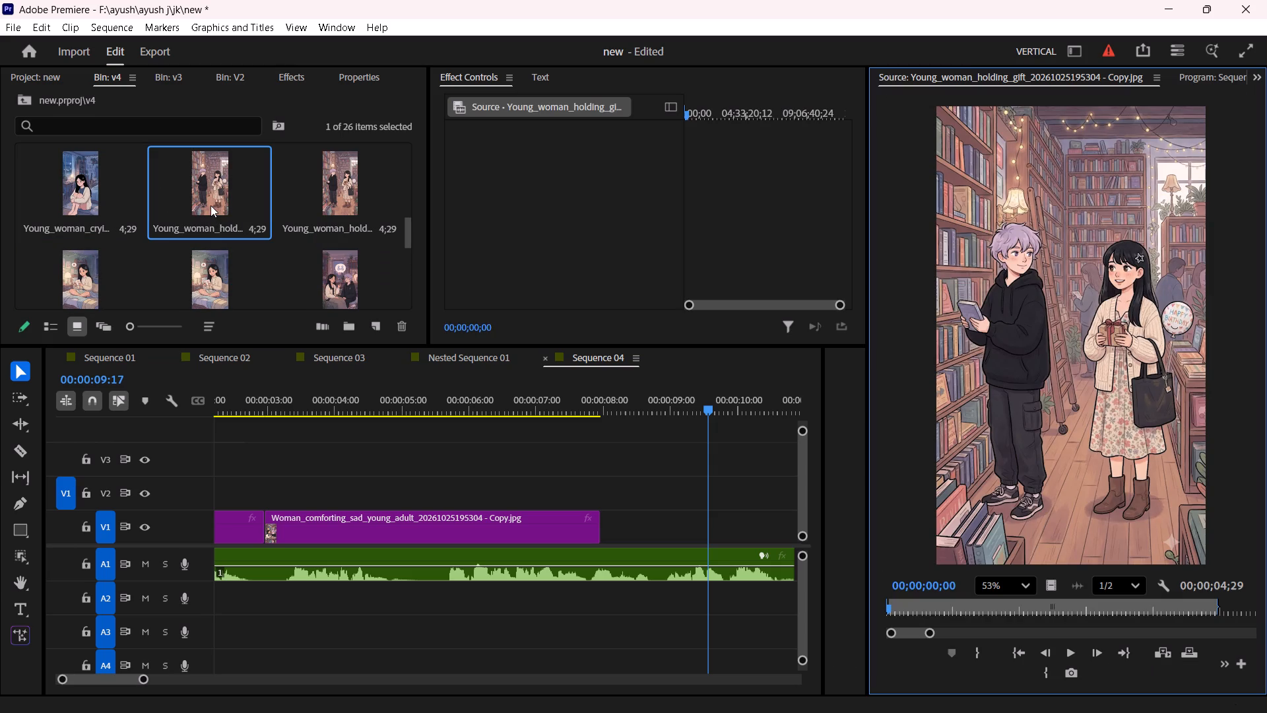
pyautogui.doubleClick(352, 201)
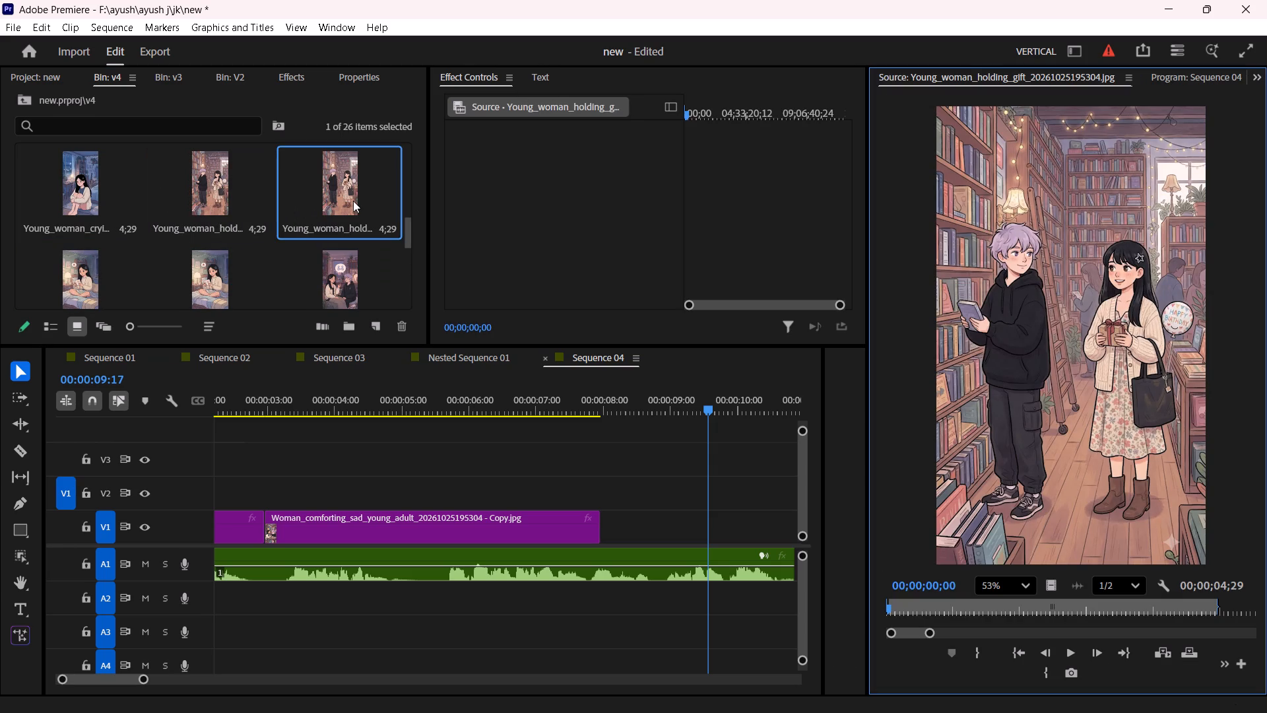
pyautogui.scroll(1, 228, 219)
pyautogui.doubleClick(206, 203)
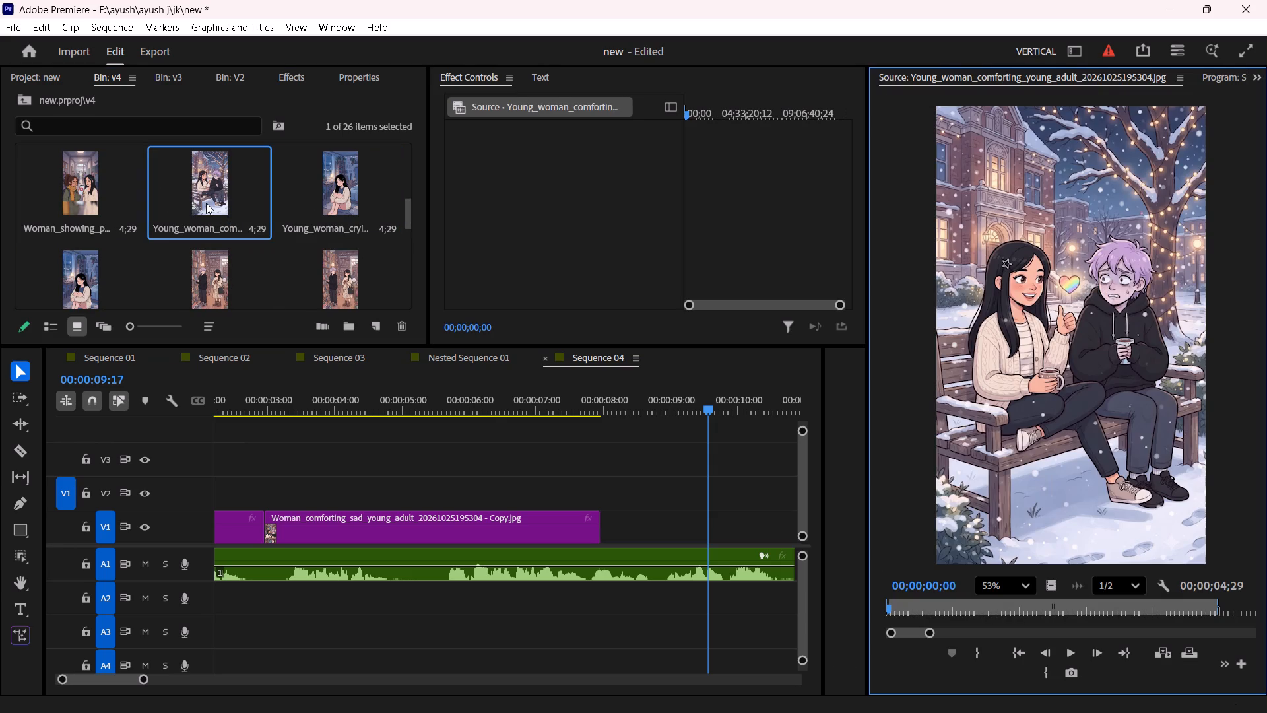
pyautogui.click(190, 283)
pyautogui.moveTo(212, 283); pyautogui.dragTo(242, 340)
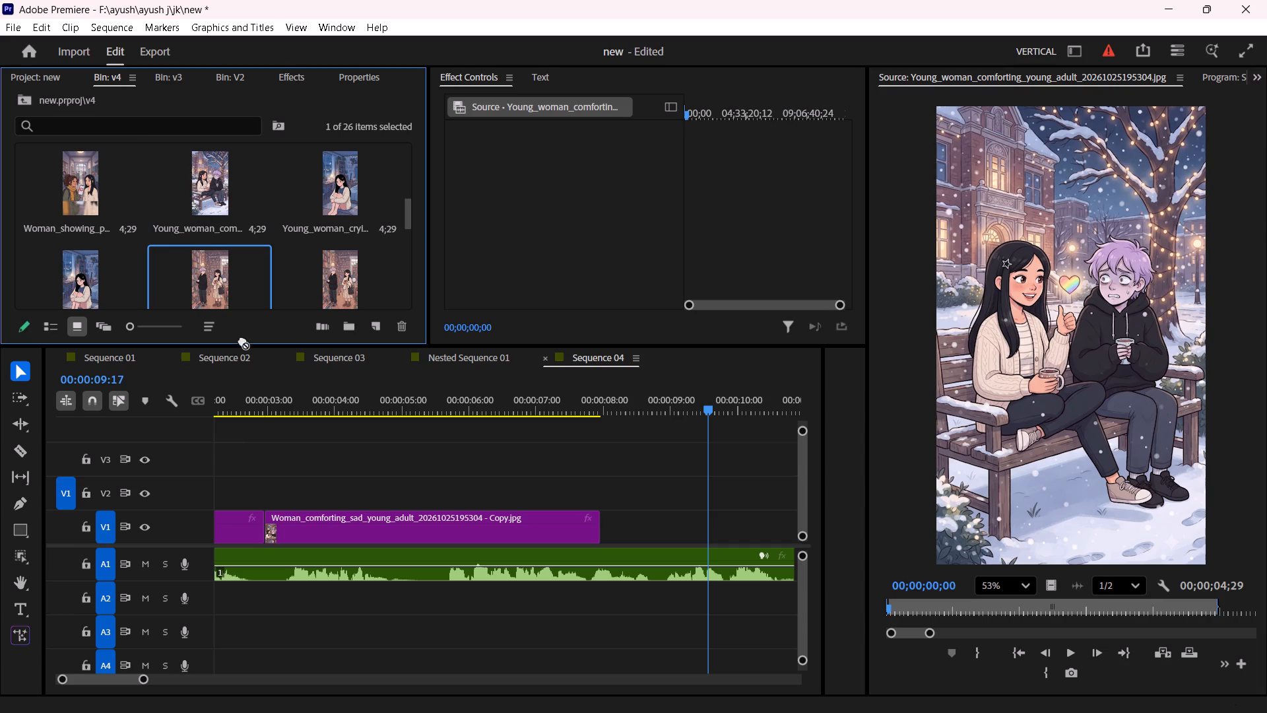
pyautogui.moveTo(242, 340); pyautogui.dragTo(415, 511)
# Play Sequence 04 through the holding-gift clip and extend that clip's end on V1 to about 00:00:11:01.
pyautogui.click(261, 408)
pyautogui.press('space')
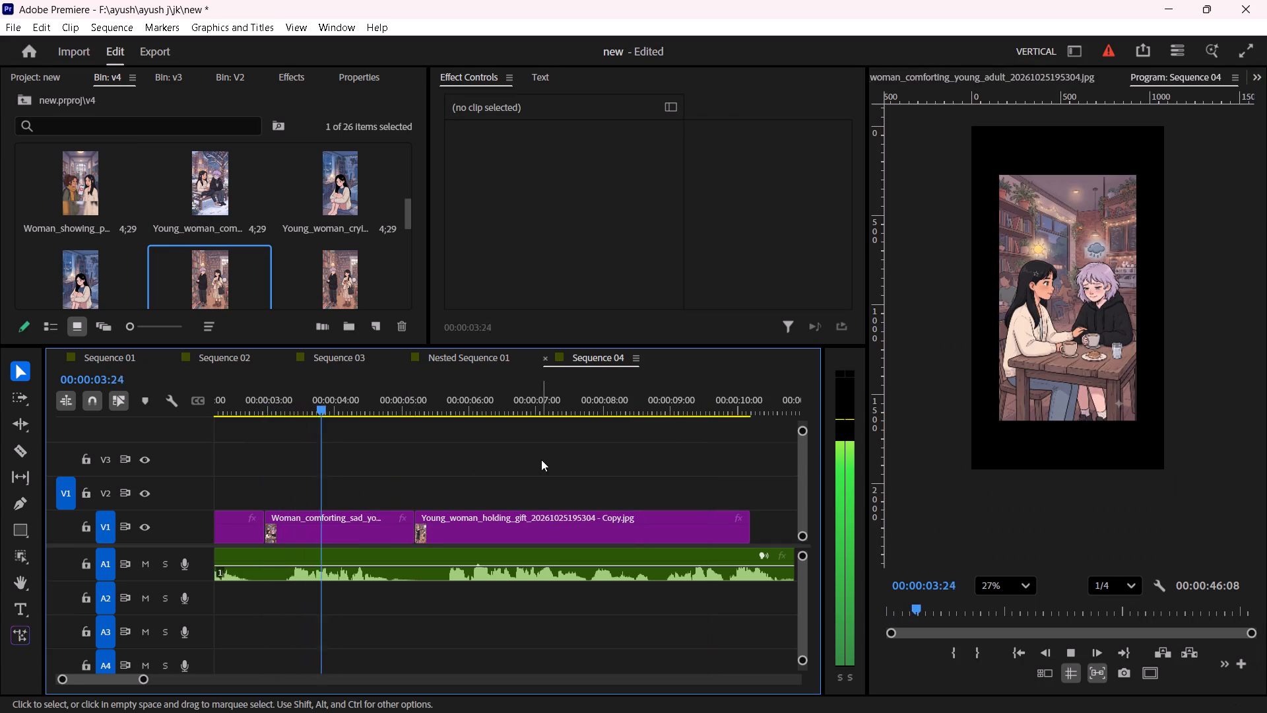
pyautogui.scroll(-1, 544, 461)
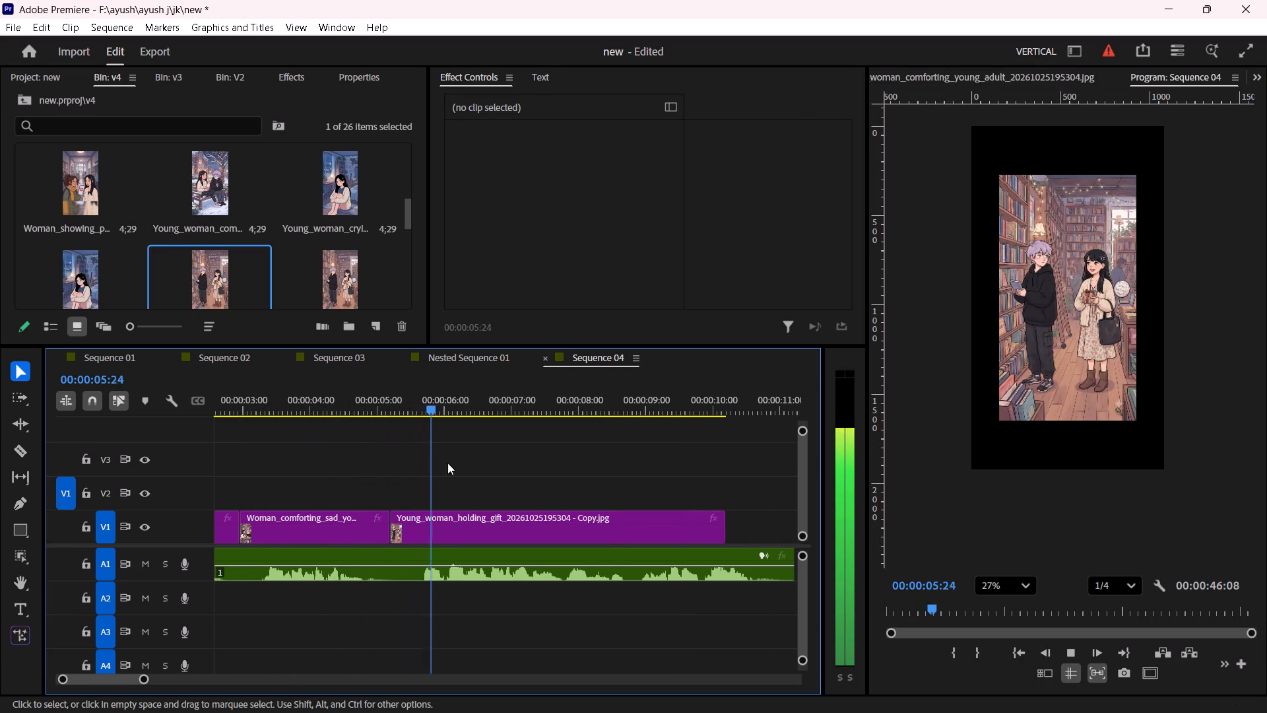
pyautogui.scroll(-4, 428, 459)
pyautogui.scroll(-2, 554, 477)
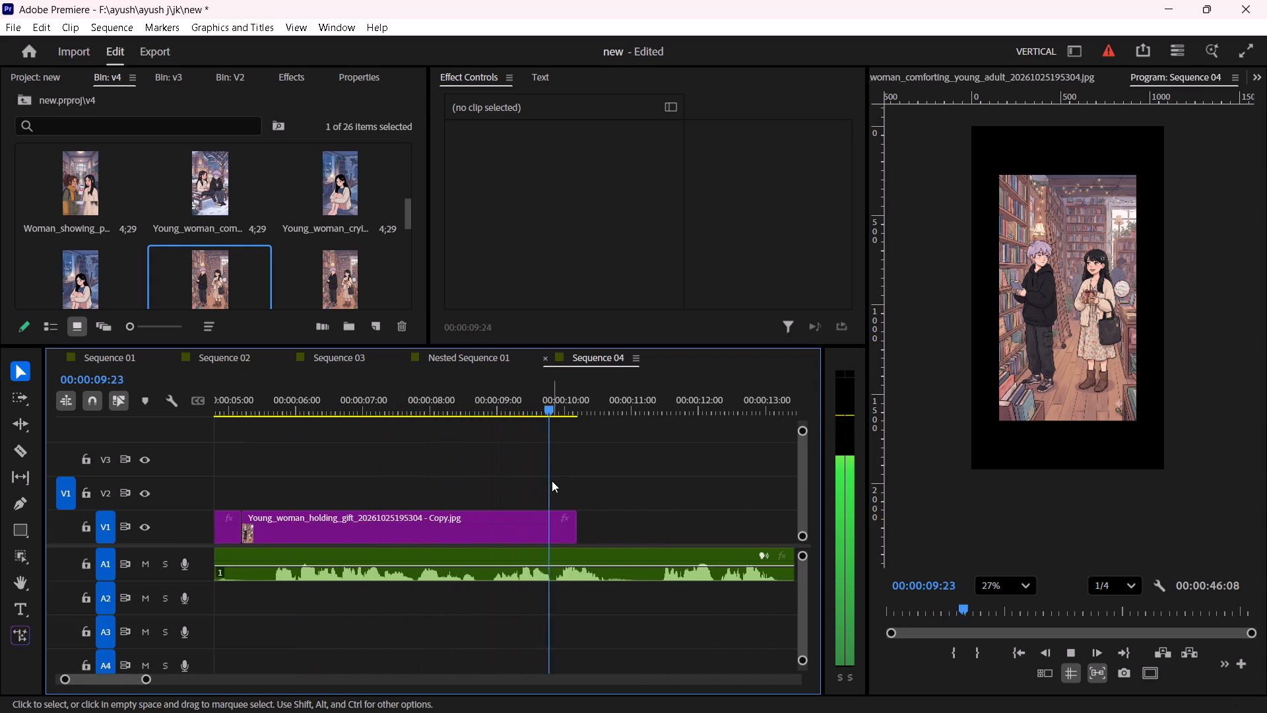
pyautogui.scroll(-2, 597, 526)
pyautogui.press('space')
pyautogui.moveTo(533, 528); pyautogui.dragTo(591, 527)
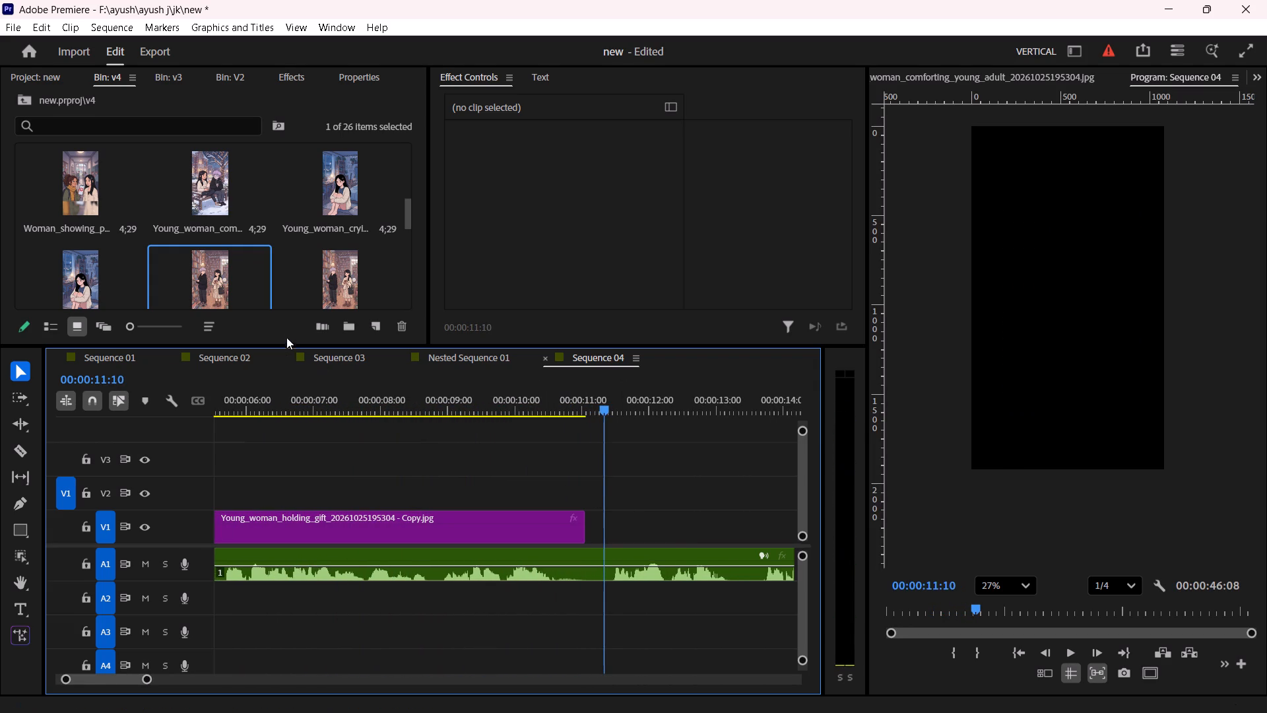
# Play Sequence 04 from 00:00:11:10 to hear the following voiceover lines and stop at about 00:00:16:14.
pyautogui.press('space')
pyautogui.scroll(-8, 496, 456)
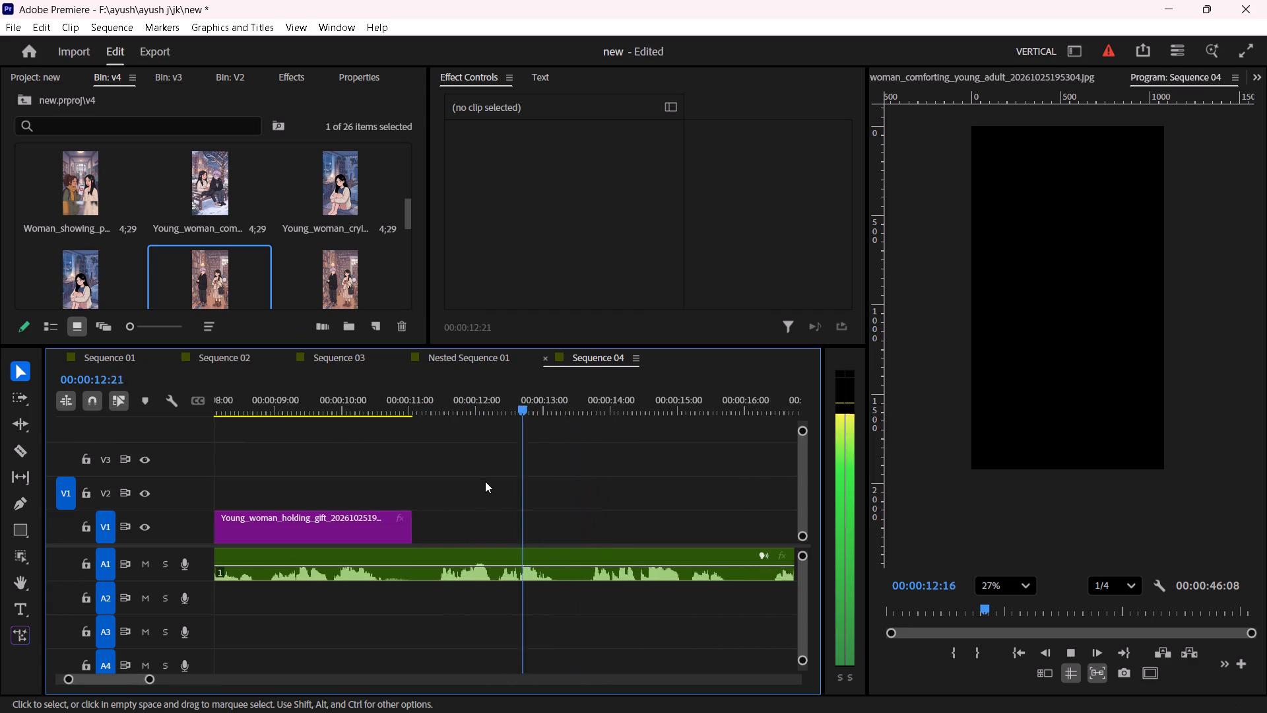
pyautogui.press('space')
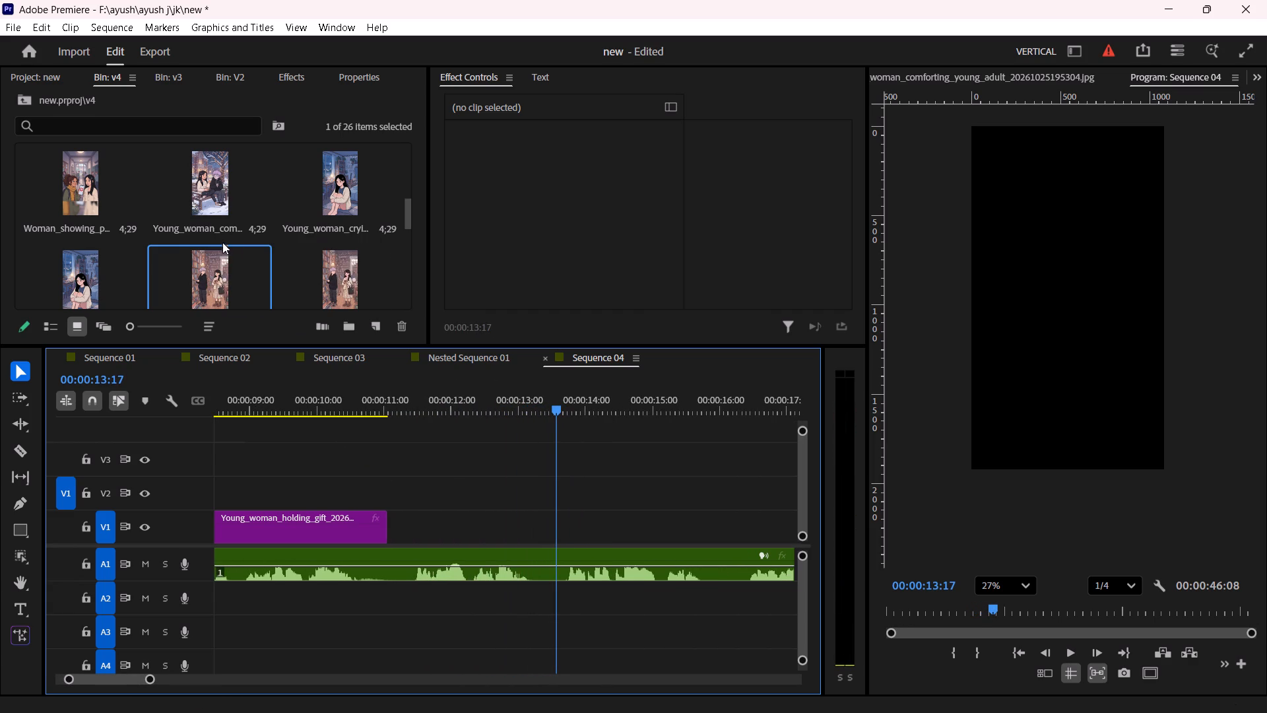
pyautogui.press('space')
pyautogui.scroll(-2, 579, 489)
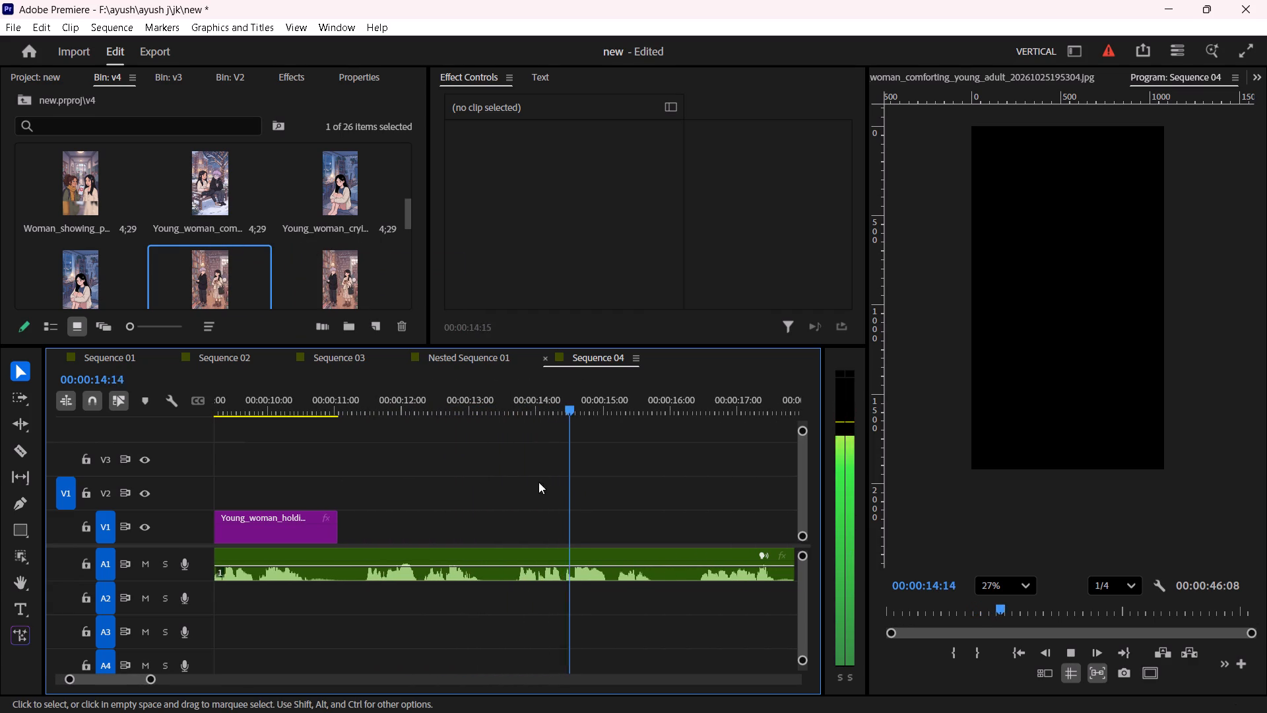
pyautogui.scroll(-5, 516, 491)
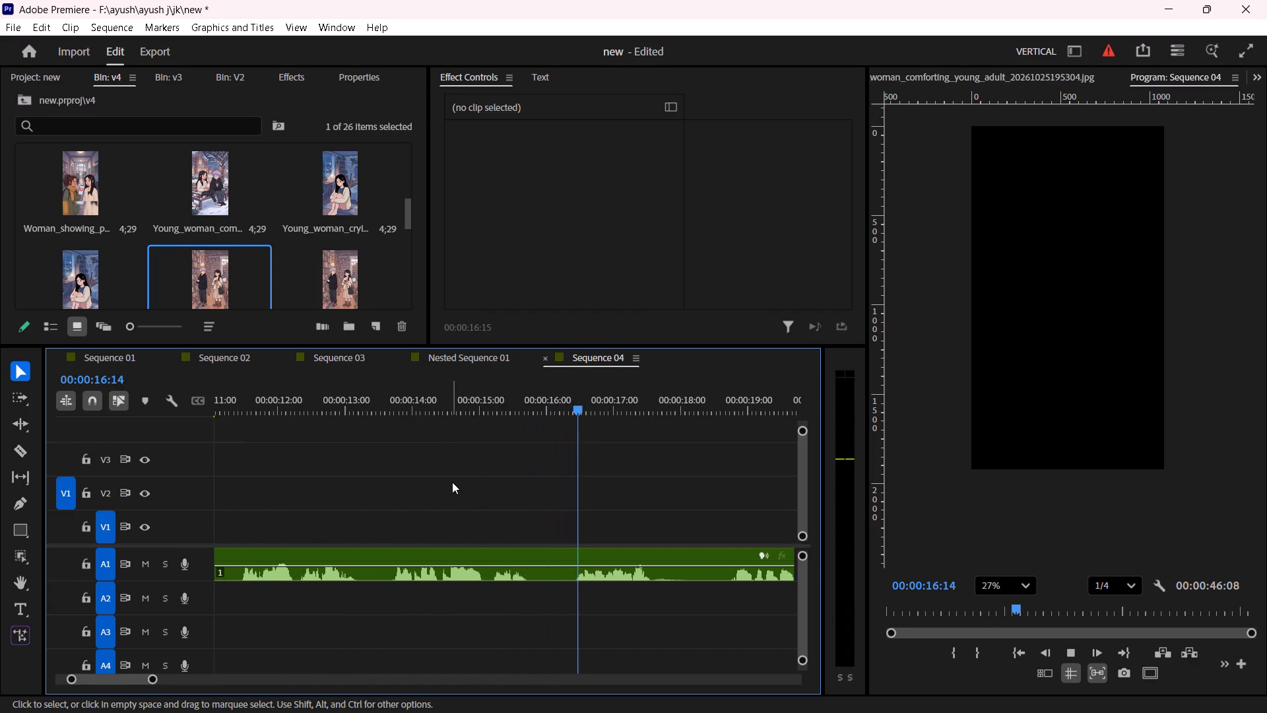
pyautogui.press('space')
# Place "Young_woman_speaking_to_person" from bin v4 on V1 at 00:00:13:14.
pyautogui.click(377, 397)
pyautogui.scroll(-2, 189, 248)
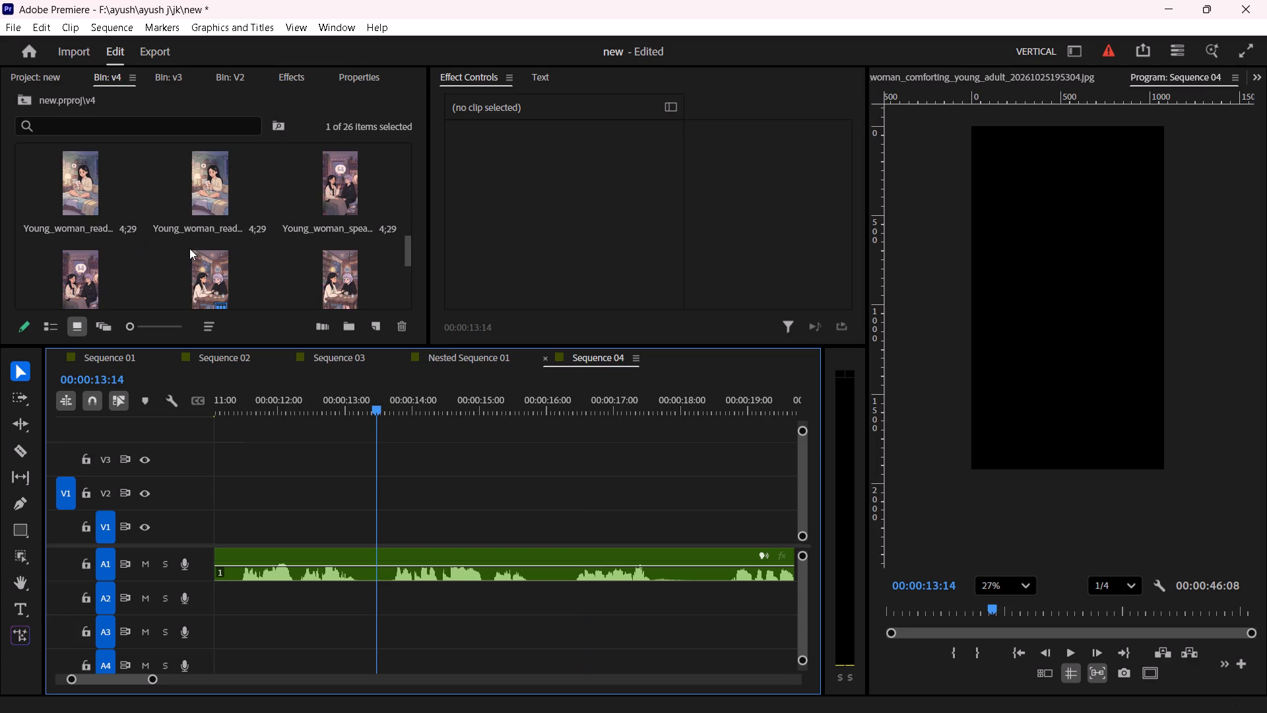
pyautogui.moveTo(78, 267); pyautogui.dragTo(366, 522)
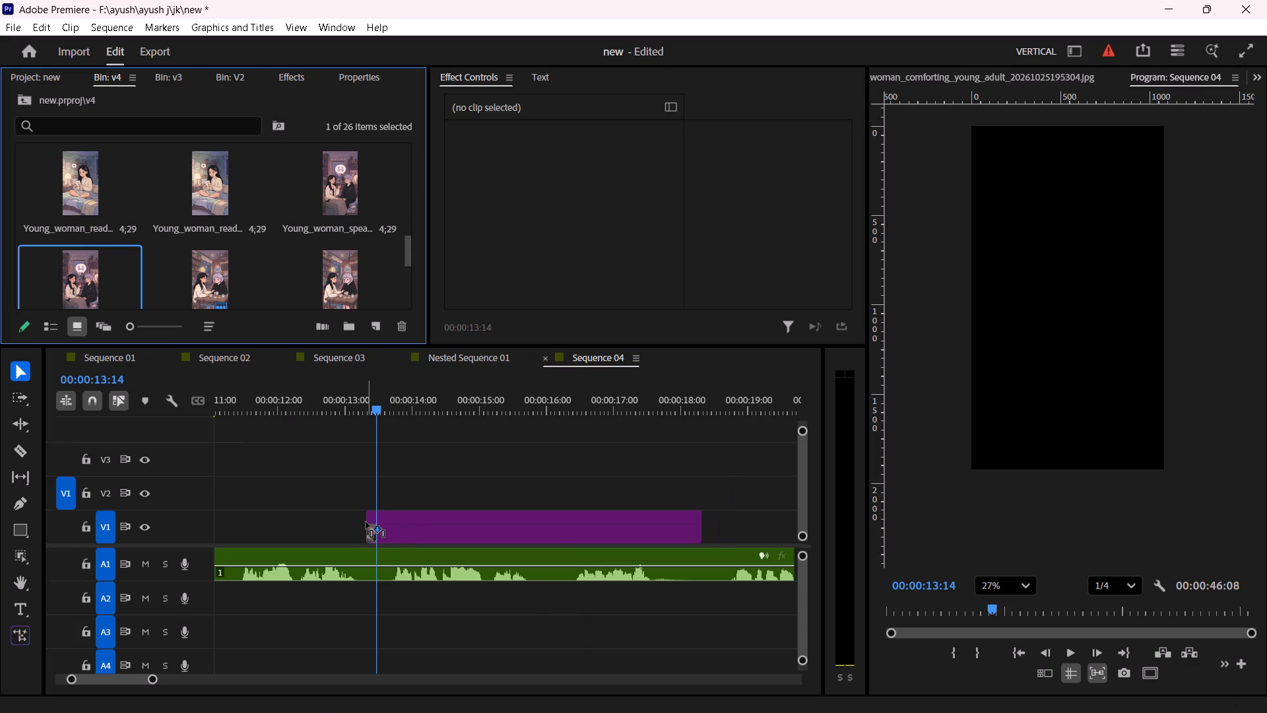
pyautogui.moveTo(366, 522); pyautogui.dragTo(371, 524)
# Listen on to 00:00:17:28 and place "Woman_crossing_arms_with_coach - Copy" on V1 at about 00:00:16:09, overwriting the speaking clip's tail.
pyautogui.press('space')
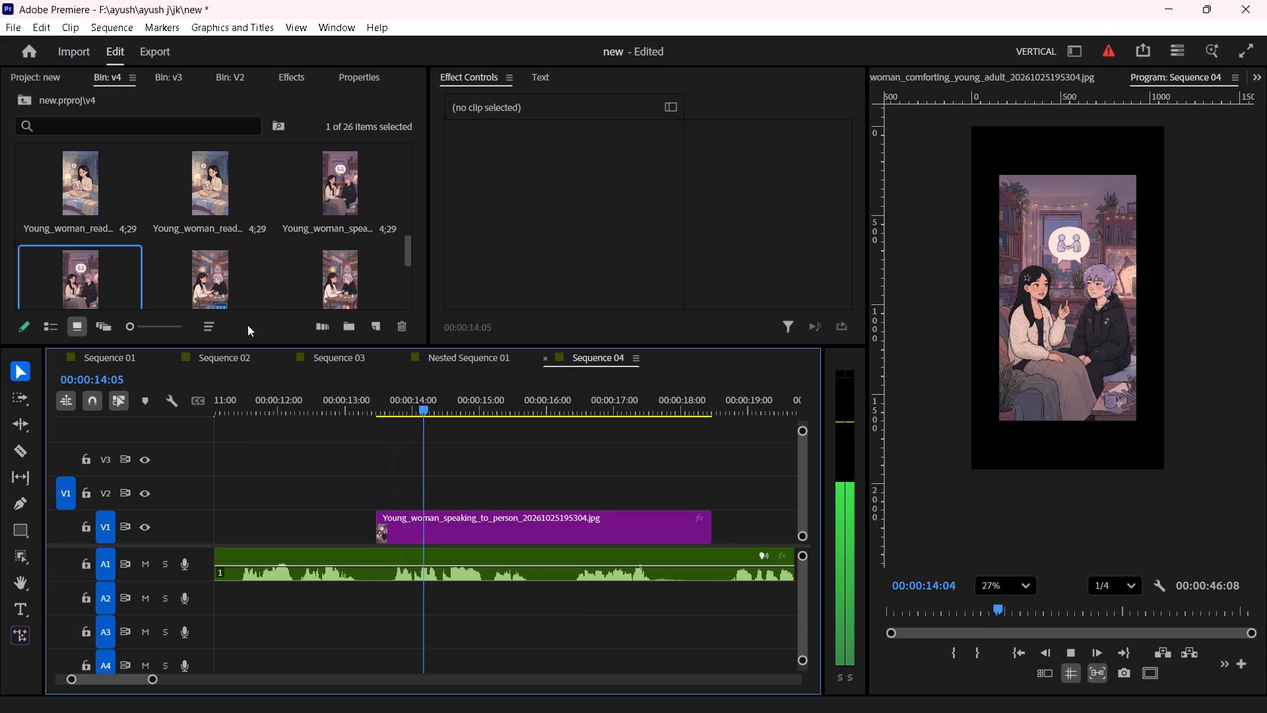
pyautogui.scroll(-2, 329, 428)
pyautogui.scroll(-1, 286, 275)
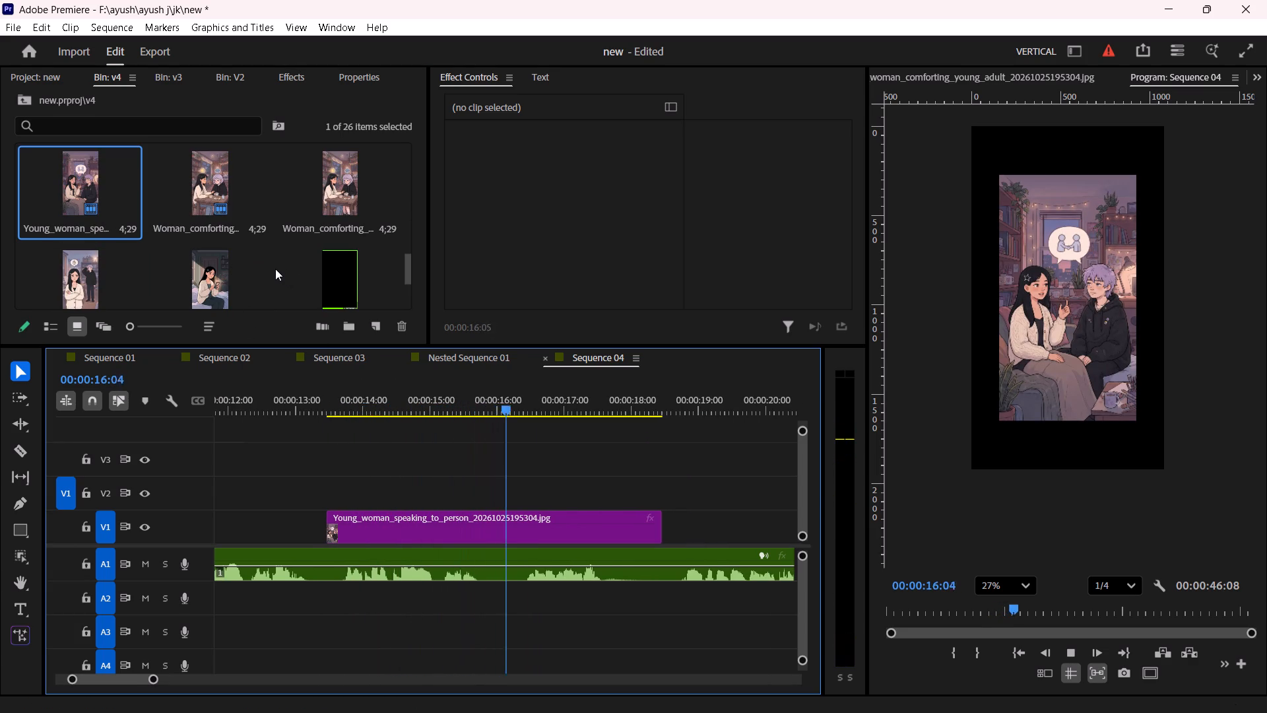
pyautogui.press('space')
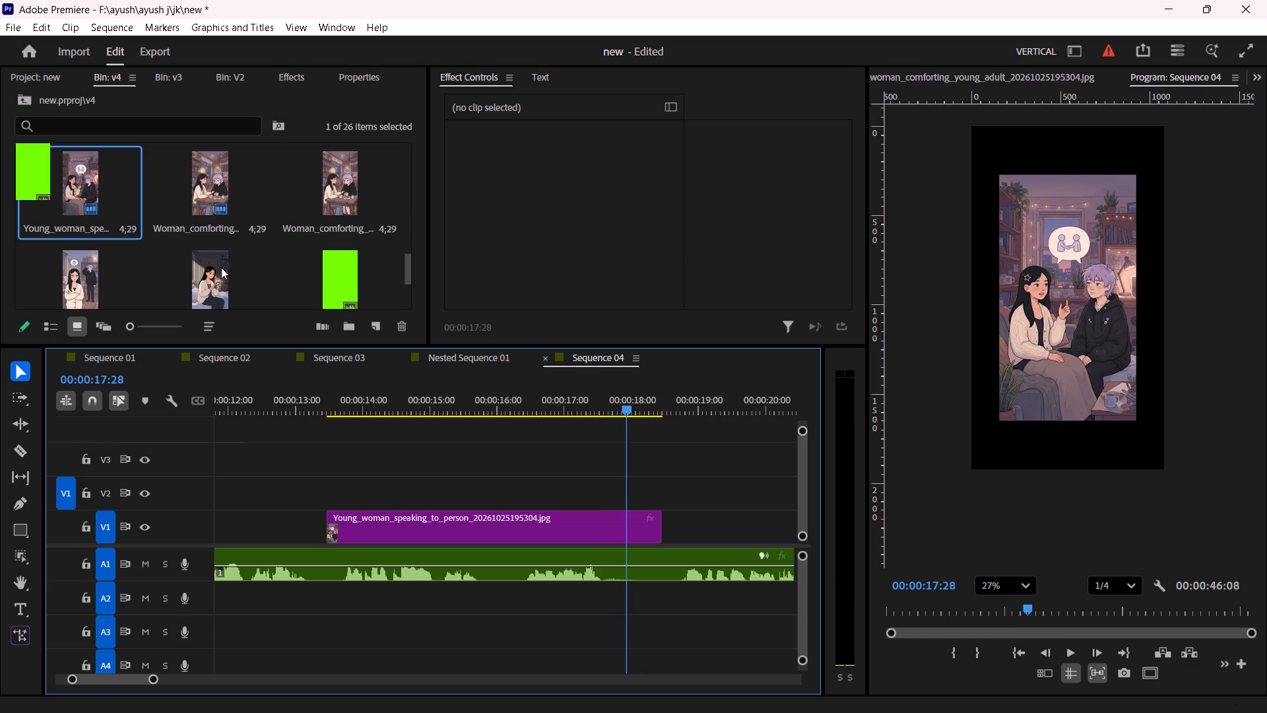
pyautogui.doubleClick(70, 278)
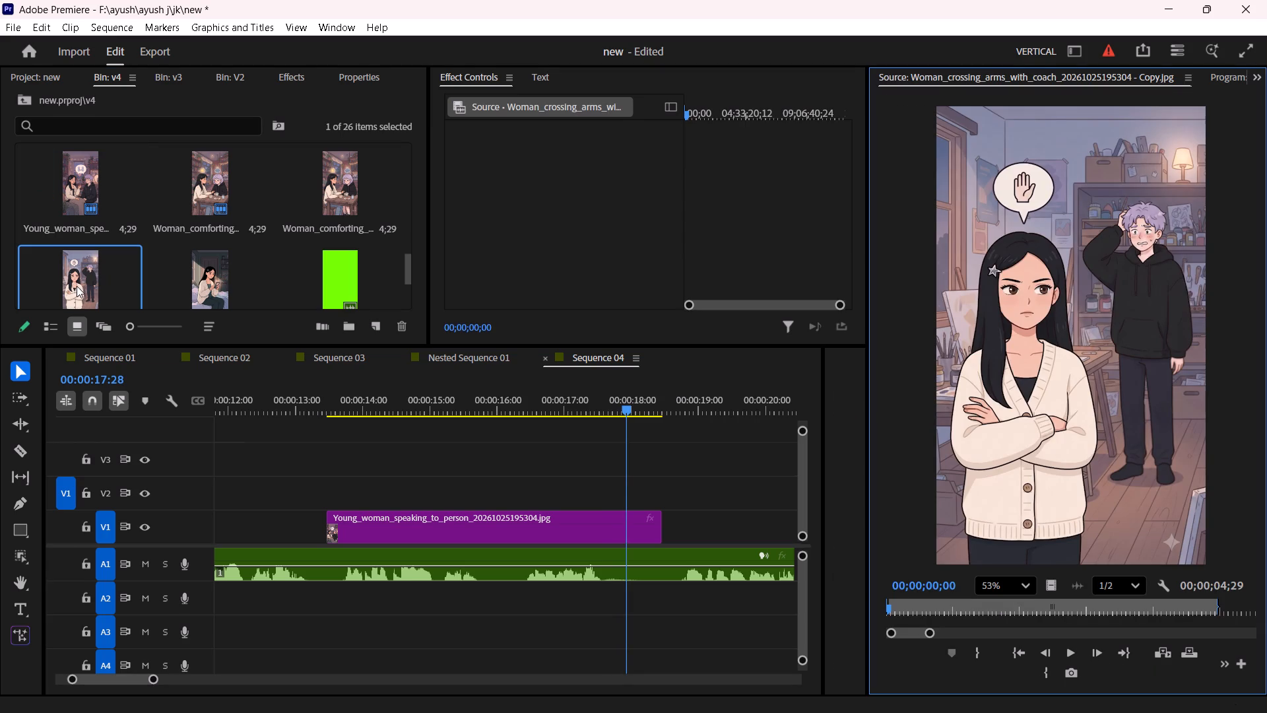
pyautogui.moveTo(77, 286); pyautogui.dragTo(516, 501)
pyautogui.scroll(-4, 527, 483)
pyautogui.press('space')
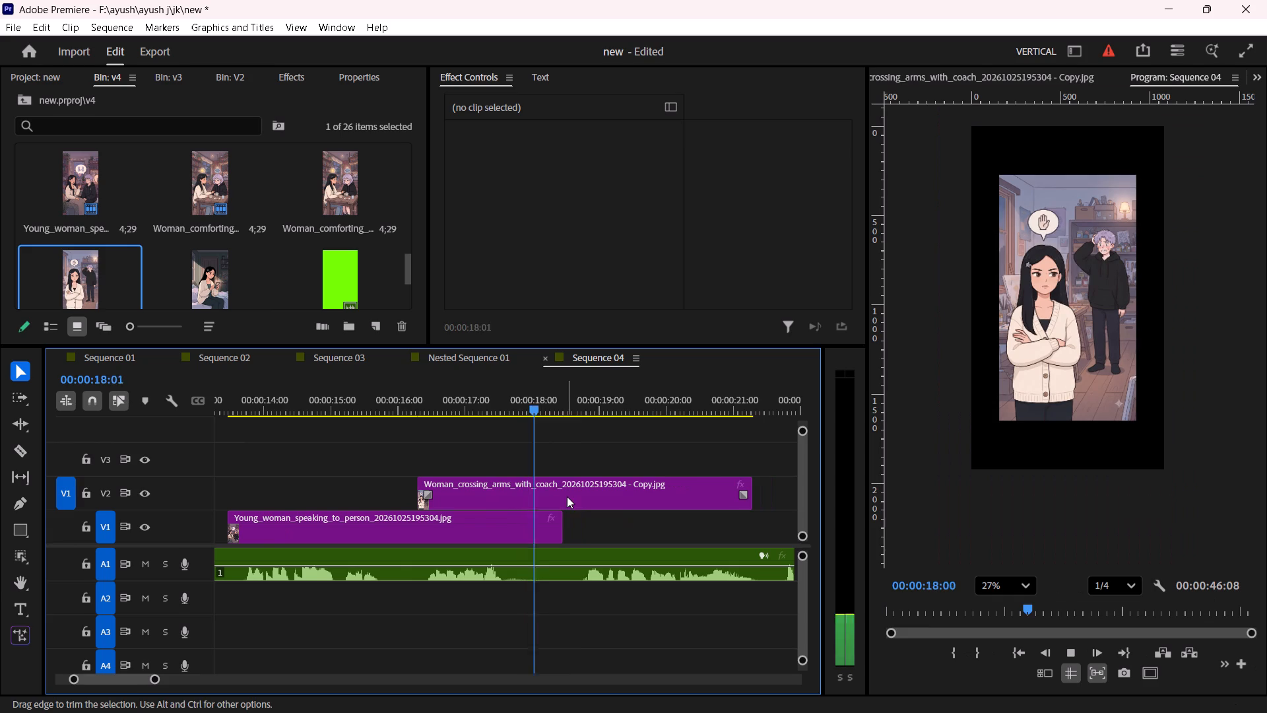
pyautogui.moveTo(482, 496); pyautogui.dragTo(480, 516)
# Listen on to 00:00:20:10 and look through bin v4 for the next illustration, previewing the uneasy woman with gifts.
pyautogui.scroll(-4, 536, 458)
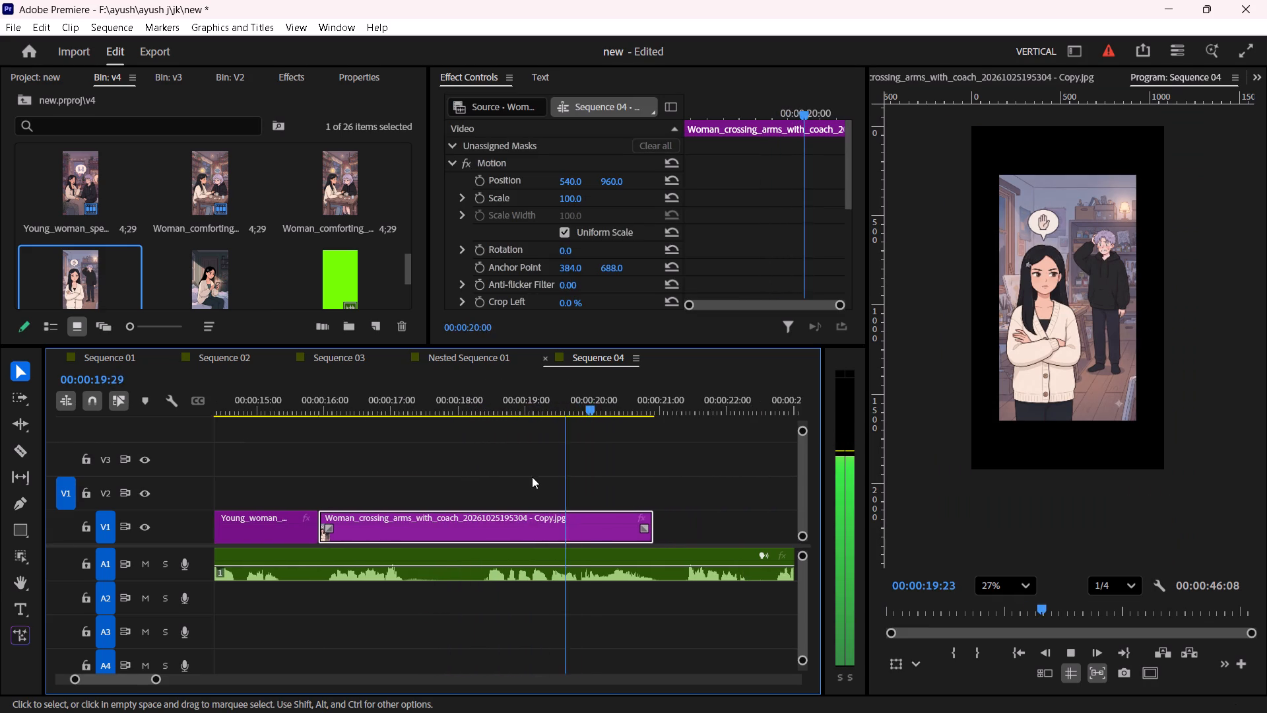
pyautogui.press('space')
pyautogui.scroll(2, 244, 244)
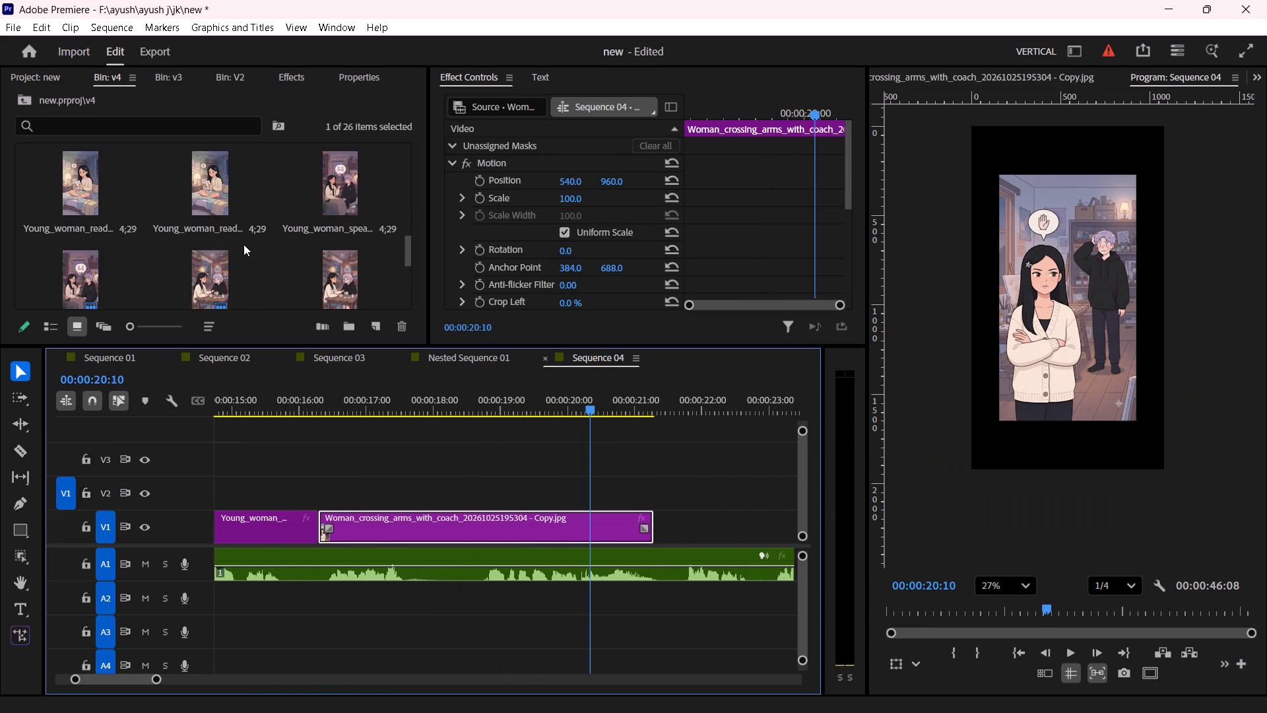
pyautogui.scroll(2, 240, 246)
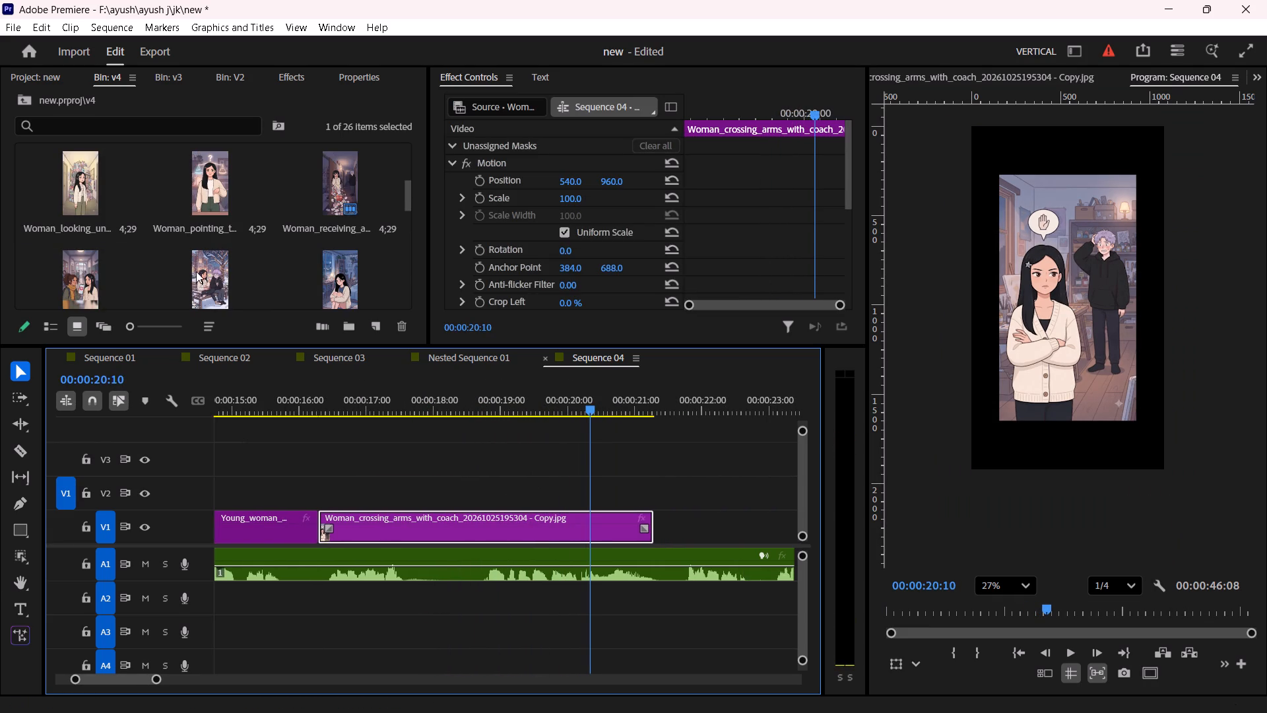
pyautogui.scroll(-1, 226, 244)
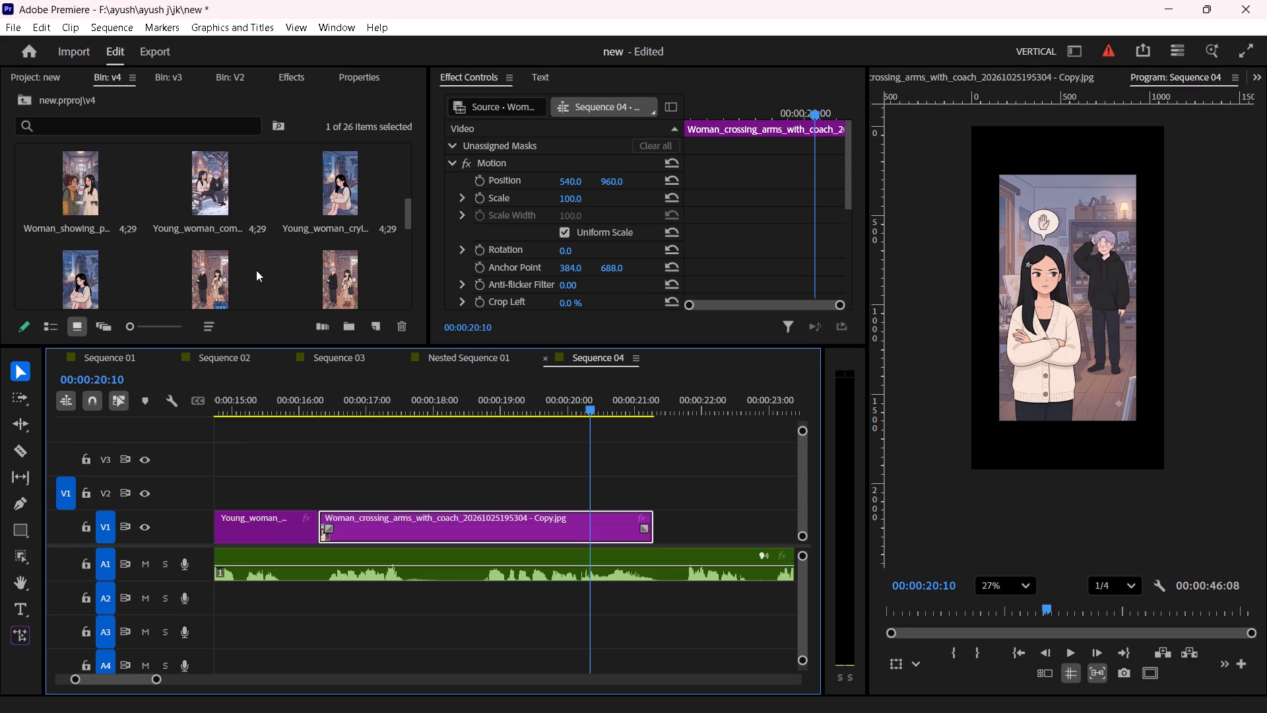
pyautogui.scroll(-3, 259, 270)
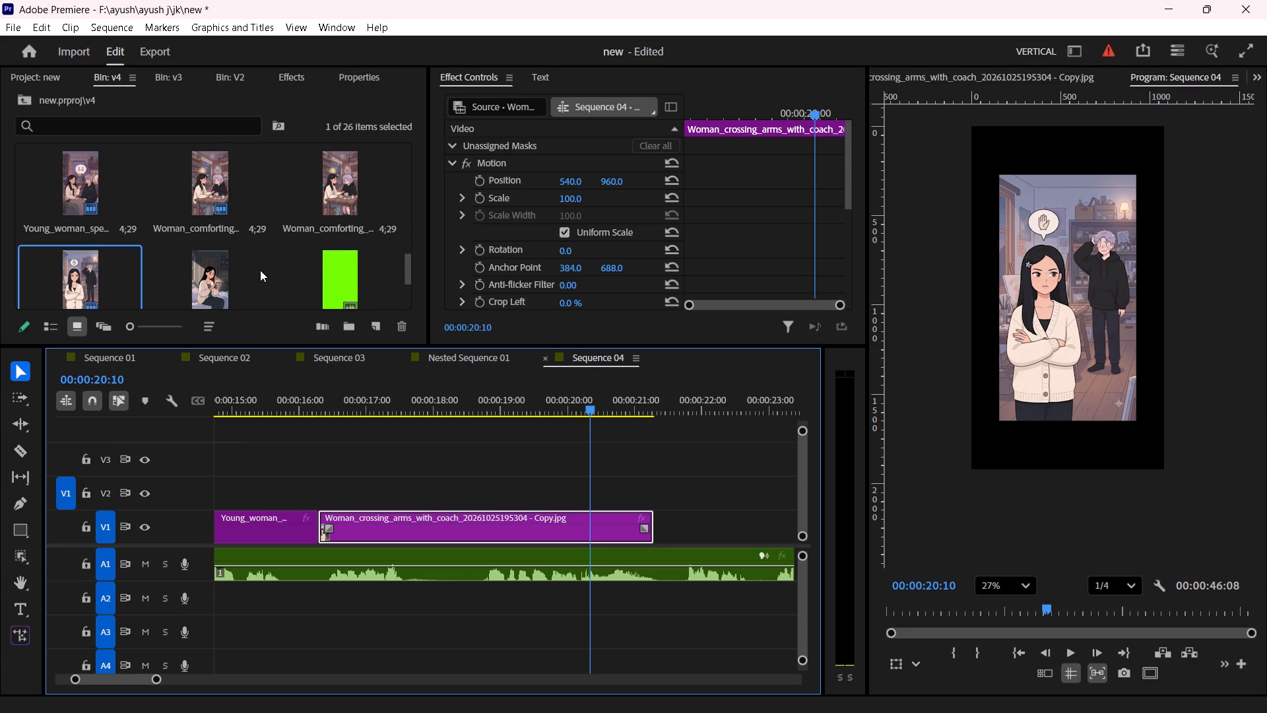
pyautogui.scroll(-1, 260, 270)
pyautogui.scroll(3, 253, 277)
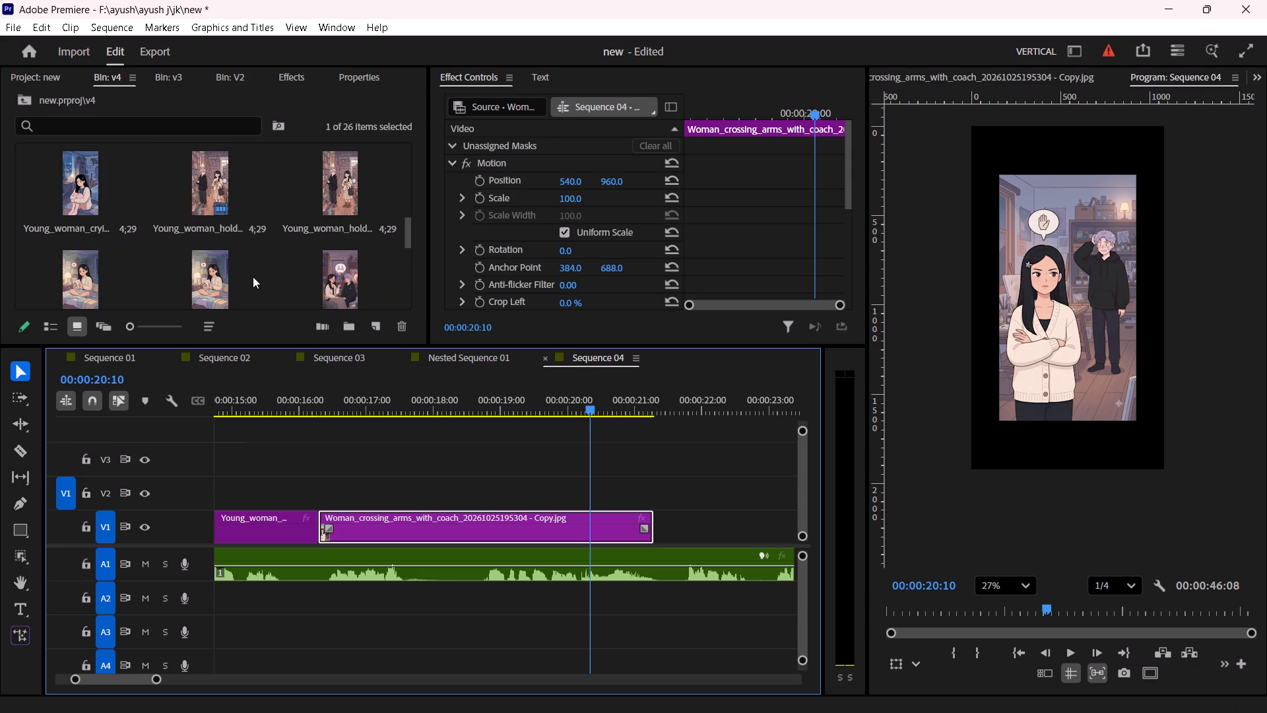
pyautogui.scroll(2, 253, 277)
pyautogui.click(103, 200)
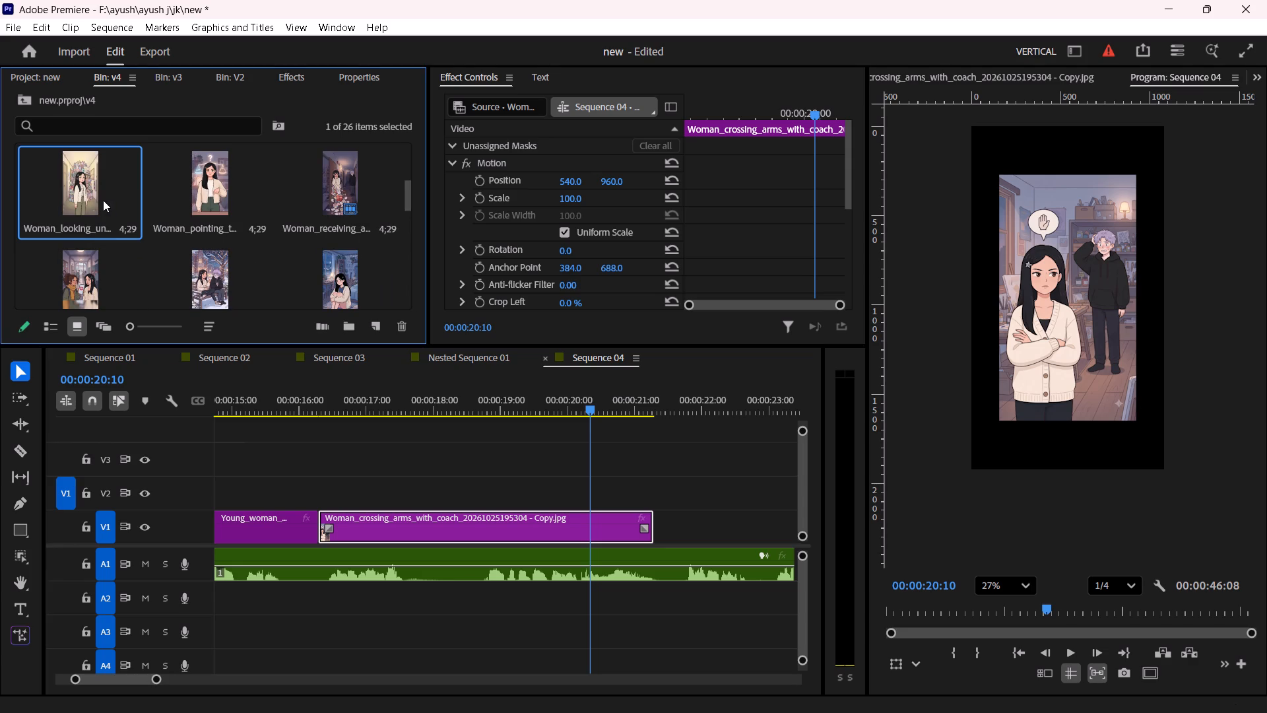
pyautogui.click(103, 200)
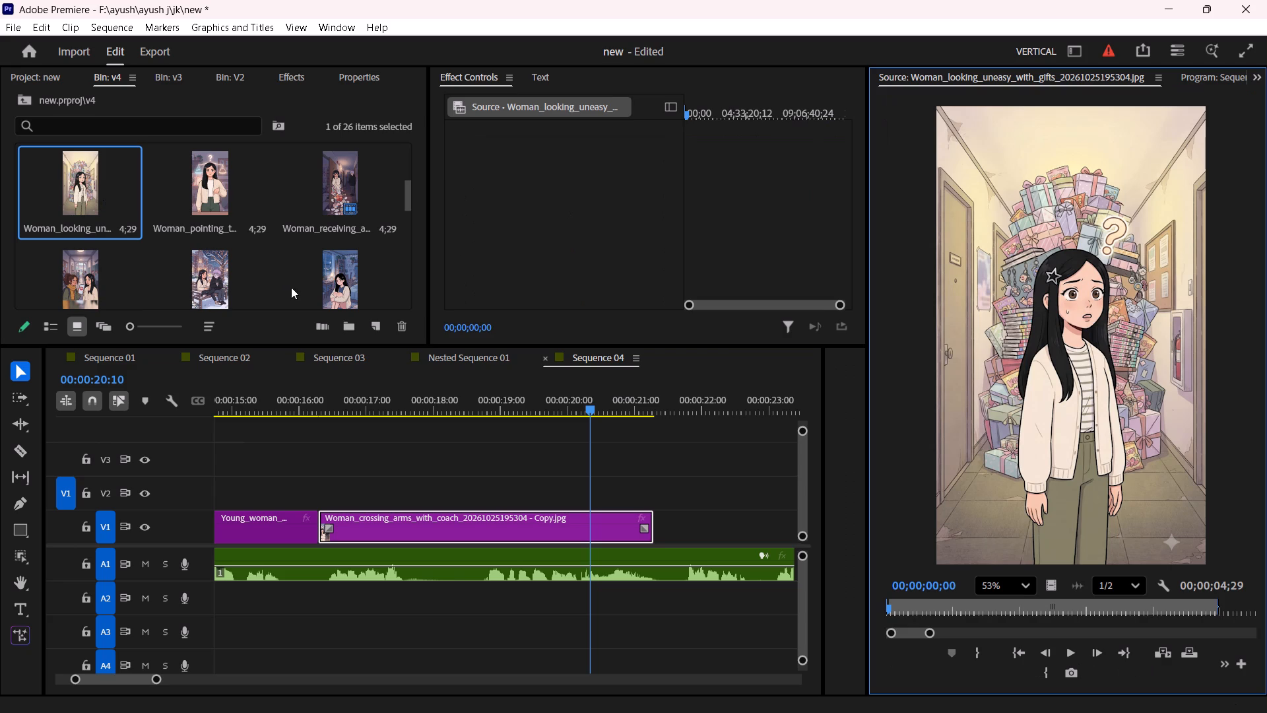
pyautogui.click(290, 277)
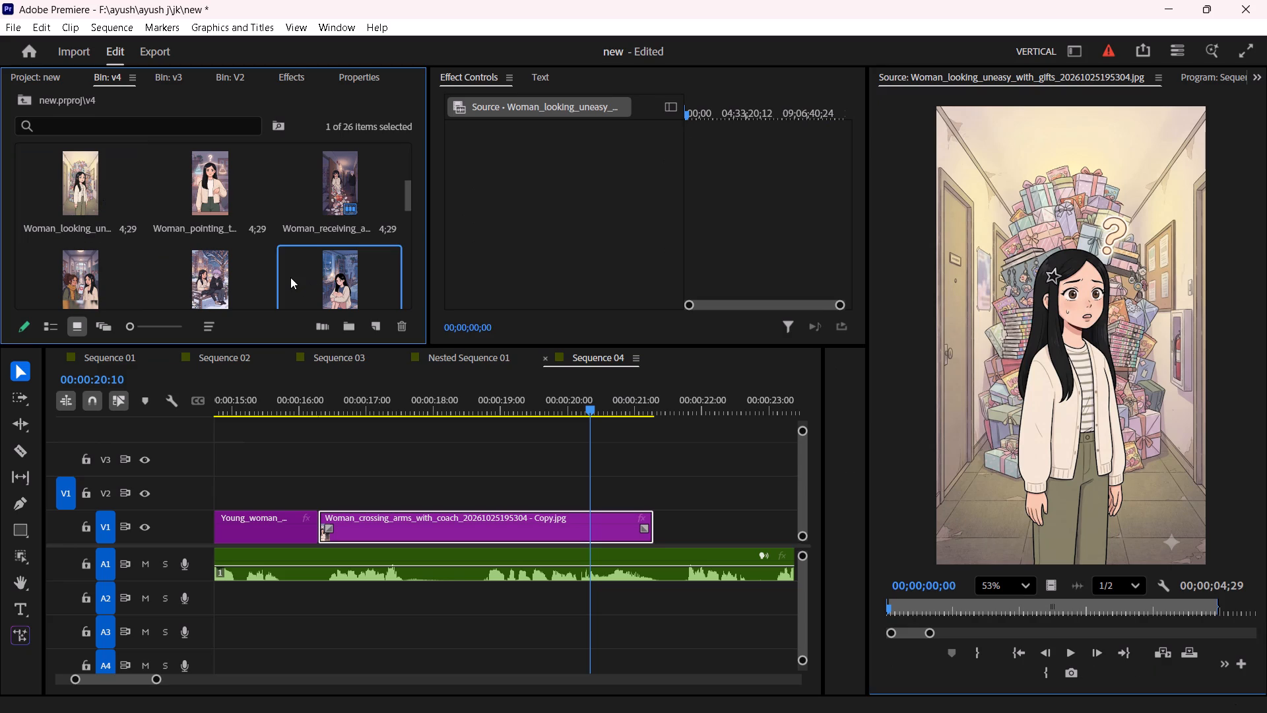
# Listen on to 00:00:21:20 and place "Young_woman_holding_gift - Copy" on V1 at about 00:00:18:12, overwriting the crossing-arms clip's tail.
pyautogui.press('space')
pyautogui.click(604, 509)
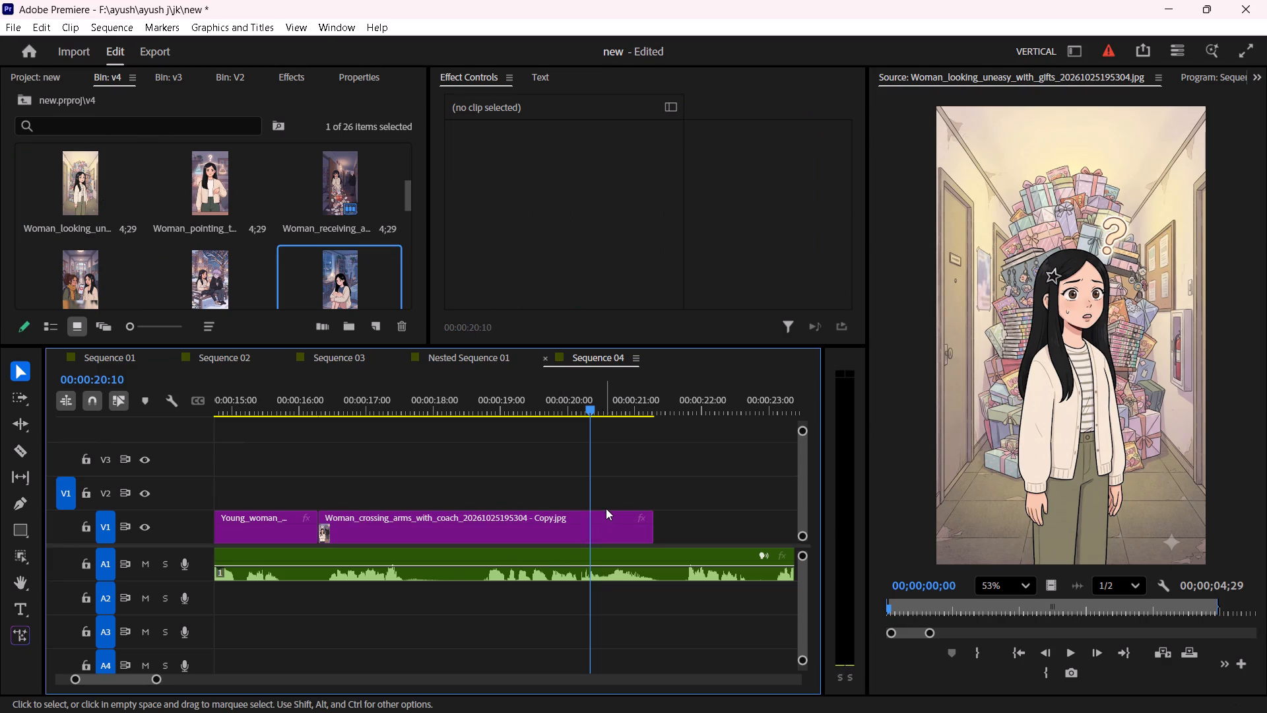
pyautogui.press('space')
pyautogui.press('space')
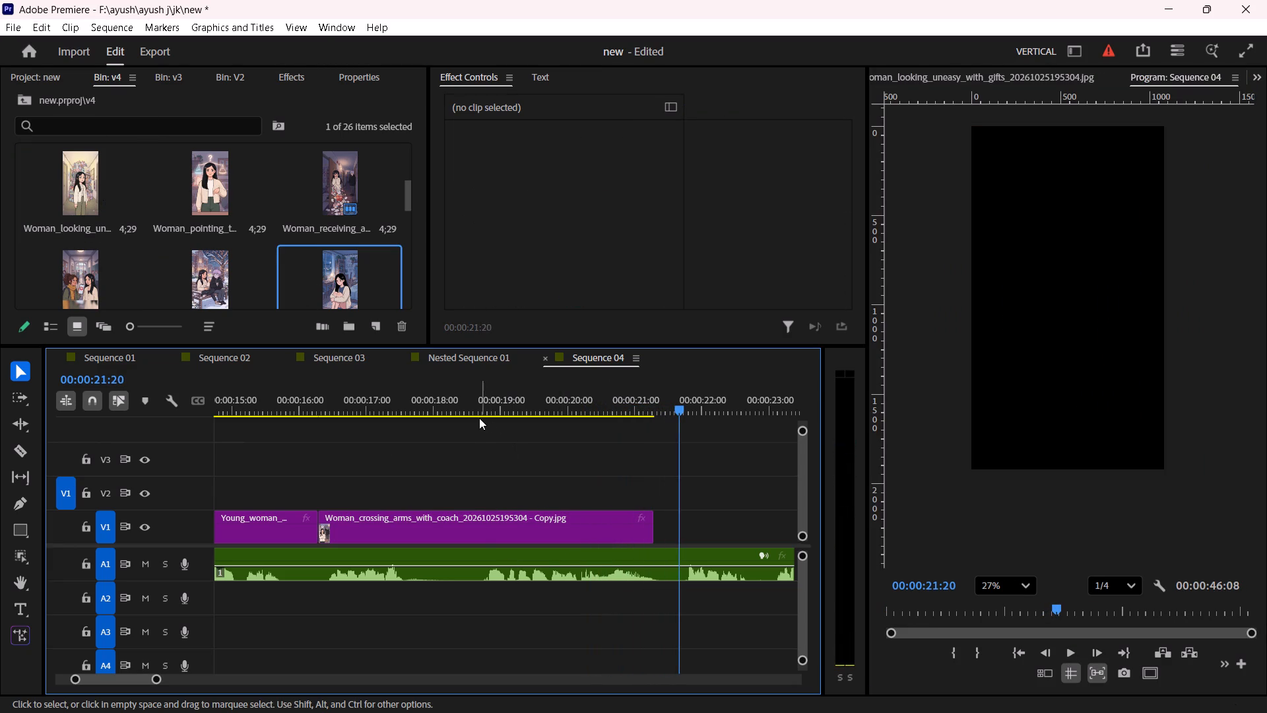
pyautogui.click(476, 407)
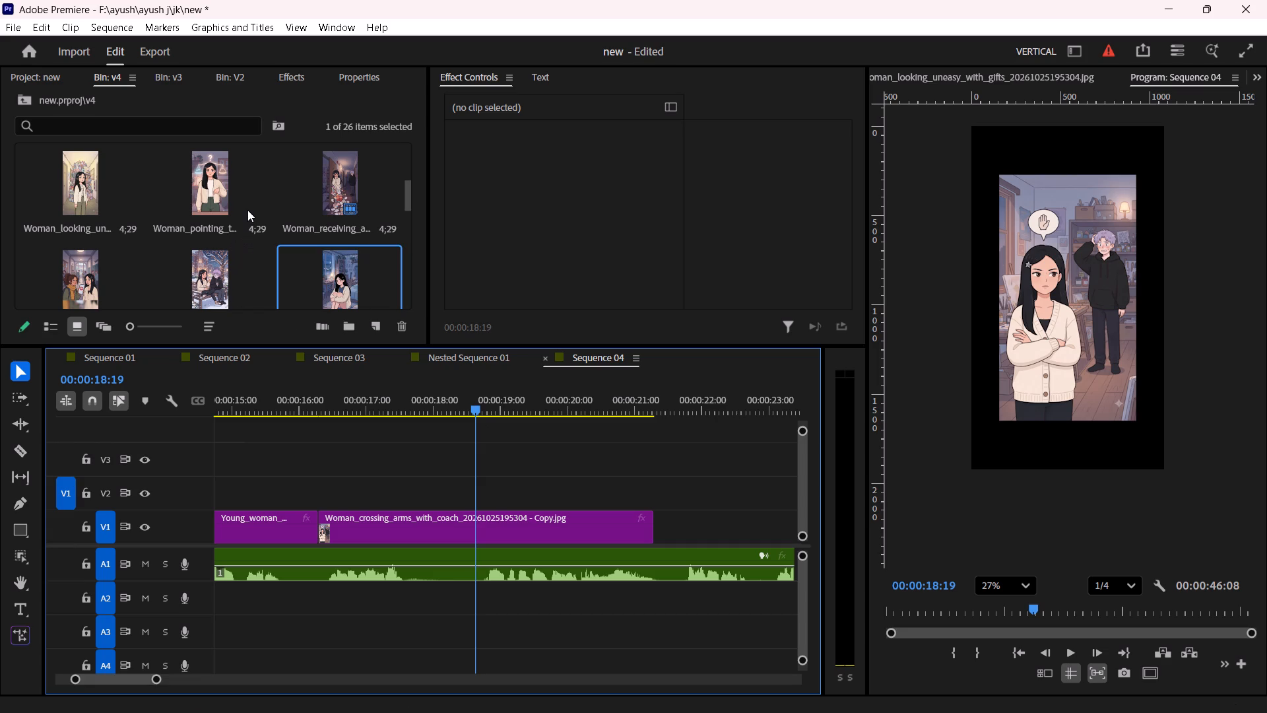
pyautogui.scroll(-1, 260, 224)
pyautogui.click(214, 283)
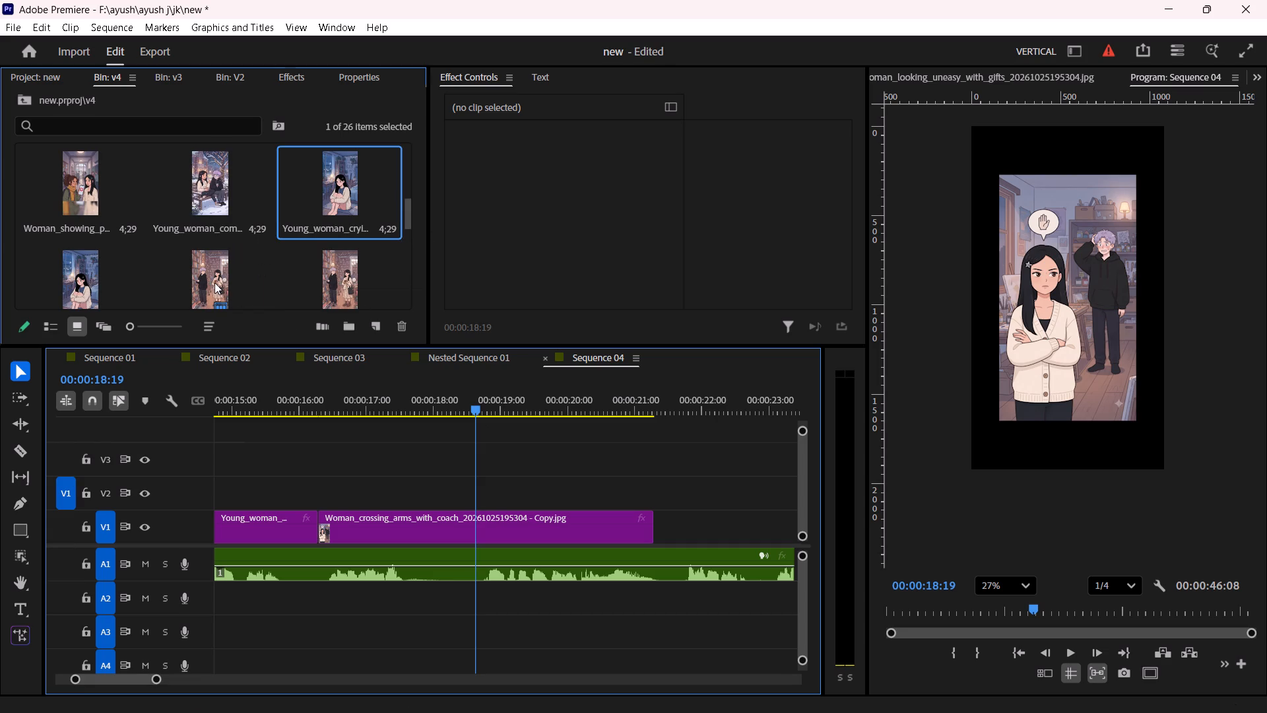
pyautogui.moveTo(202, 275); pyautogui.dragTo(533, 534)
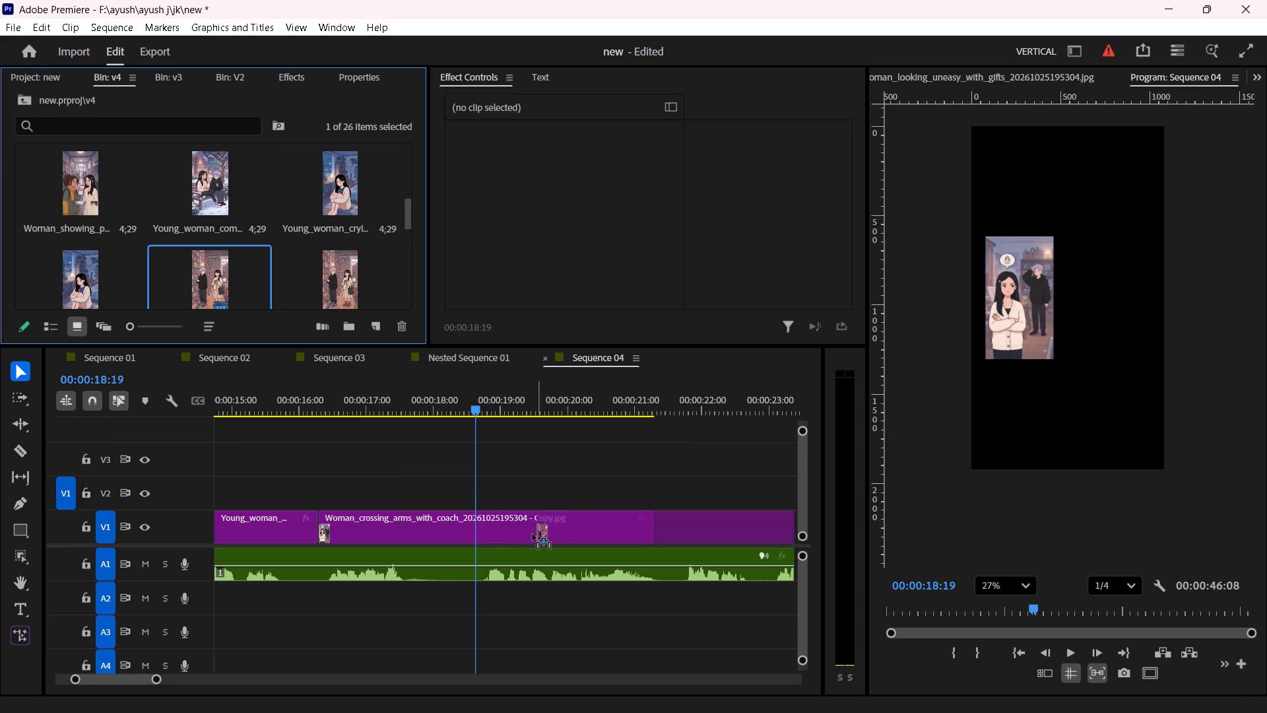
pyautogui.moveTo(533, 534); pyautogui.dragTo(459, 527)
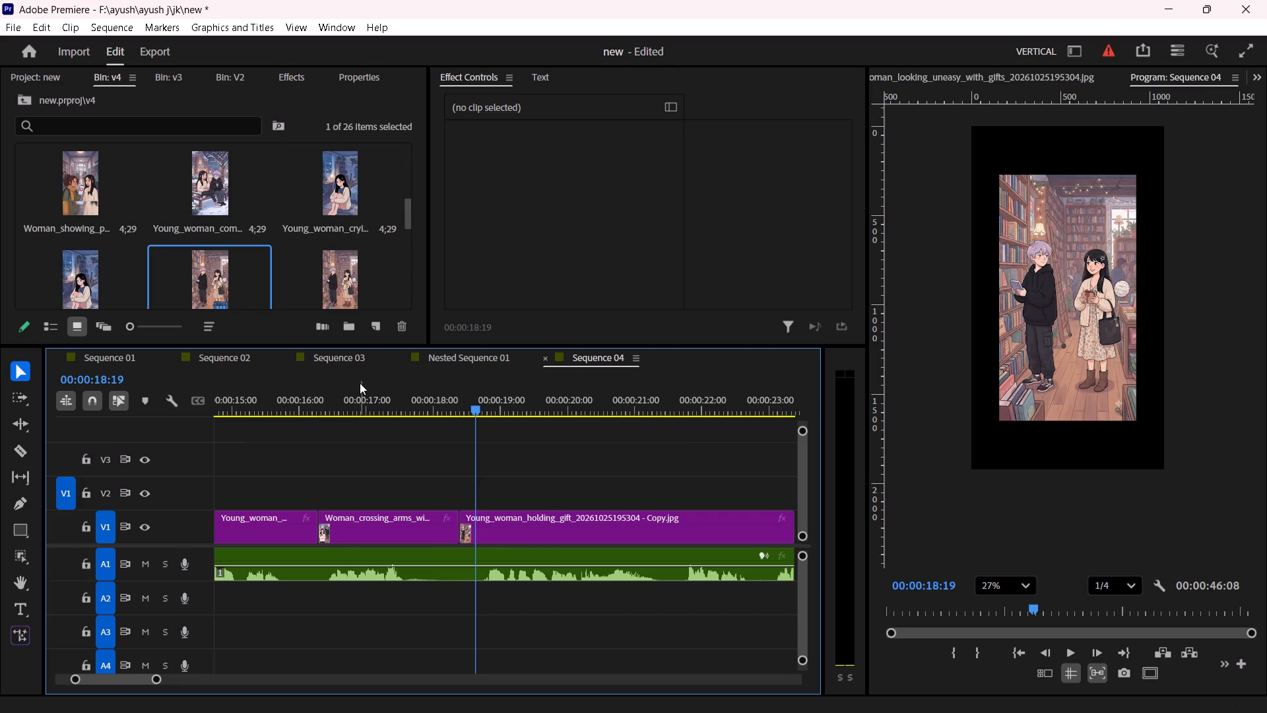
# Play Sequence 04 from about 00:00:16:21 to check the crossing-arms and holding-gift clips against the voiceover, stopping at 00:00:22:25.
pyautogui.click(348, 394)
pyautogui.press('space')
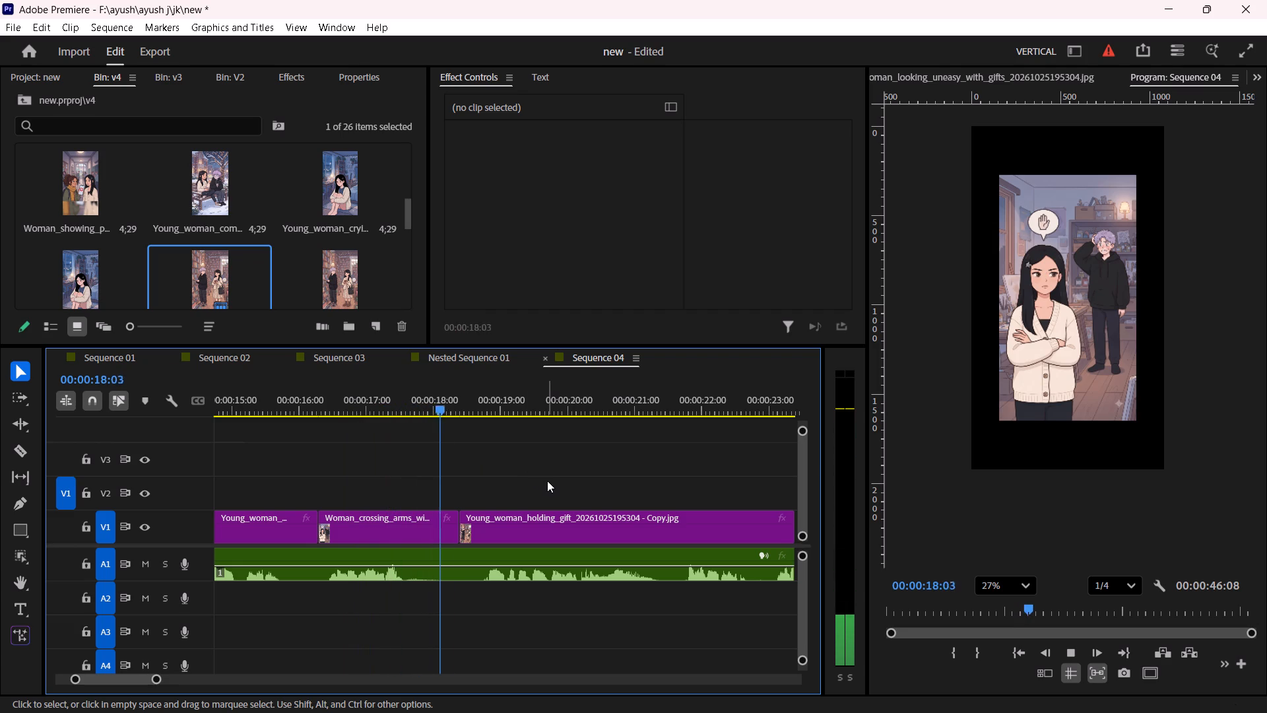
pyautogui.scroll(-4, 559, 484)
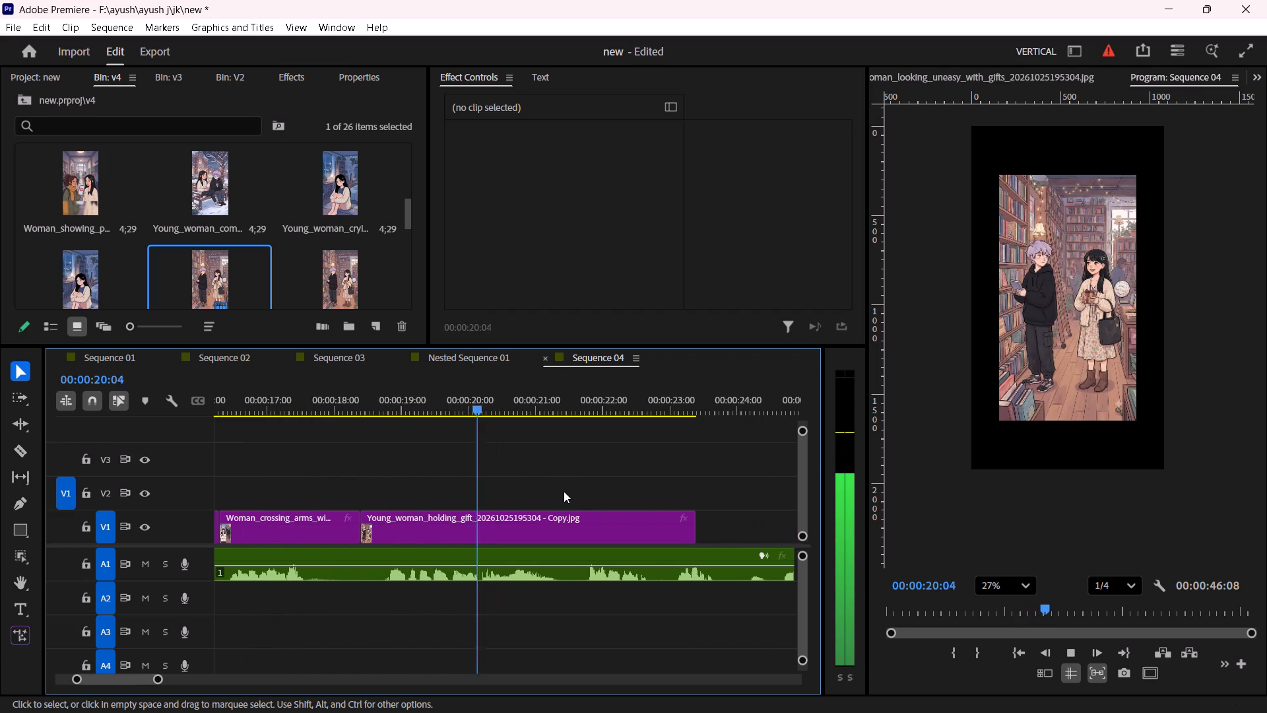
pyautogui.scroll(-4, 569, 495)
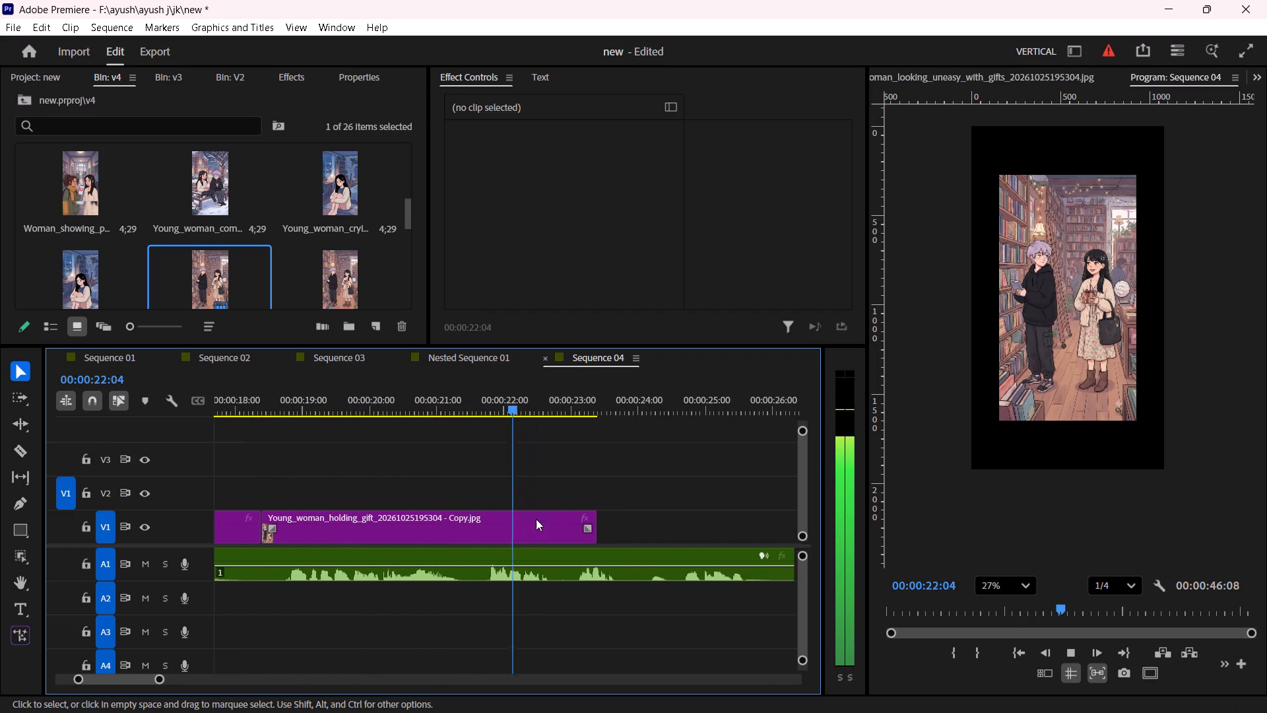
pyautogui.scroll(-2, 501, 506)
pyautogui.press('space')
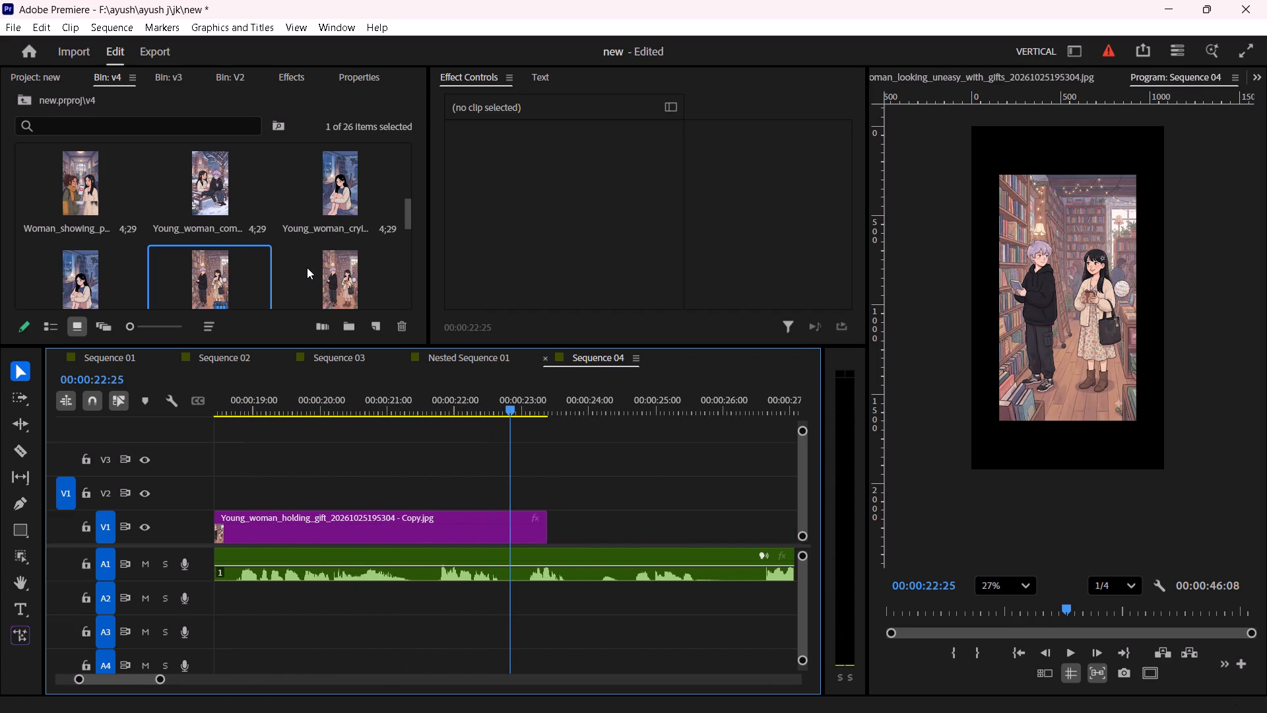
# Preview the young woman speaking to a person from bin v4, and listen to the Sequence 04 voiceover on to 00:00:28:02.
pyautogui.scroll(-2, 300, 261)
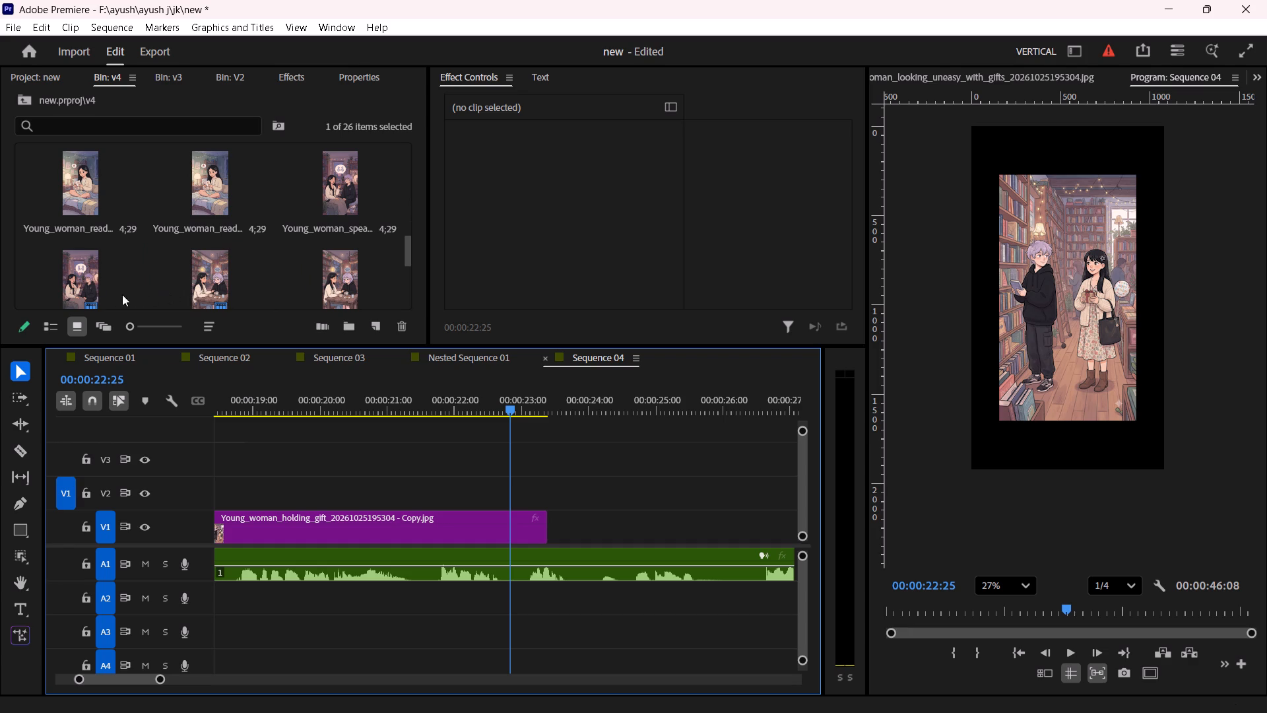
pyautogui.doubleClick(88, 294)
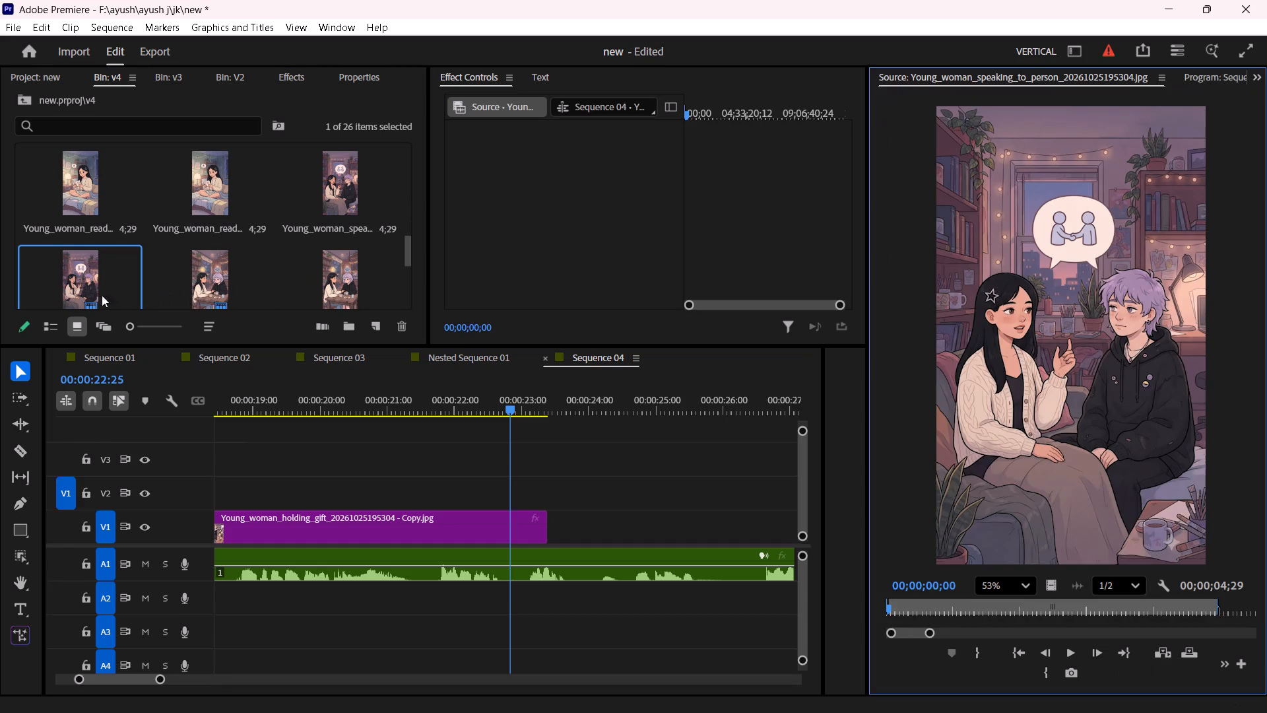
pyautogui.click(222, 275)
pyautogui.scroll(-1, 254, 268)
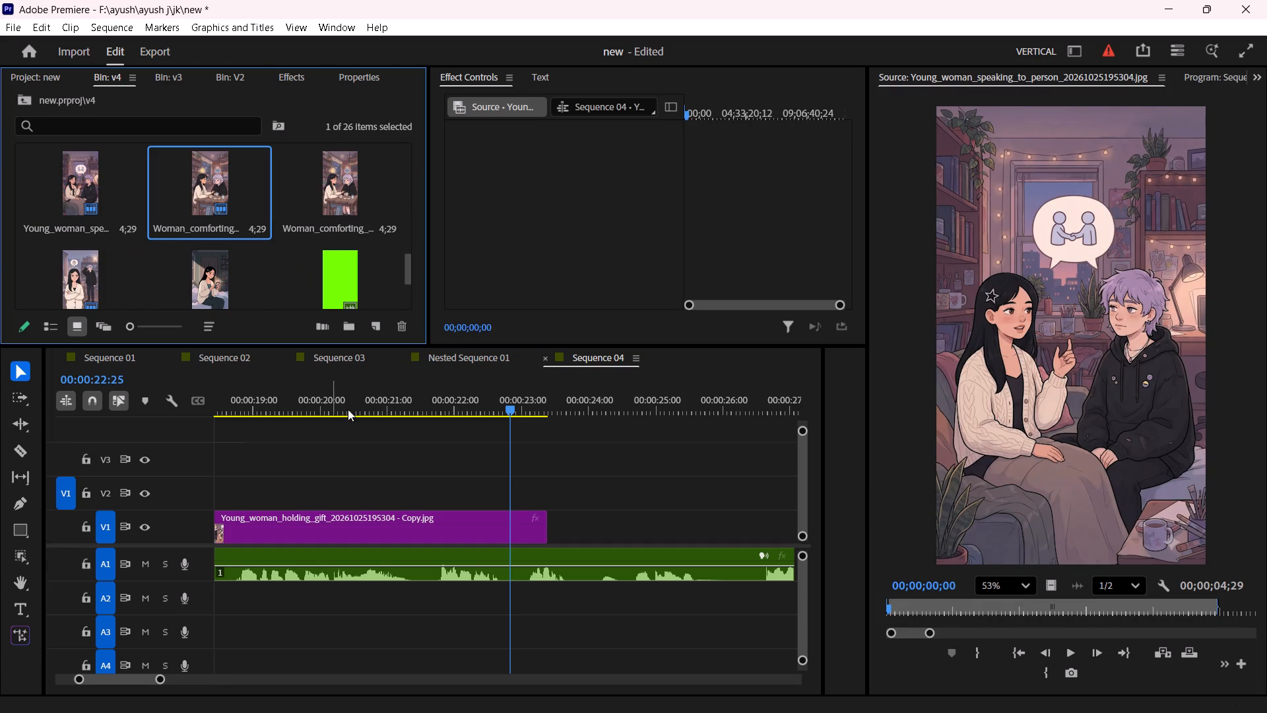
pyautogui.press('space')
pyautogui.scroll(-5, 552, 489)
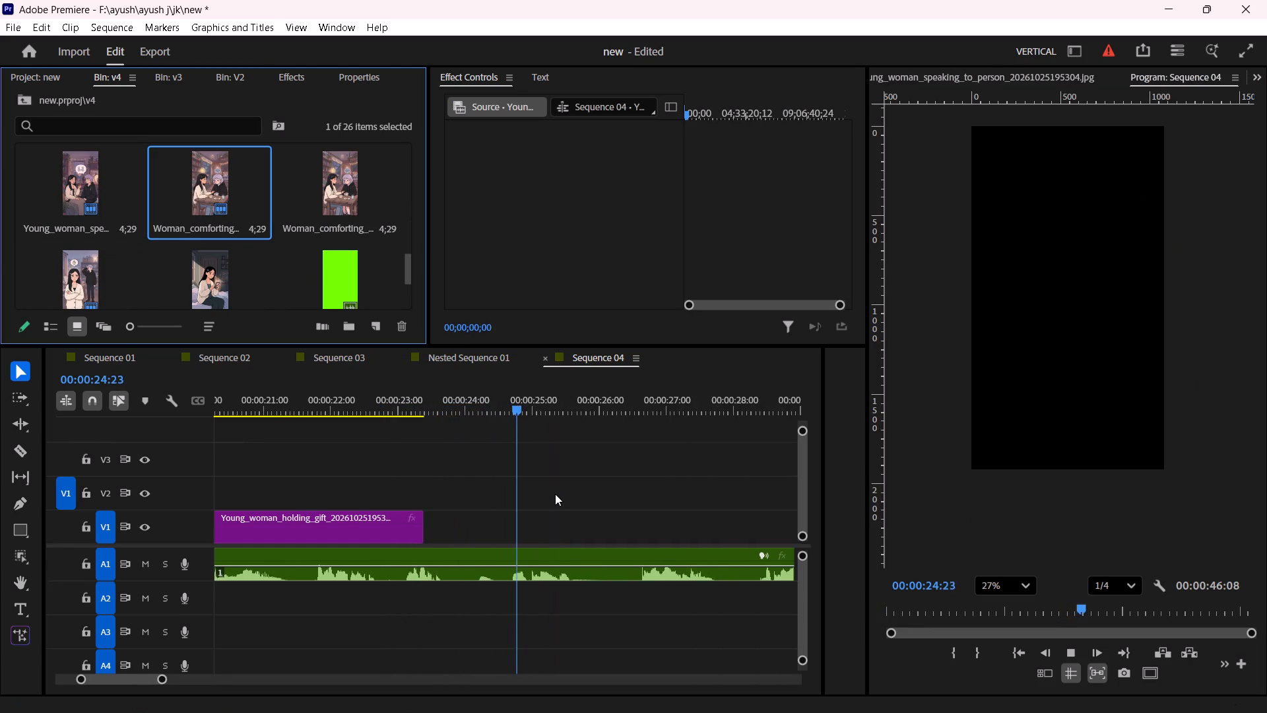
pyautogui.scroll(-6, 554, 494)
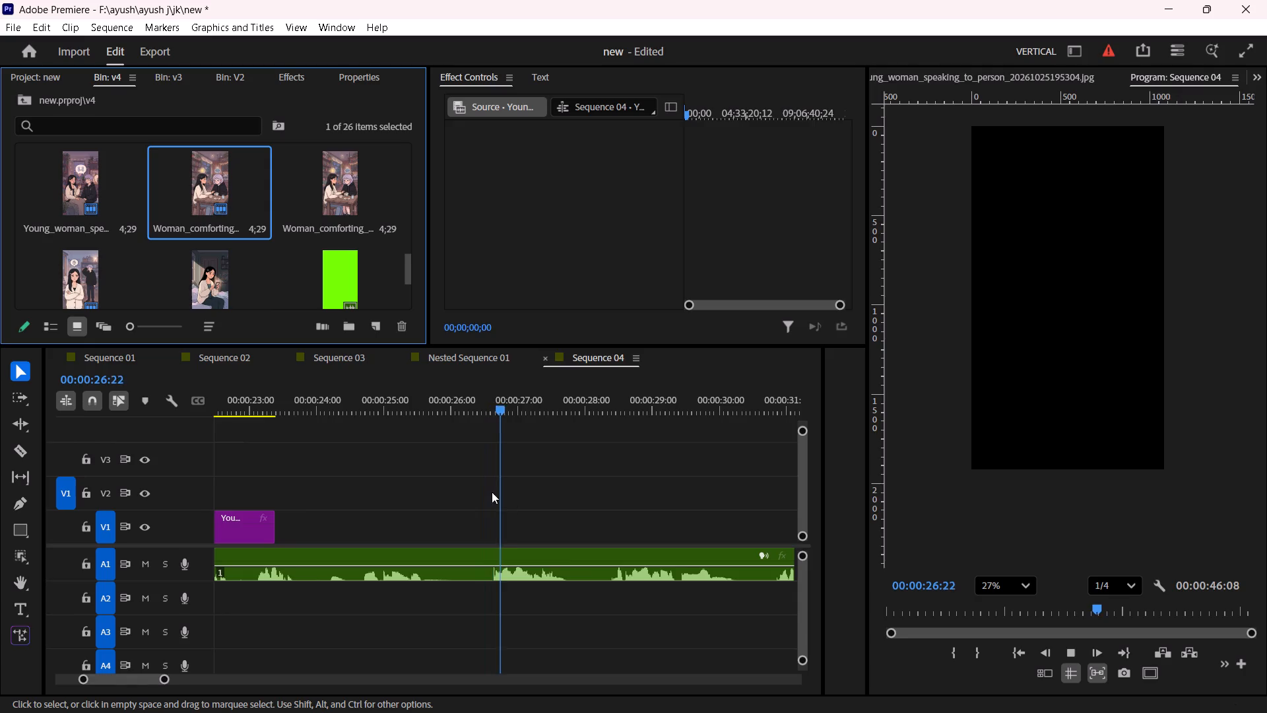
pyautogui.press('space')
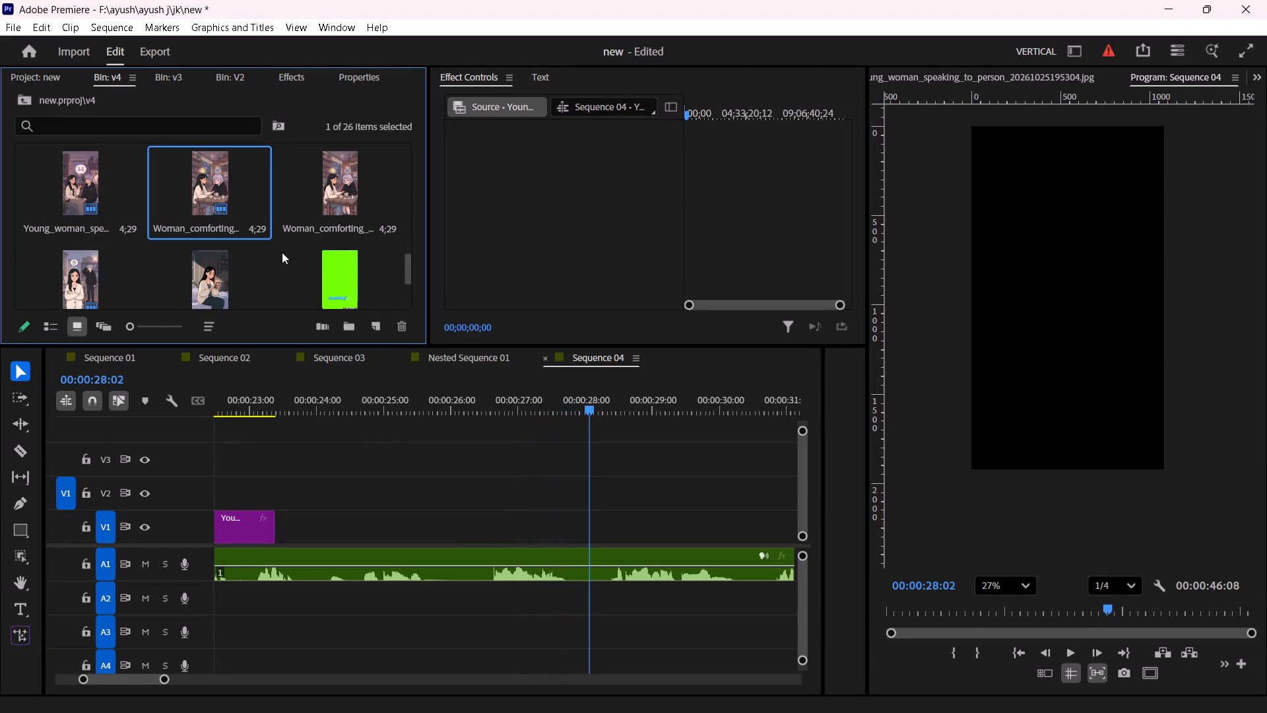
# Preview the comforting and crying illustrations in bin v4 and place "Young_woman_crying_in_bedroom - Copy" on V1 at about 00:00:26:06.
pyautogui.scroll(-2, 256, 254)
pyautogui.scroll(1, 256, 254)
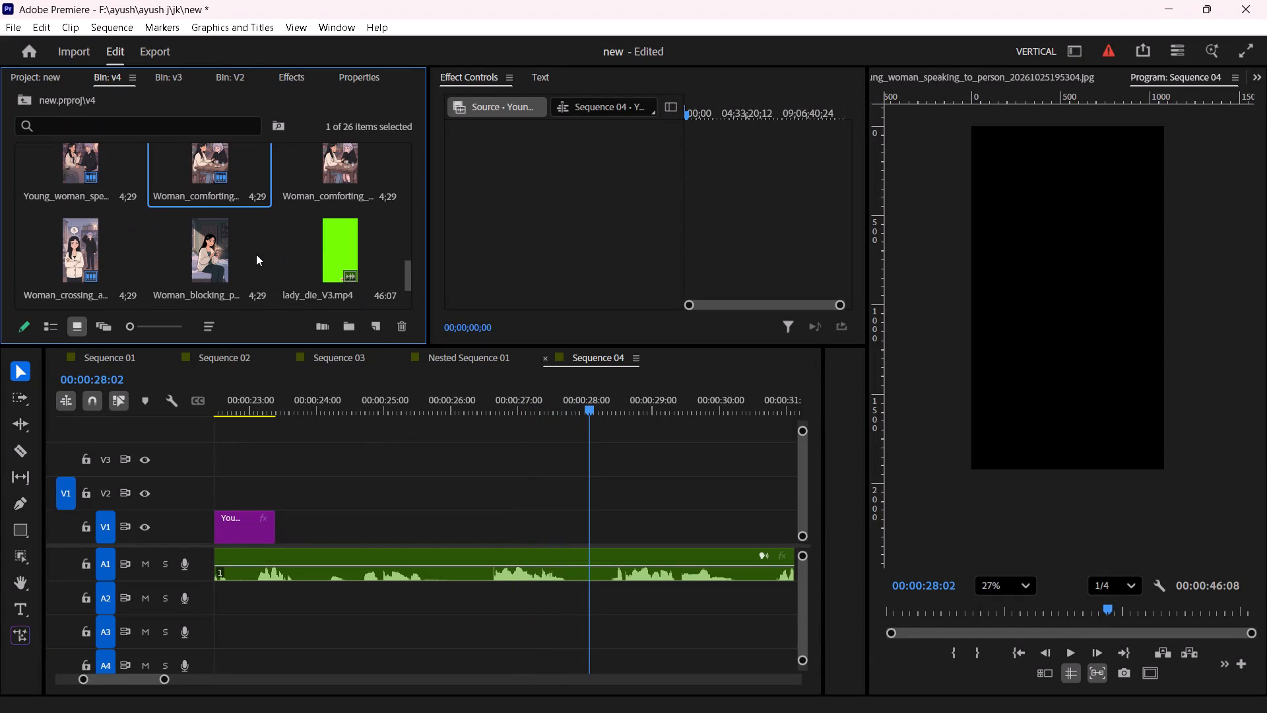
pyautogui.scroll(2, 256, 254)
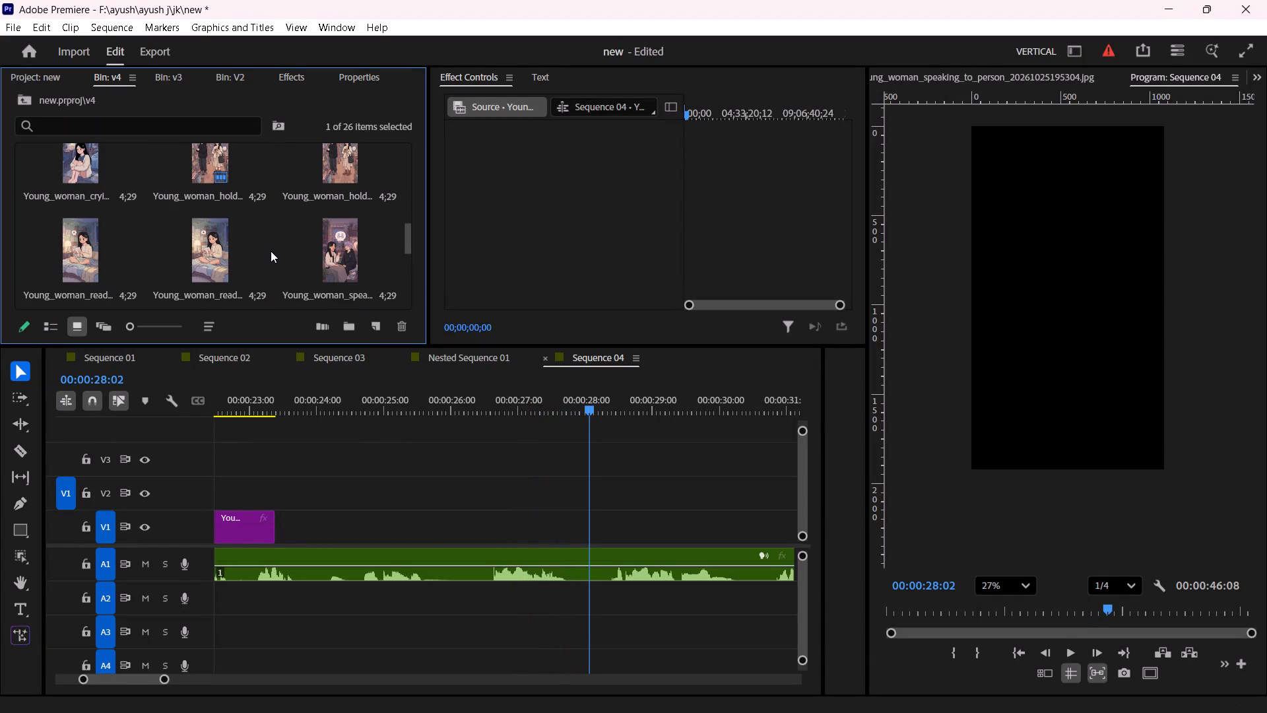
pyautogui.scroll(2, 271, 251)
pyautogui.click(222, 262)
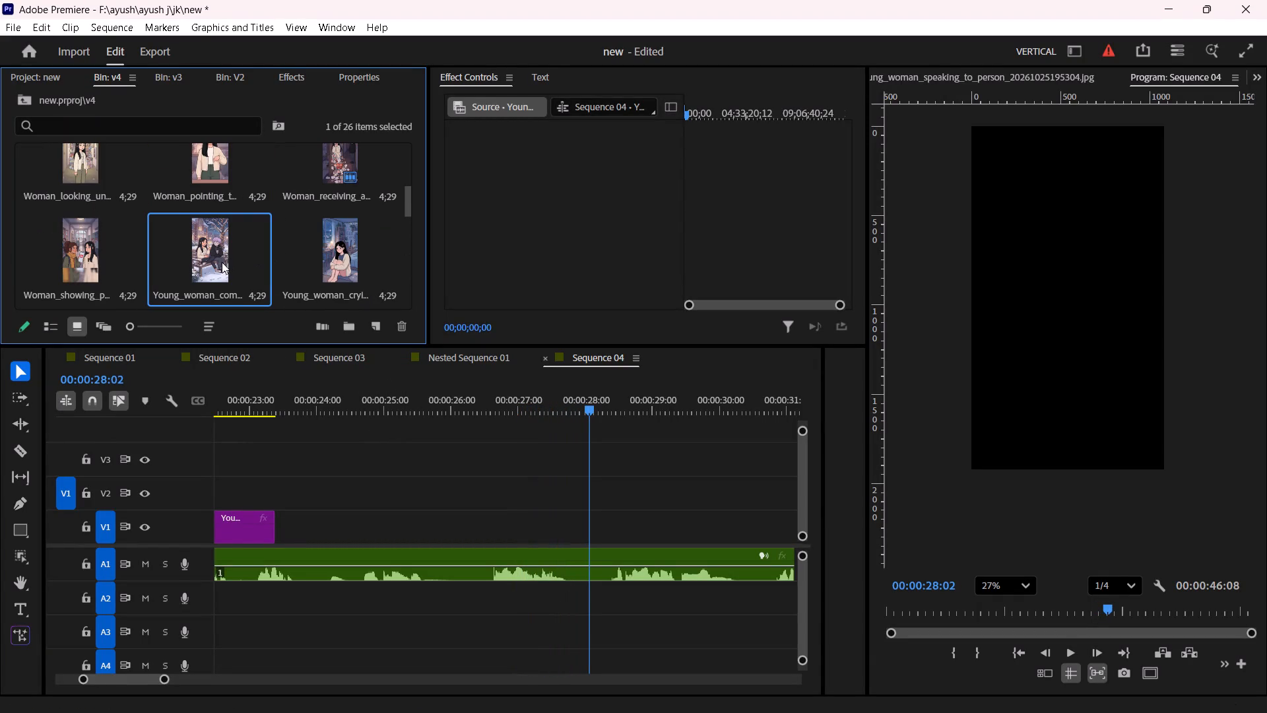
pyautogui.doubleClick(211, 255)
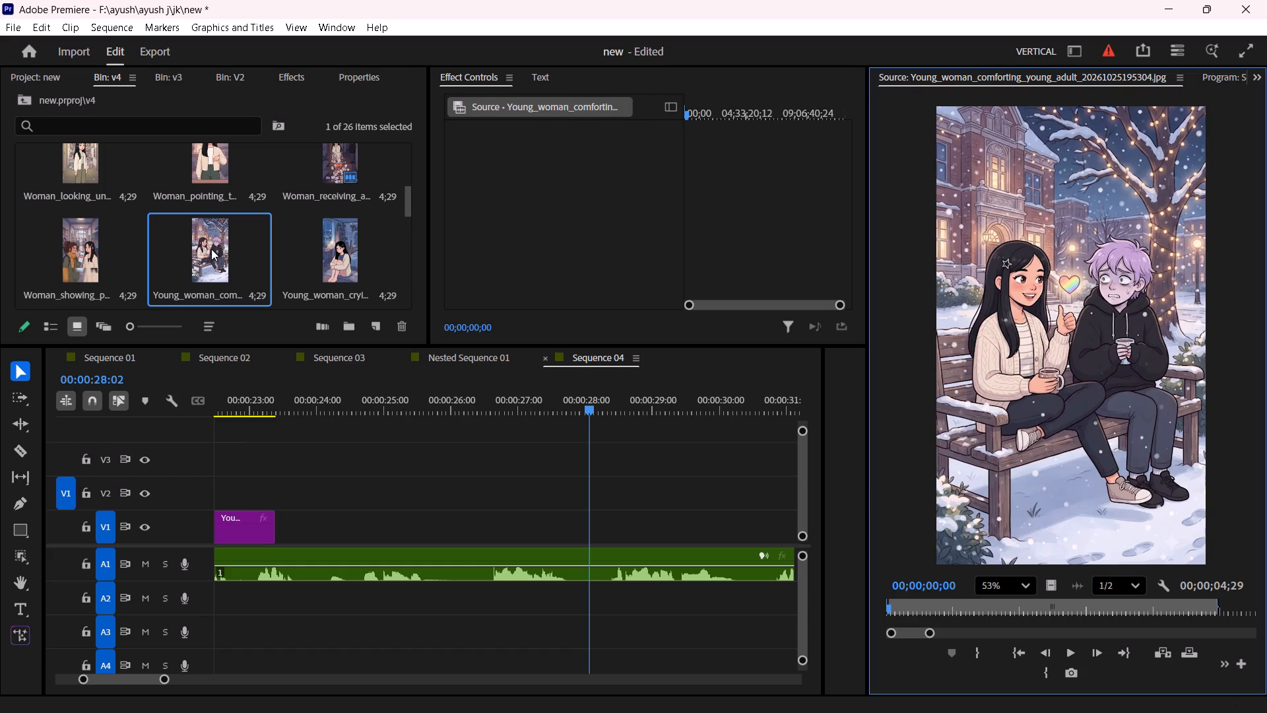
pyautogui.doubleClick(337, 251)
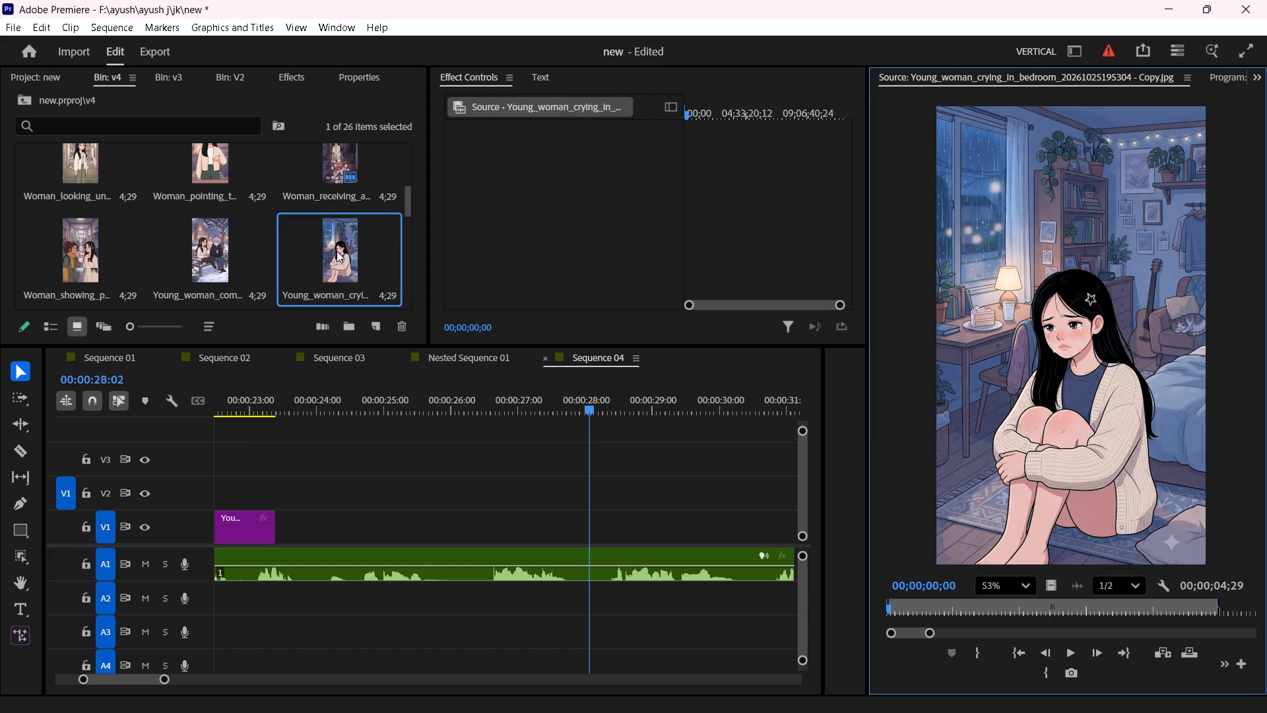
pyautogui.click(210, 262)
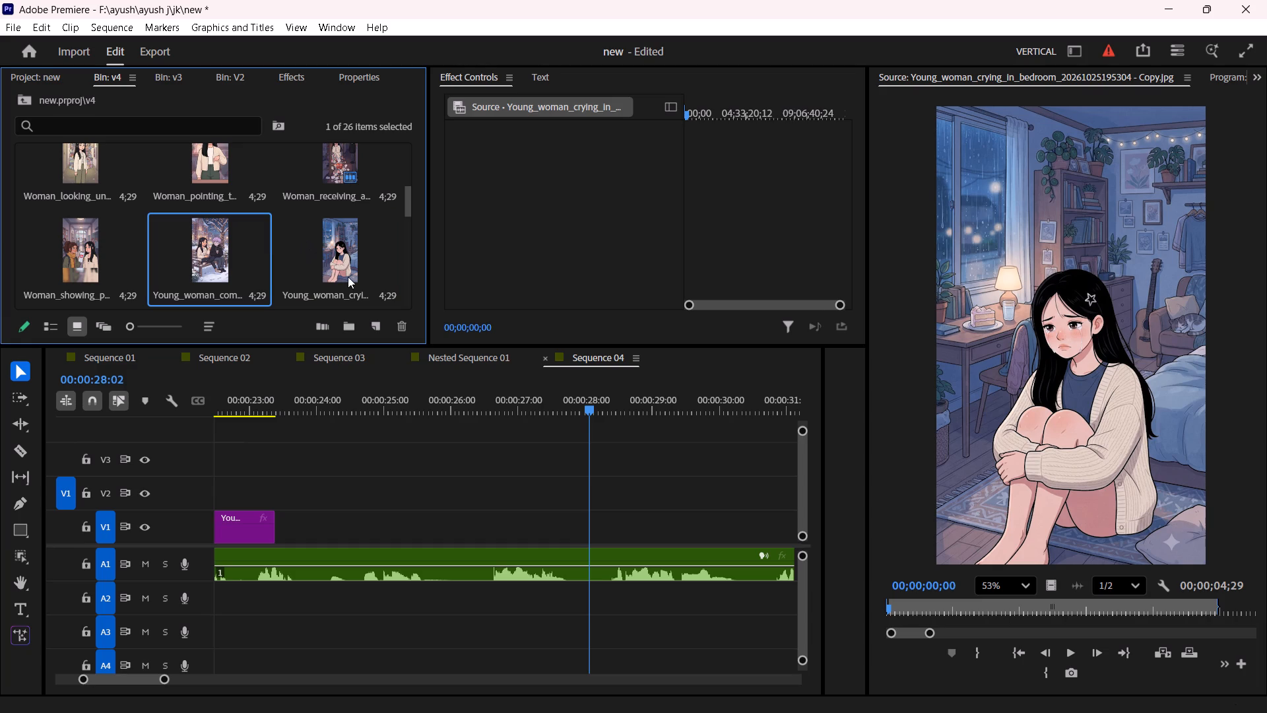
pyautogui.click(329, 257)
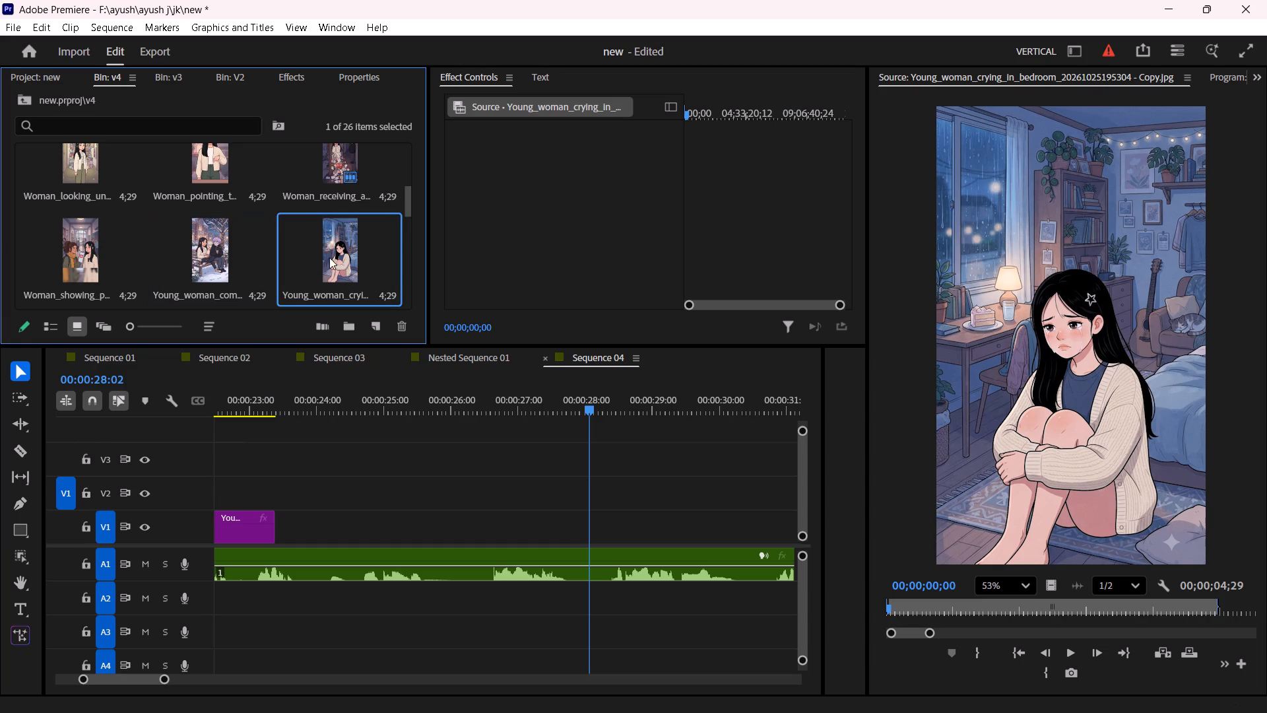
pyautogui.moveTo(341, 241); pyautogui.dragTo(463, 531)
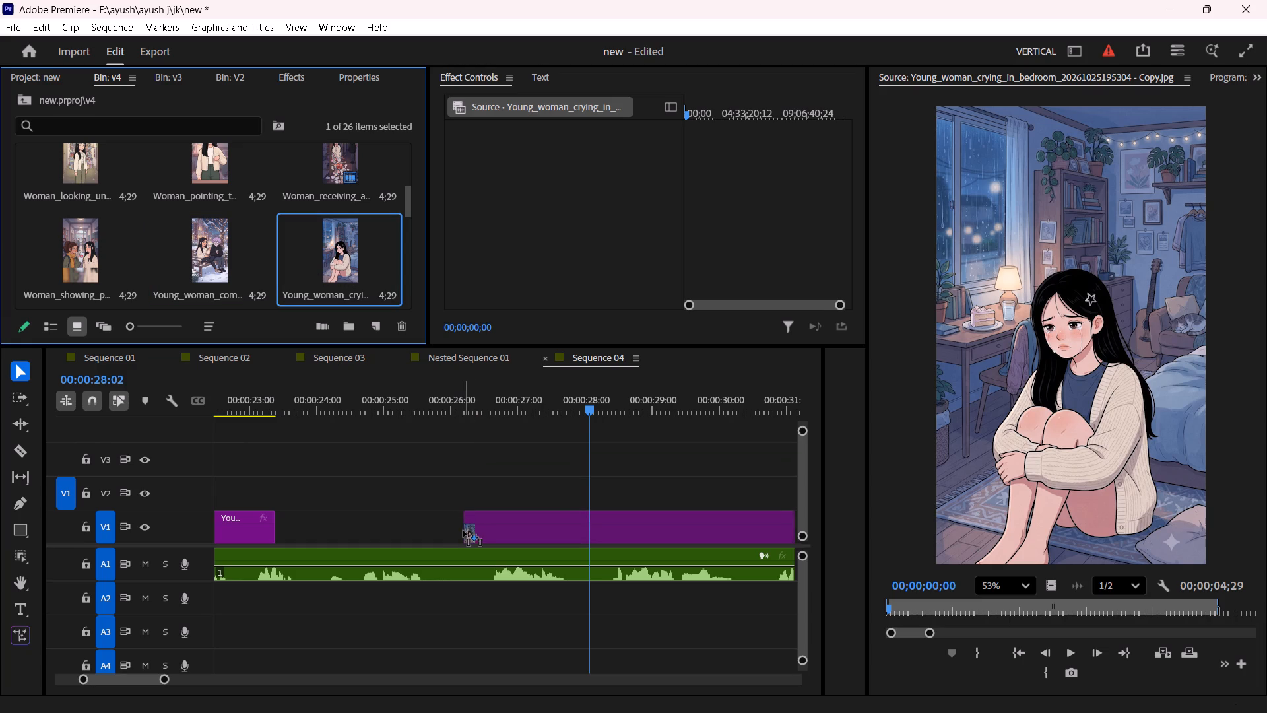
pyautogui.moveTo(463, 531); pyautogui.dragTo(464, 531)
# Play Sequence 04 from about 00:00:25:18 to check the crying clip against the voiceover, stopping at 00:00:32:16.
pyautogui.click(425, 413)
pyautogui.press('space')
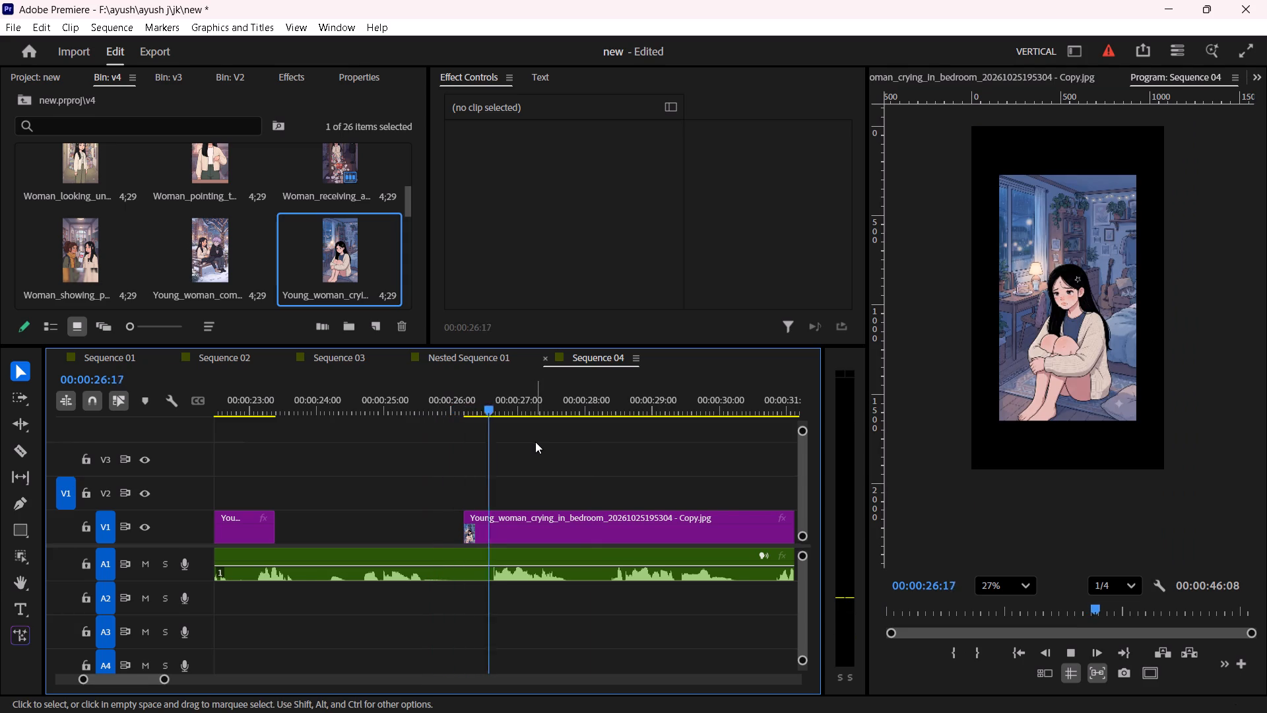
pyautogui.scroll(-4, 538, 444)
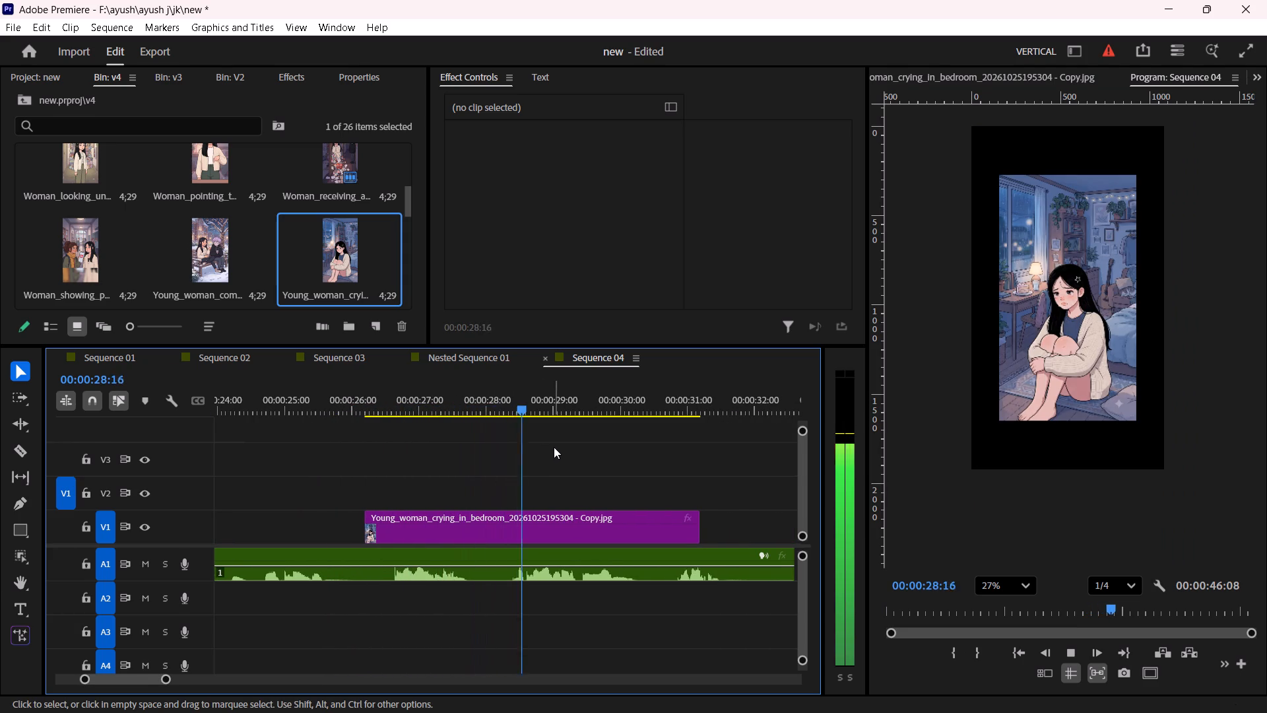
pyautogui.scroll(-3, 554, 447)
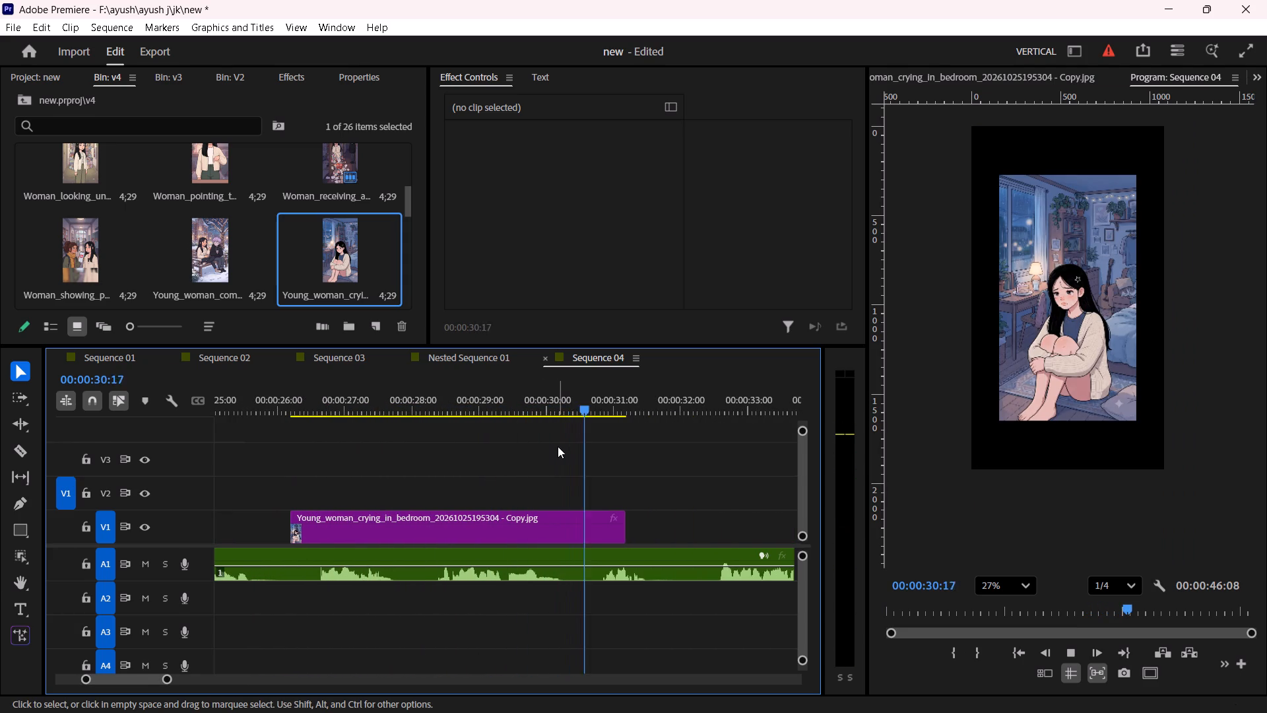
pyautogui.scroll(-4, 560, 447)
pyautogui.press('space')
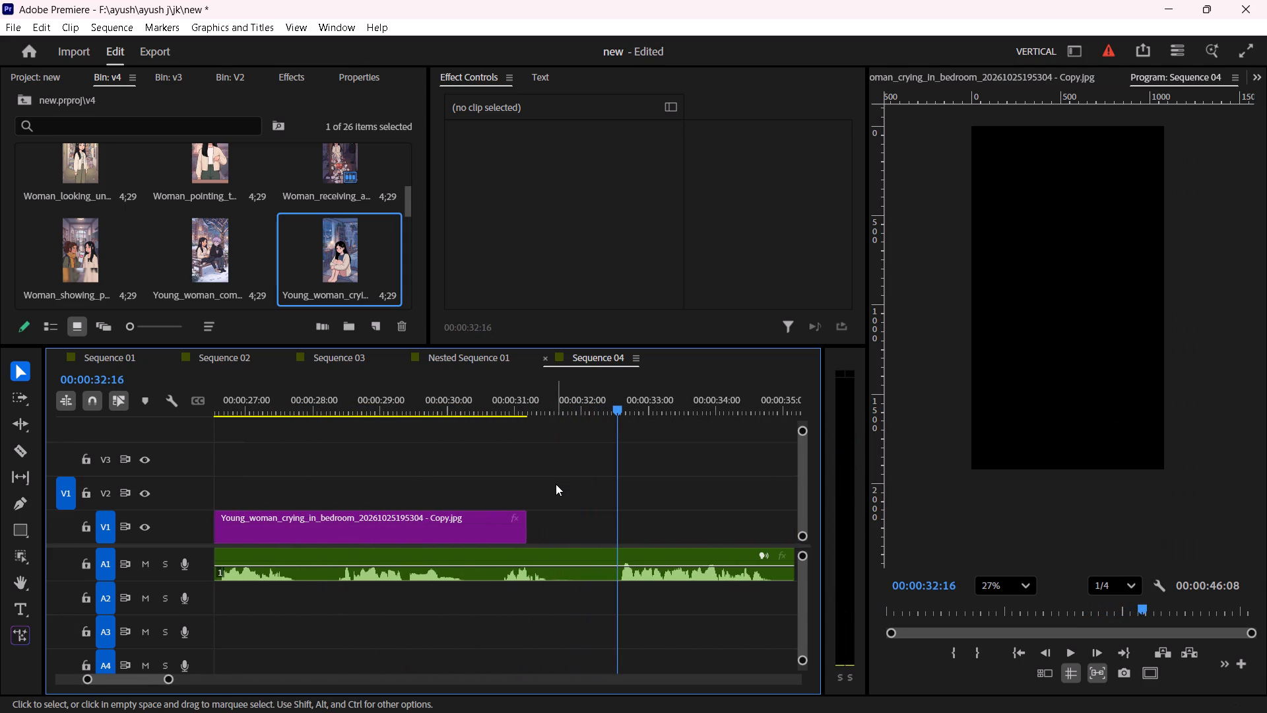
# Look over the clip layout of the whole Sequence 04, bin v3 and Nested Sequence 01.
pyautogui.keyDown('alt'); pyautogui.scroll(-9, 453, 436); pyautogui.keyUp('alt')
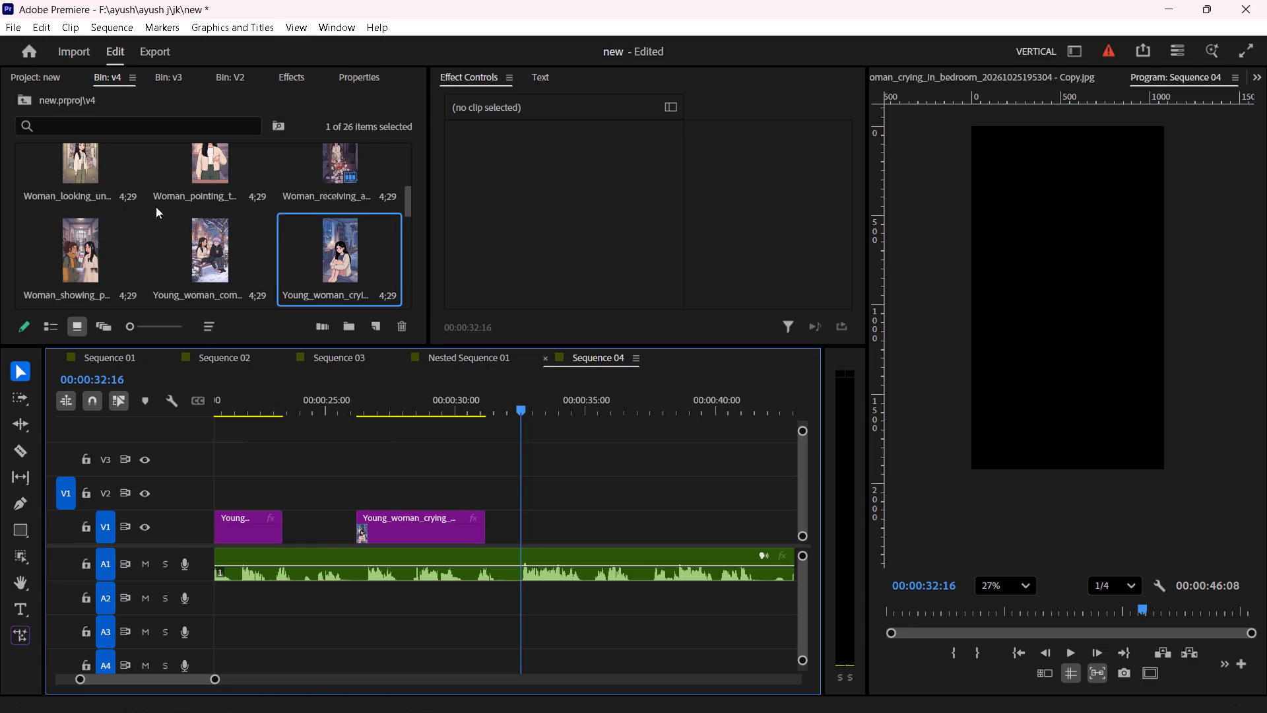
pyautogui.click(393, 471)
pyautogui.keyDown('alt'); pyautogui.scroll(-4, 395, 470); pyautogui.keyUp('alt')
pyautogui.moveTo(375, 409); pyautogui.dragTo(164, 436)
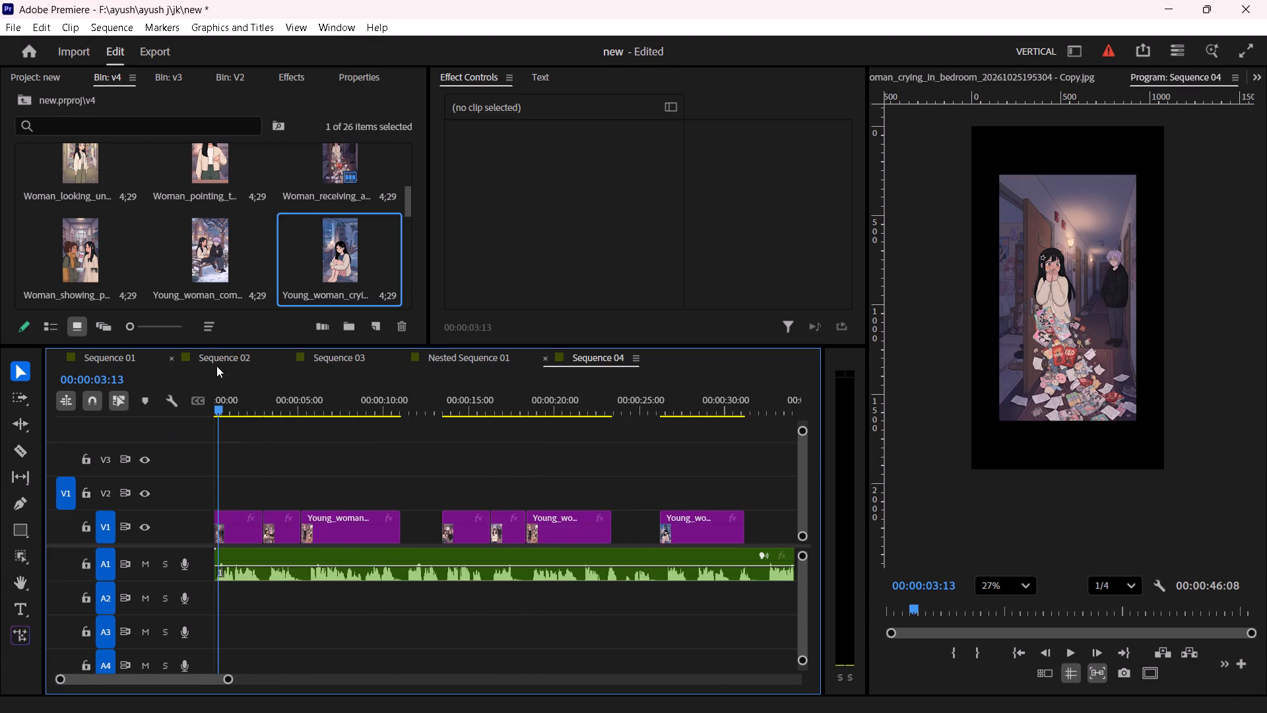
pyautogui.keyDown('alt'); pyautogui.scroll(-3, 286, 452); pyautogui.keyUp('alt')
pyautogui.scroll(3, 296, 470)
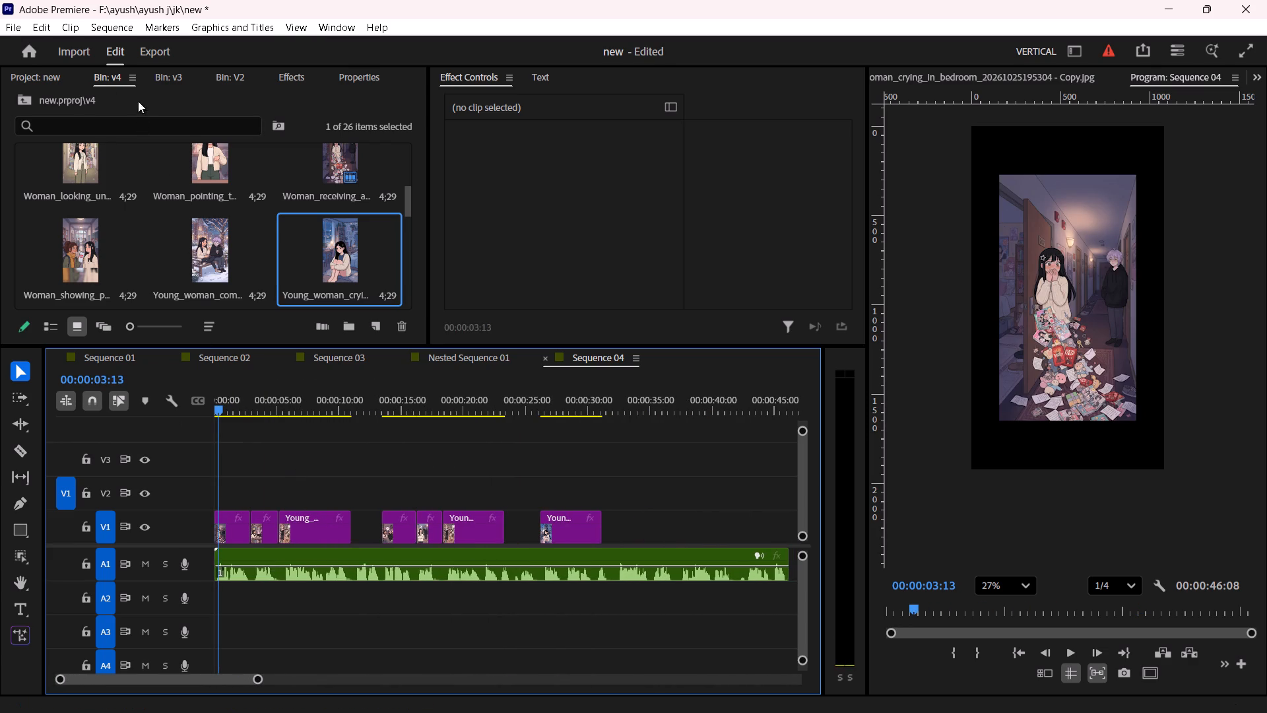
pyautogui.click(166, 74)
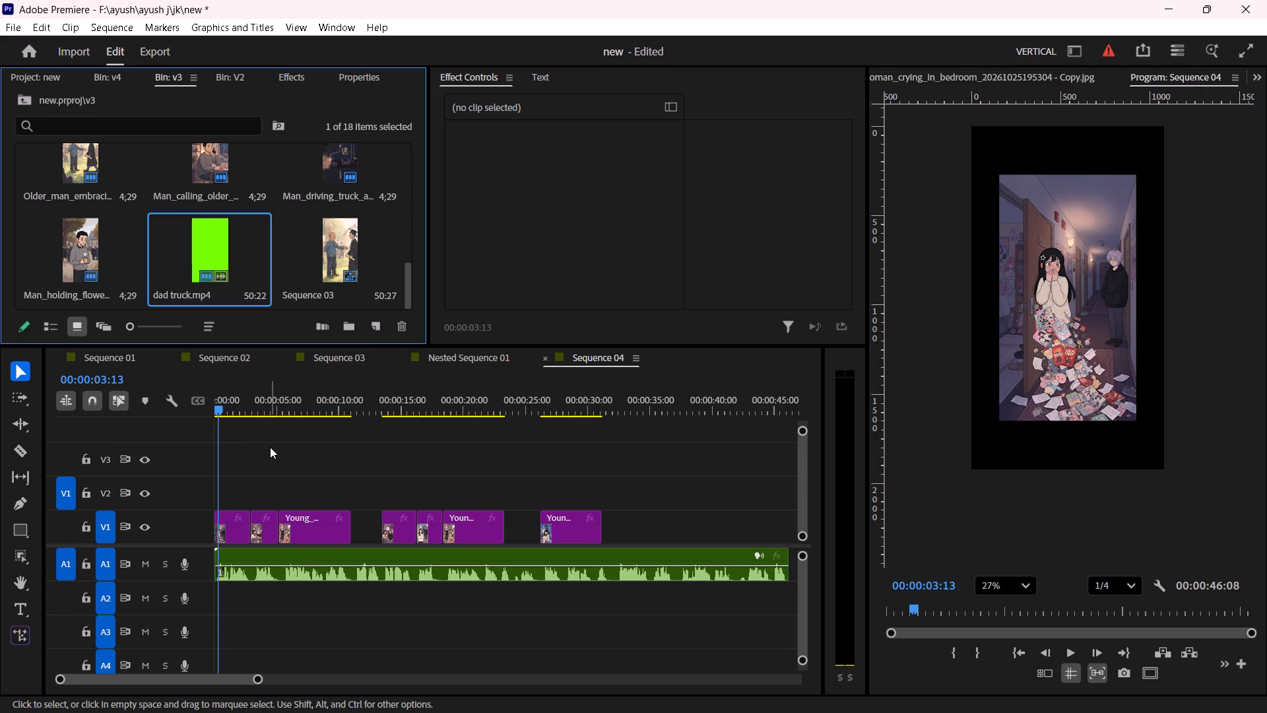
pyautogui.click(471, 353)
pyautogui.scroll(4, 288, 526)
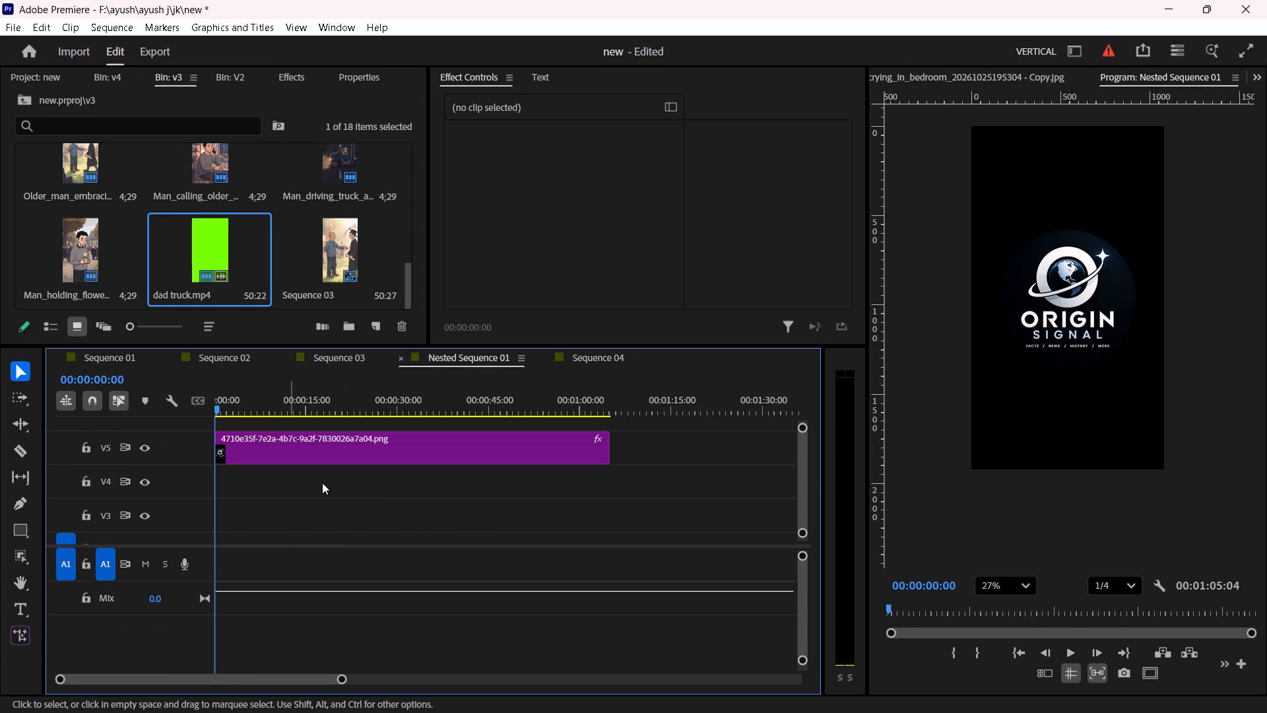
pyautogui.scroll(1, 322, 483)
# Open Sequence 03 and export it as a media file named "truck driver".
pyautogui.click(341, 351)
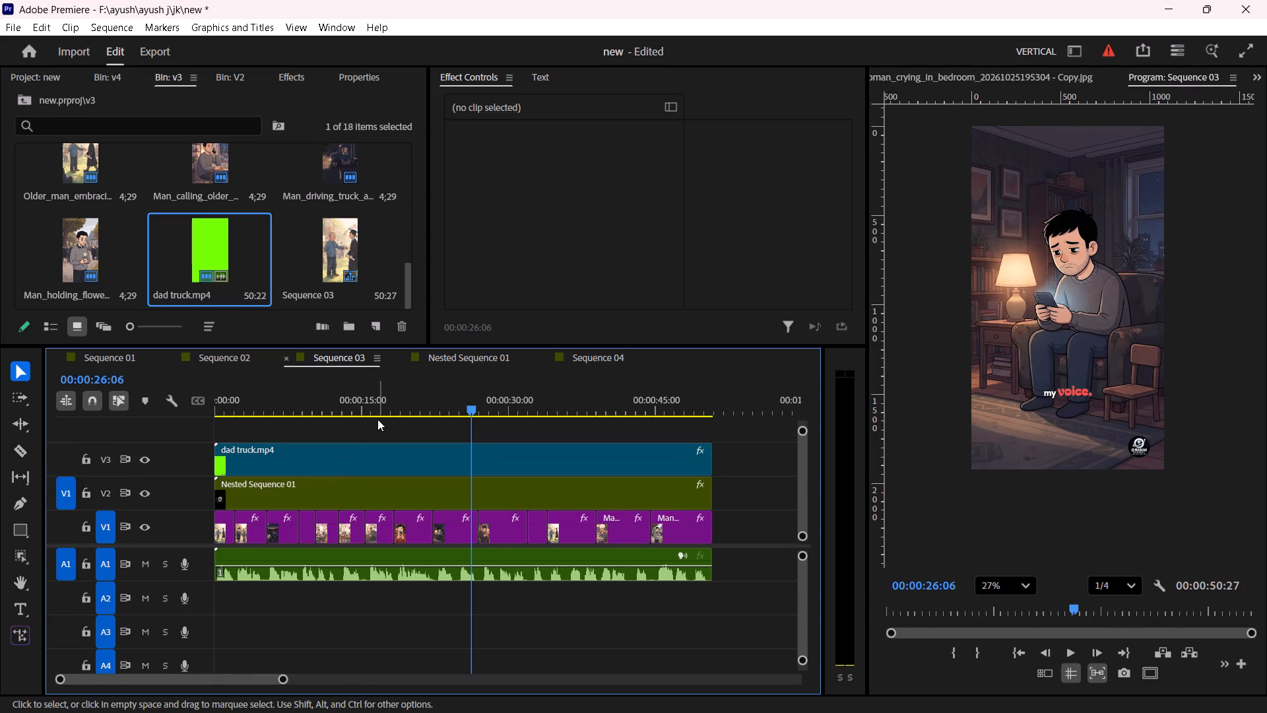
pyautogui.click(364, 444)
pyautogui.click(292, 433)
pyautogui.click(150, 38)
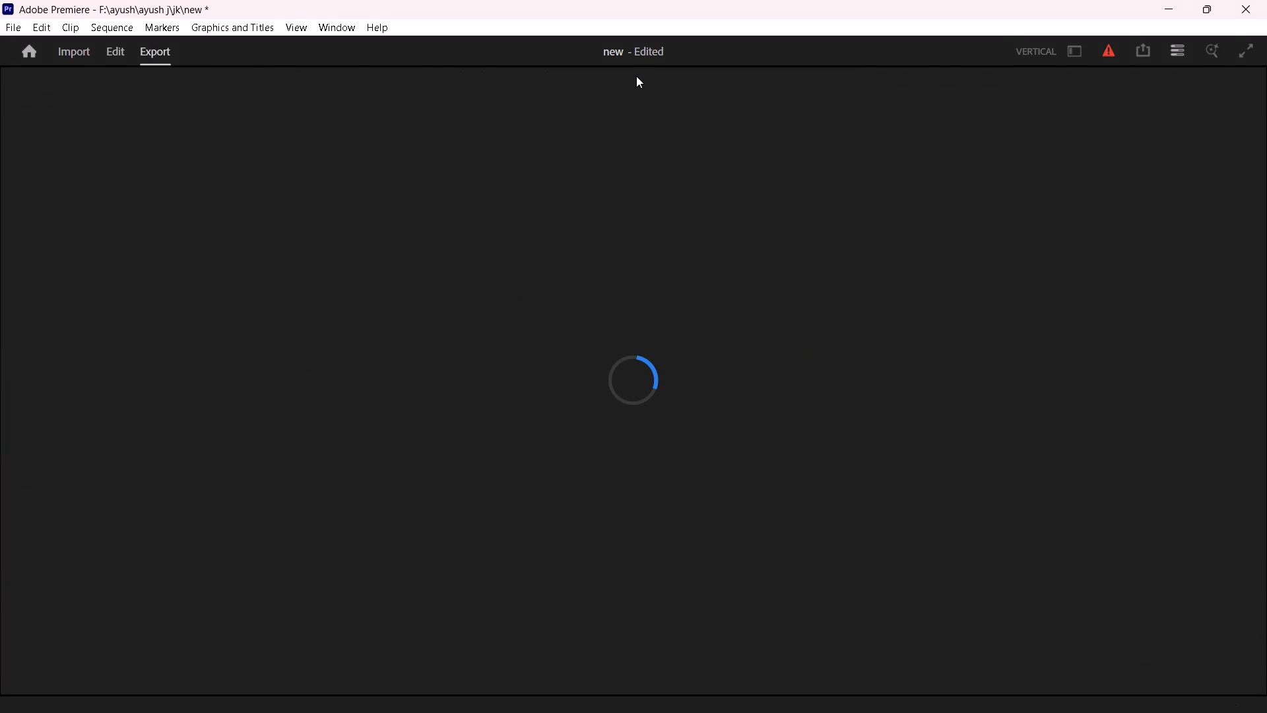
pyautogui.moveTo(498, 129); pyautogui.dragTo(385, 137)
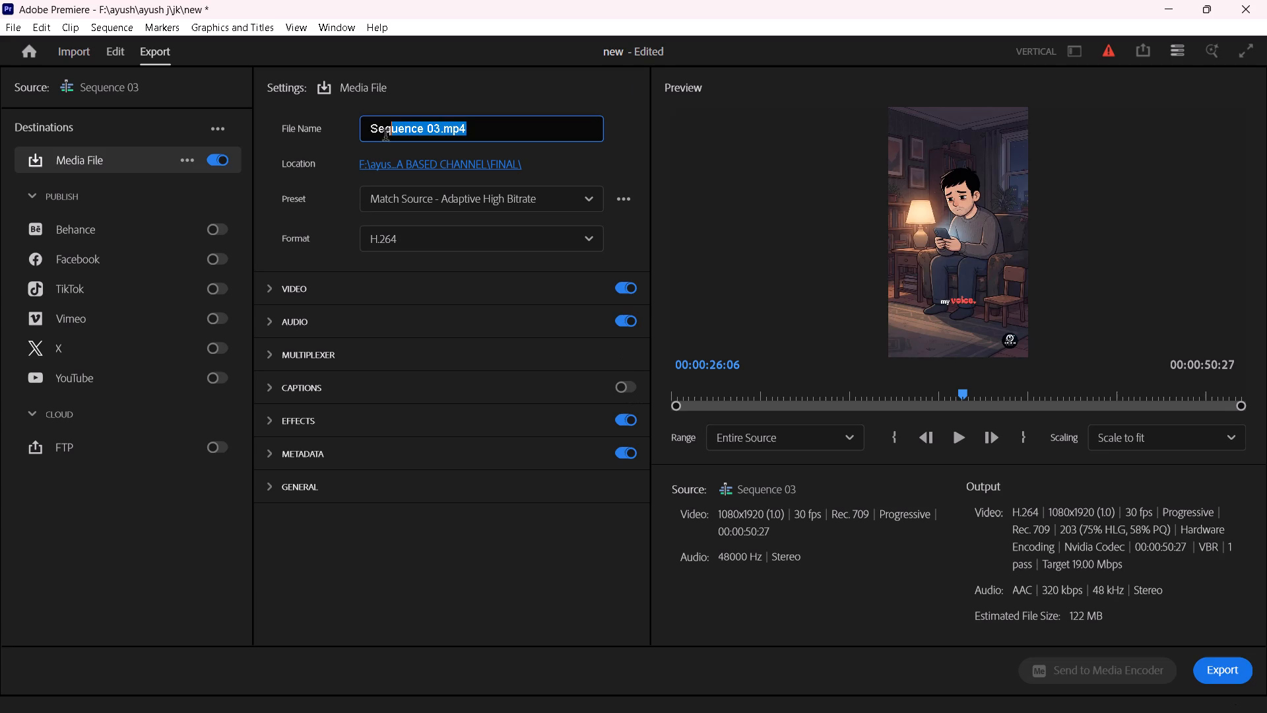
pyautogui.moveTo(385, 137); pyautogui.dragTo(344, 139)
pyautogui.write('truck driver')
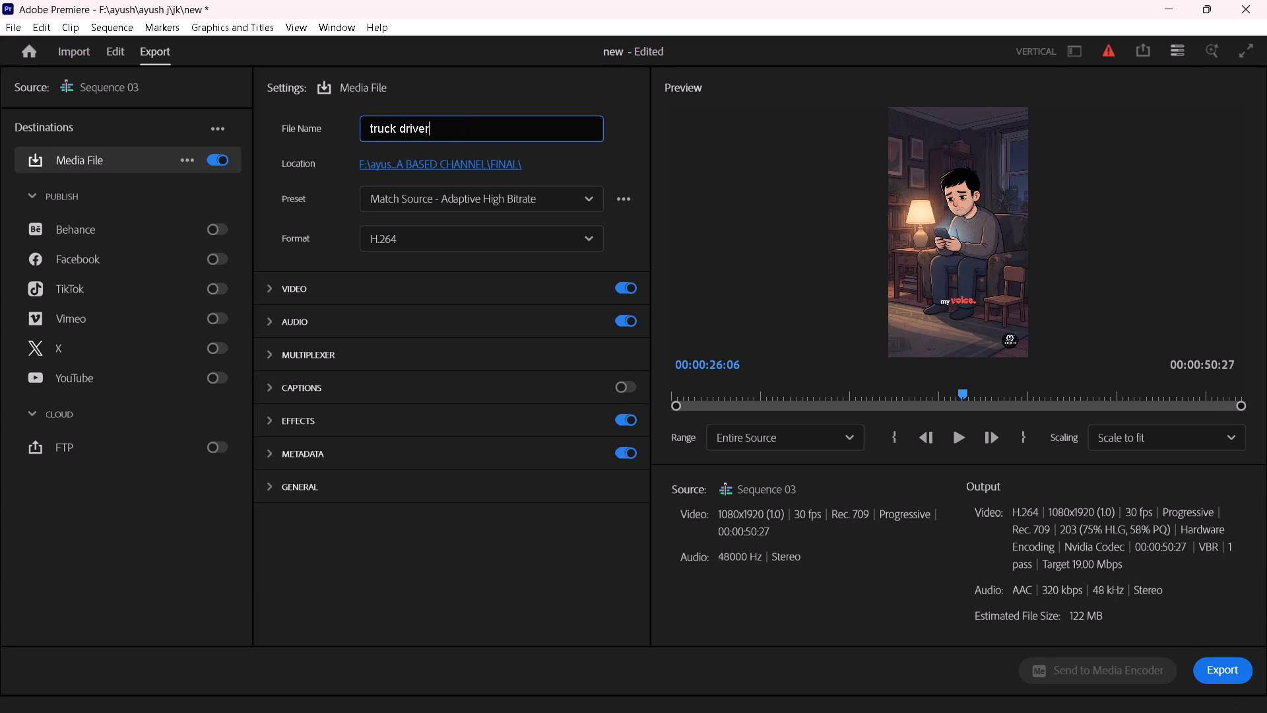
pyautogui.press('Return')
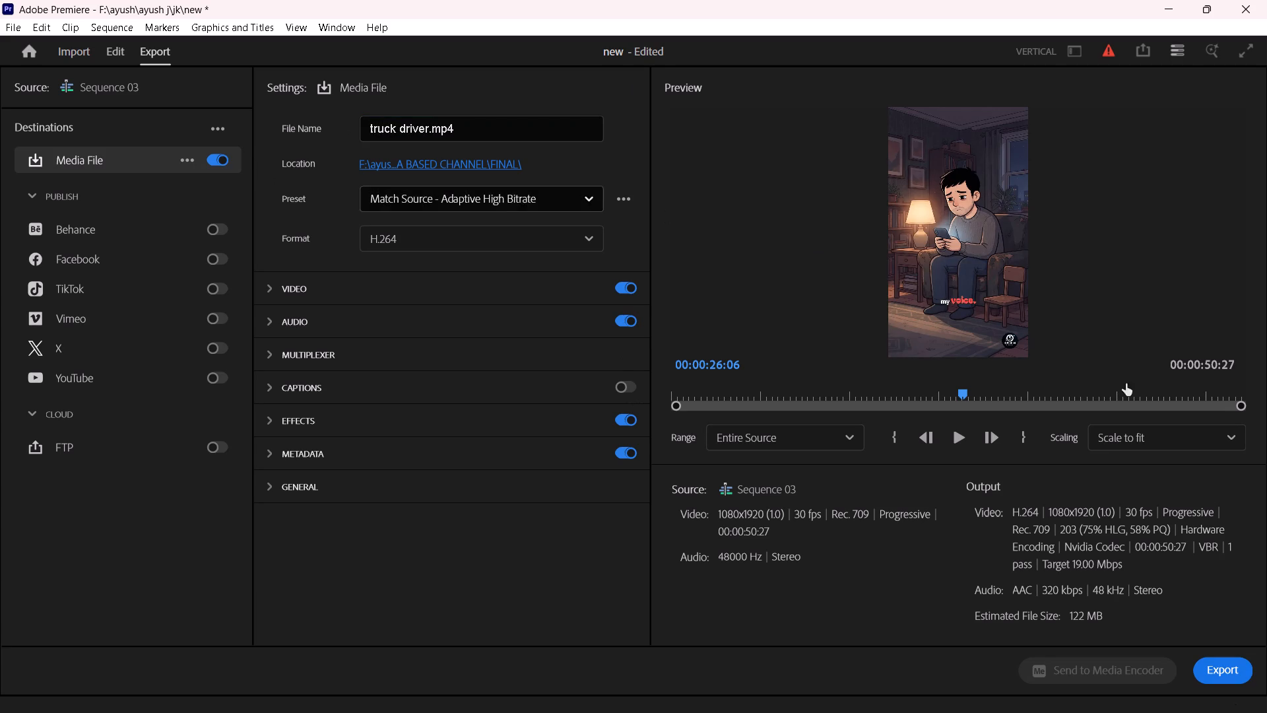
pyautogui.click(1218, 681)
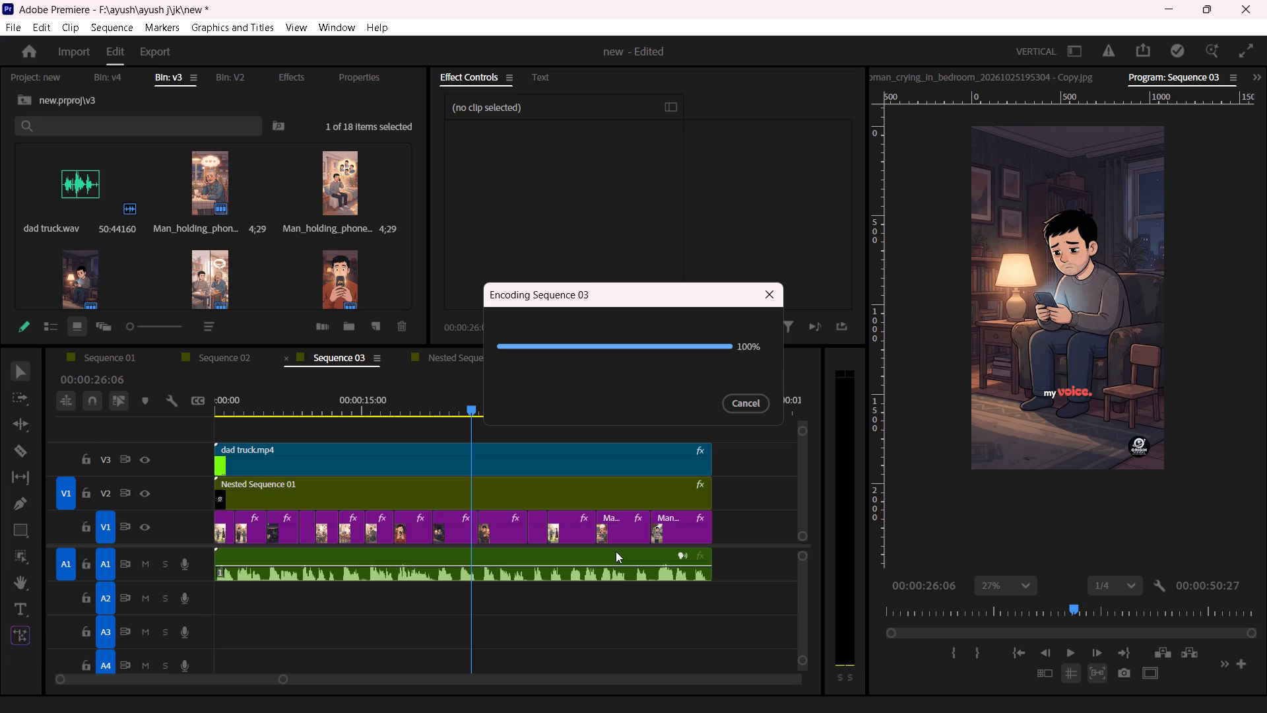
# Play Sequence 03 from its beginning, also in full screen, to review the opening of the exported story.
pyautogui.click(764, 522)
pyautogui.moveTo(263, 407); pyautogui.dragTo(211, 414)
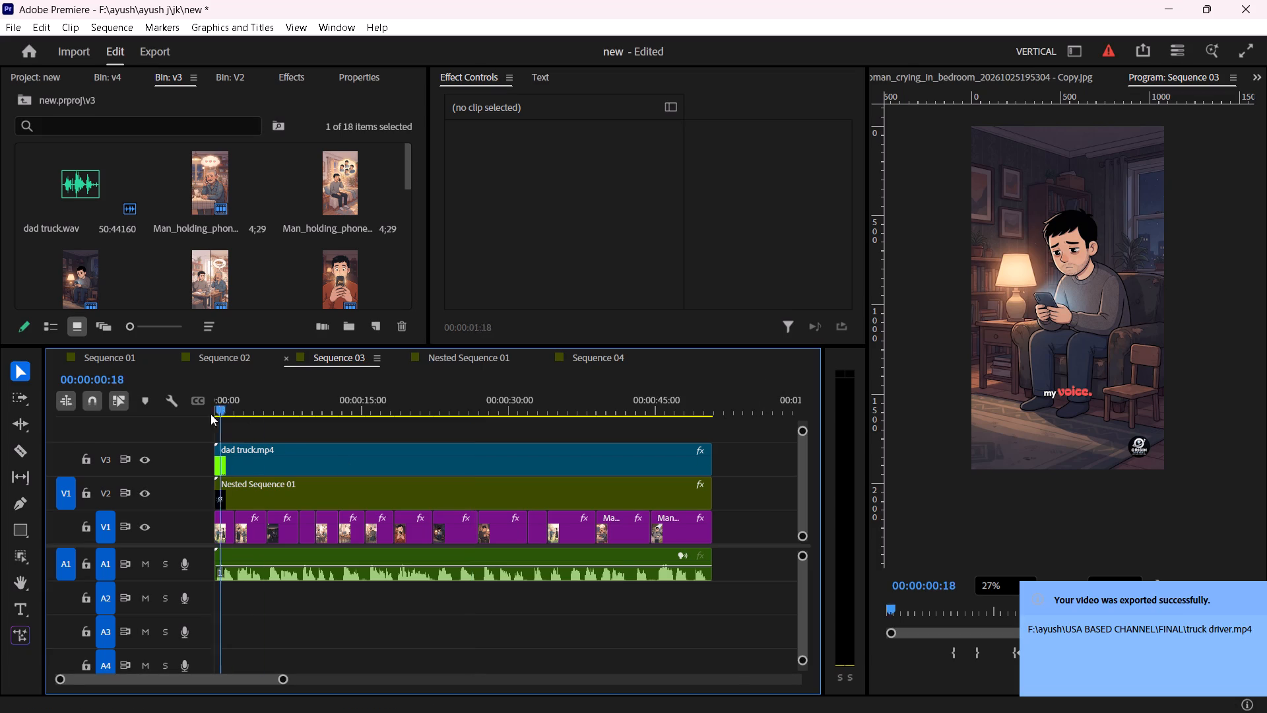
pyautogui.moveTo(211, 414); pyautogui.dragTo(162, 421)
pyautogui.press('space')
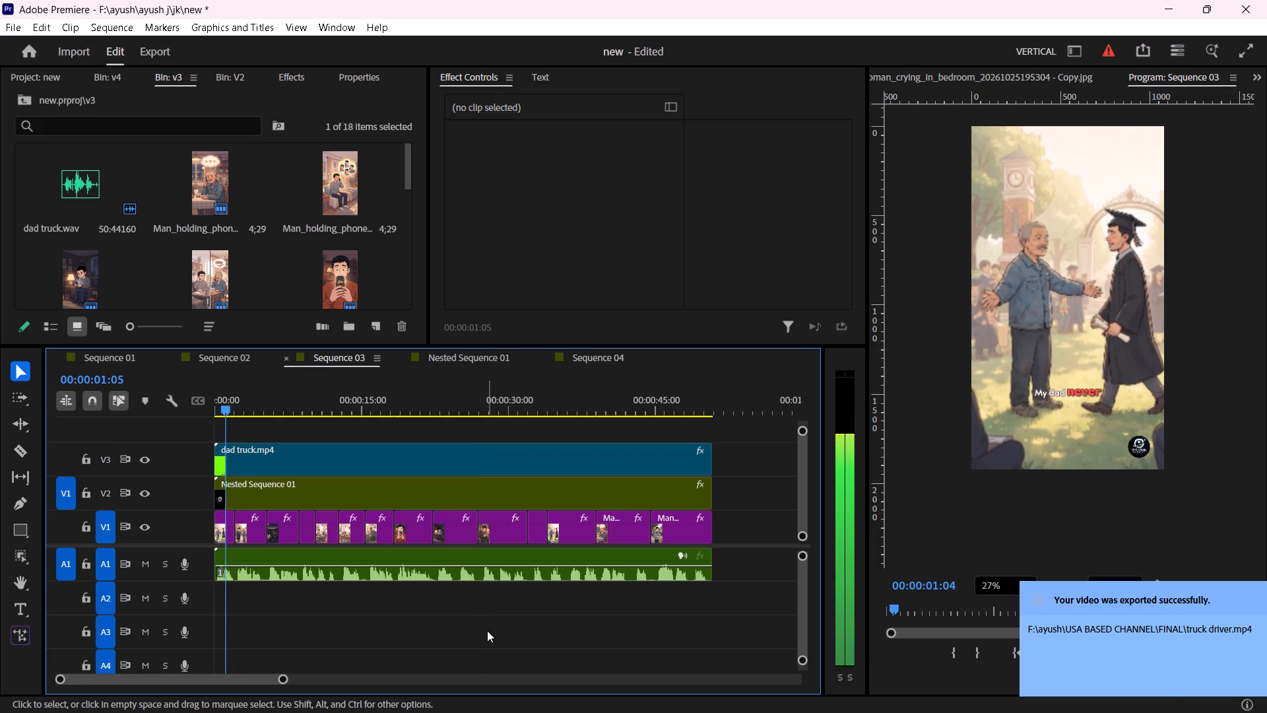
pyautogui.press('space')
pyautogui.moveTo(250, 399); pyautogui.dragTo(183, 423)
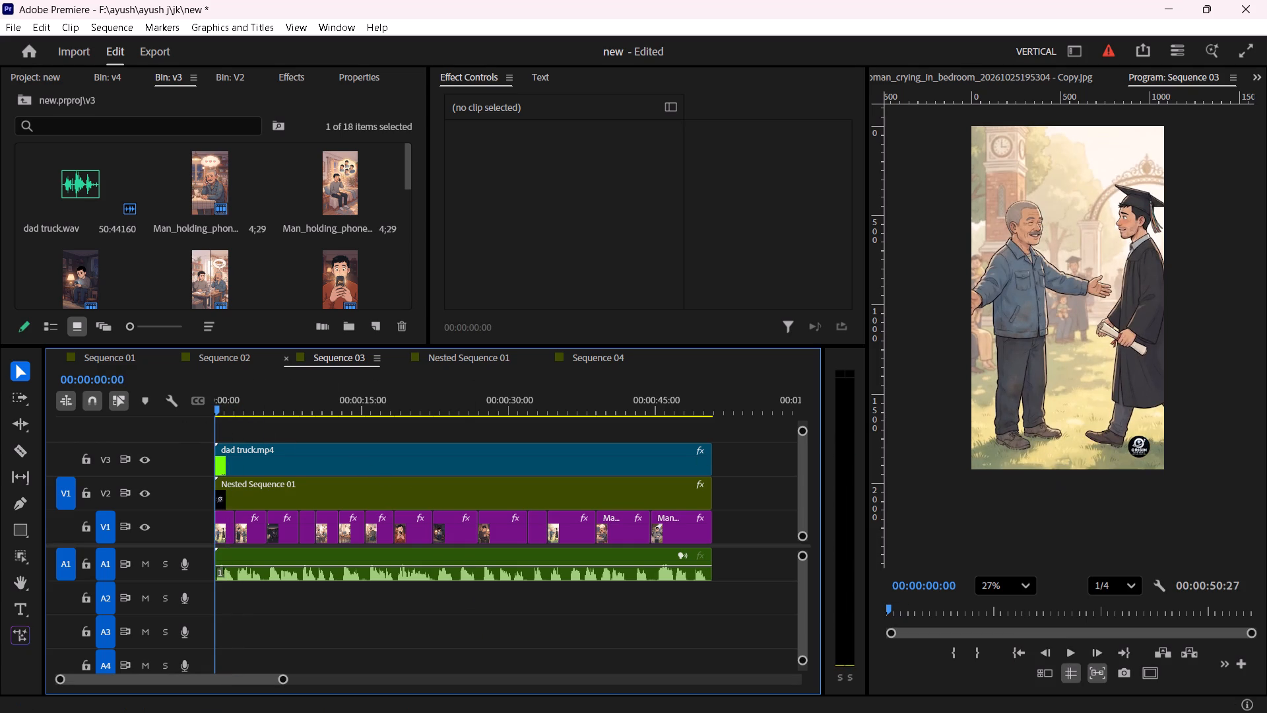
pyautogui.click(1244, 53)
pyautogui.press('space')
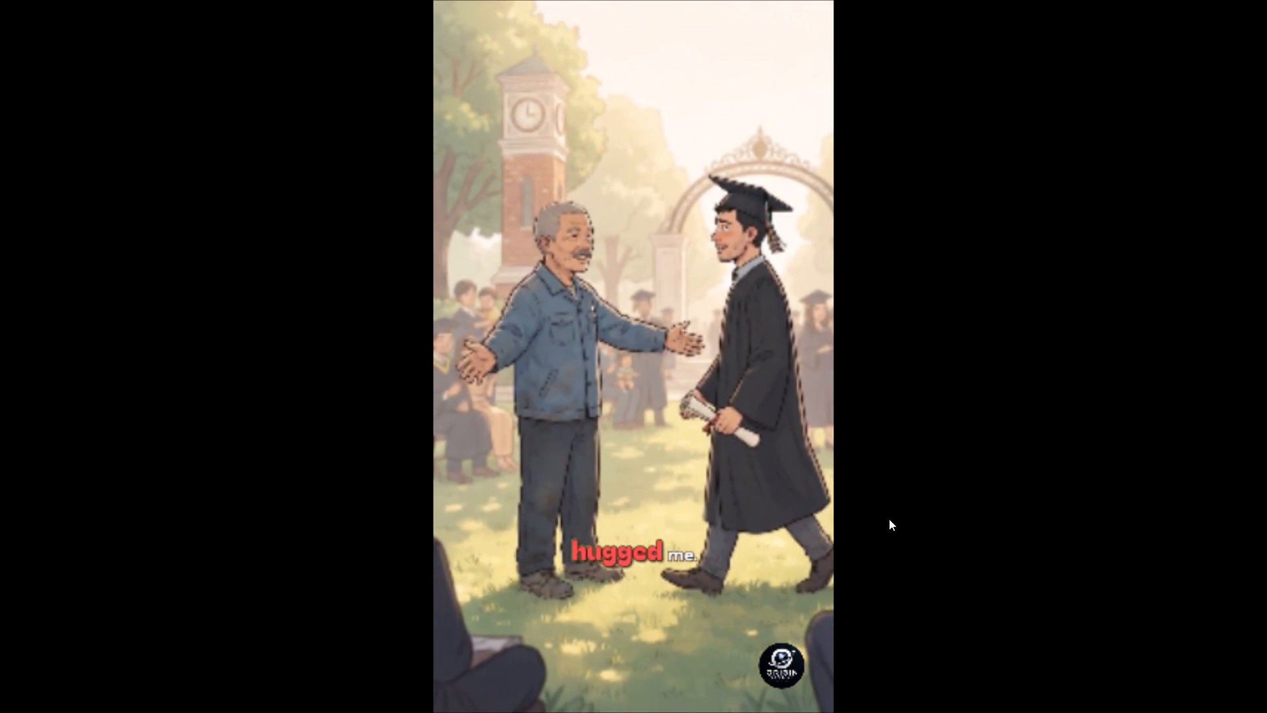
pyautogui.press('Escape')
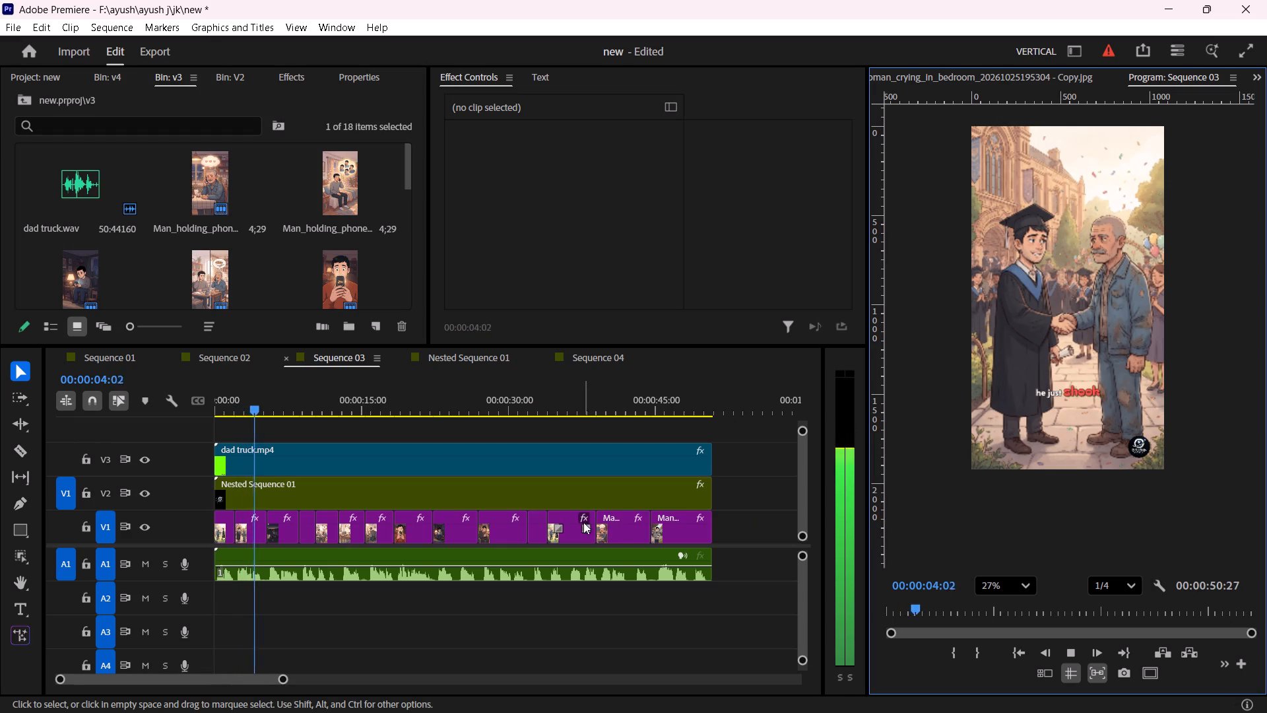